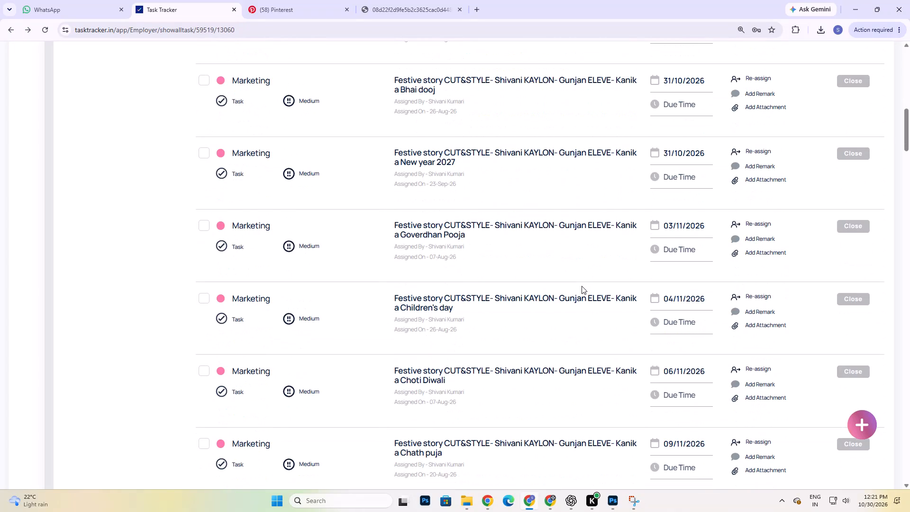
Review the open festive story tasks and their due dates in the marketing task list.
scroll(582, 286, down, 4)
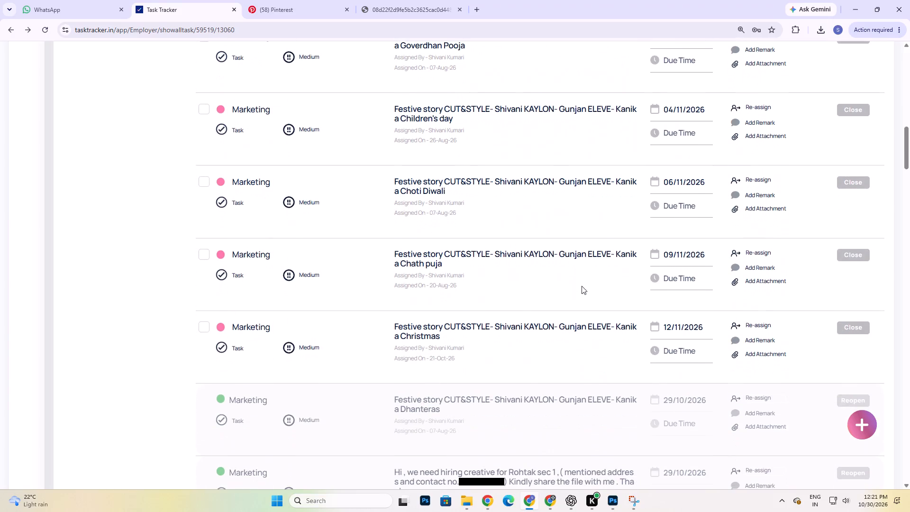
scroll(582, 286, up, 1)
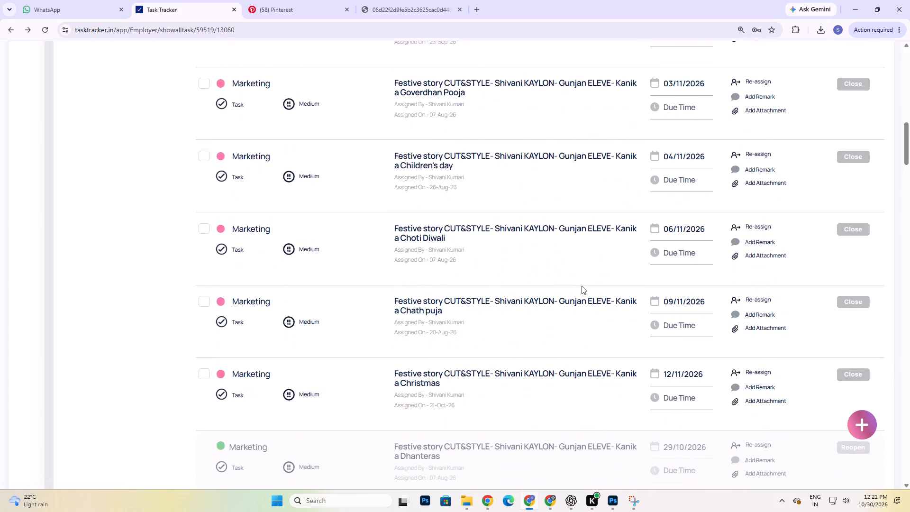
scroll(582, 286, up, 5)
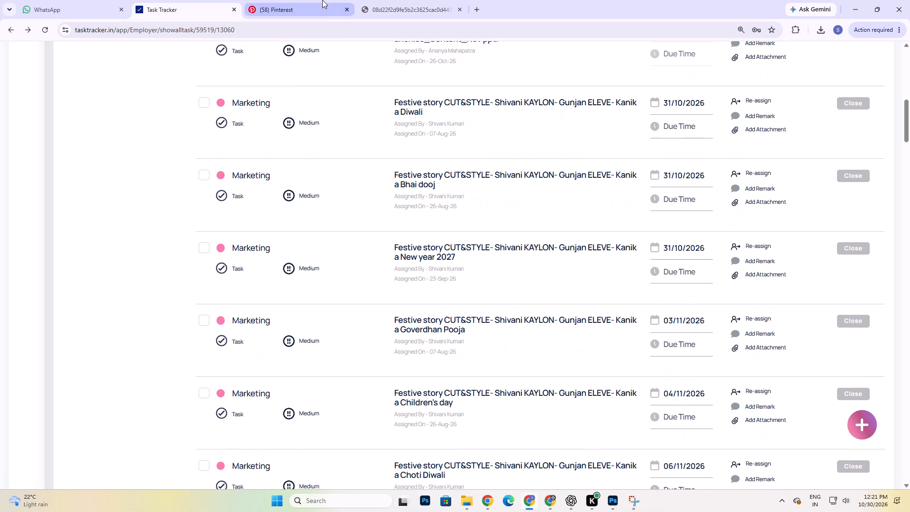
Switch to Pinterest, search for "bhai dooj" and look through the resulting festive designs for references.
click(322, 0)
drag(240, 54, 0, 56)
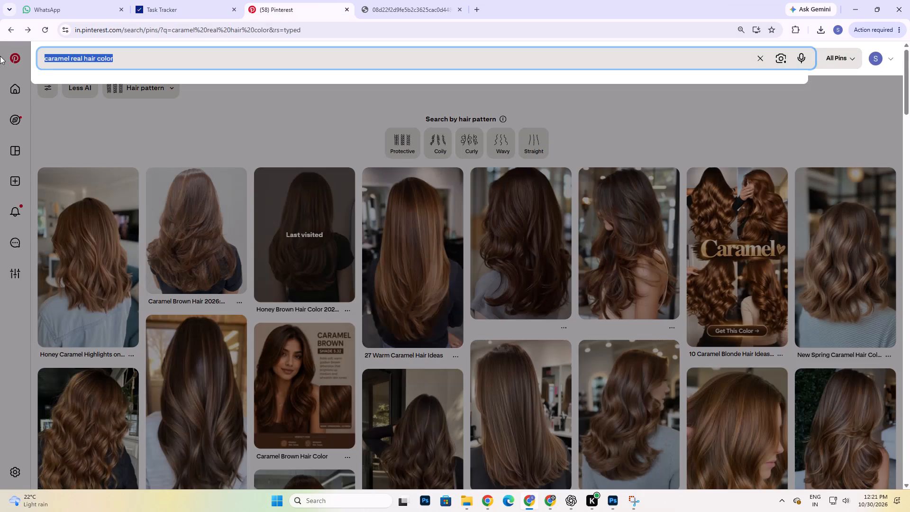
text(bhai dooj)
key(Return)
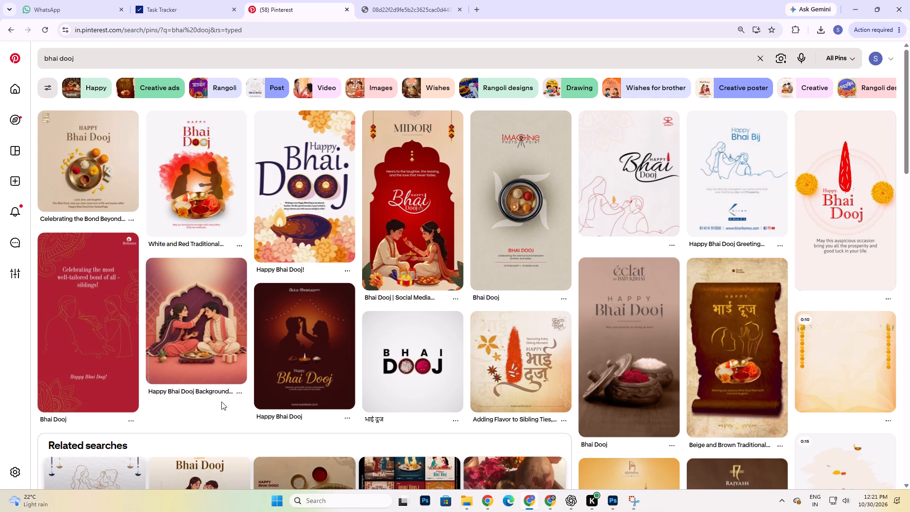
scroll(221, 402, down, 2)
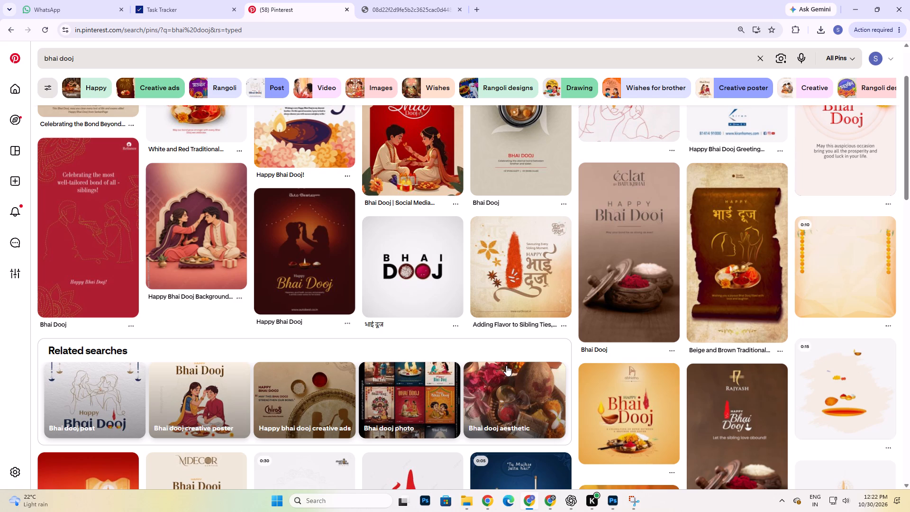
scroll(502, 365, down, 5)
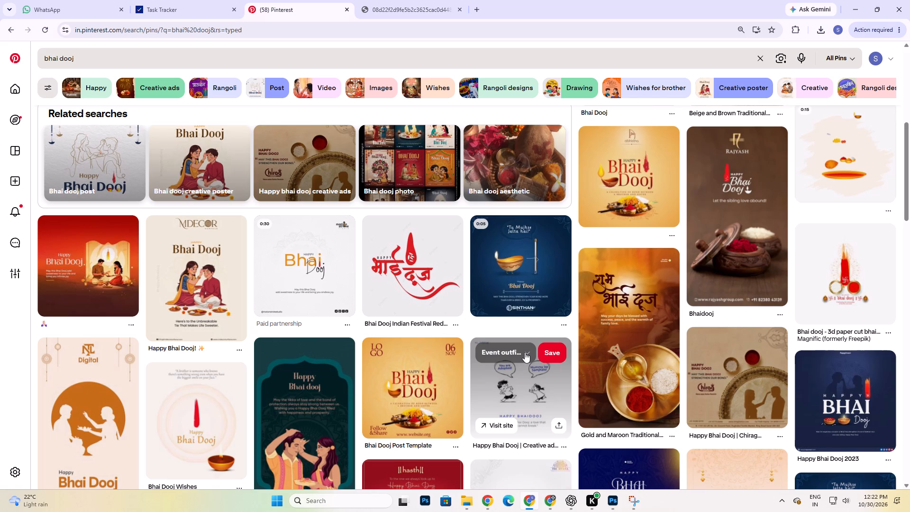
scroll(525, 352, down, 3)
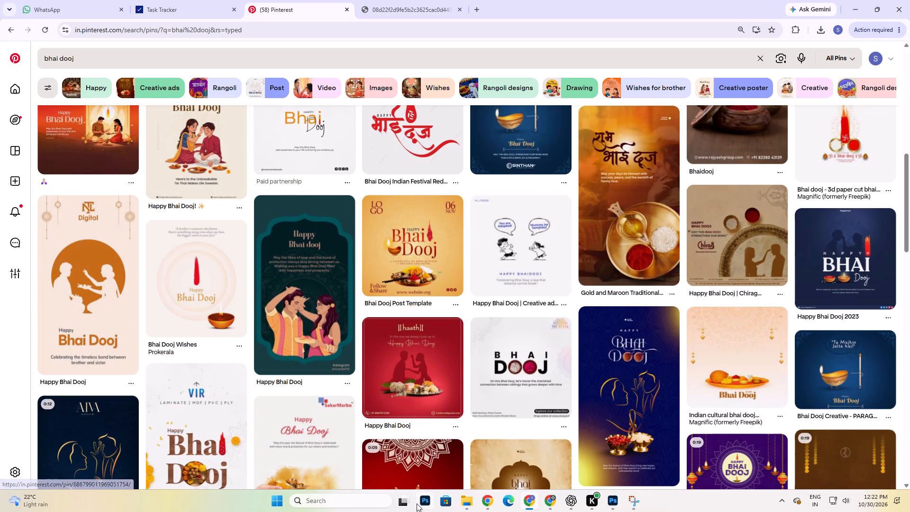
scroll(413, 511, down, 4)
scroll(532, 400, down, 5)
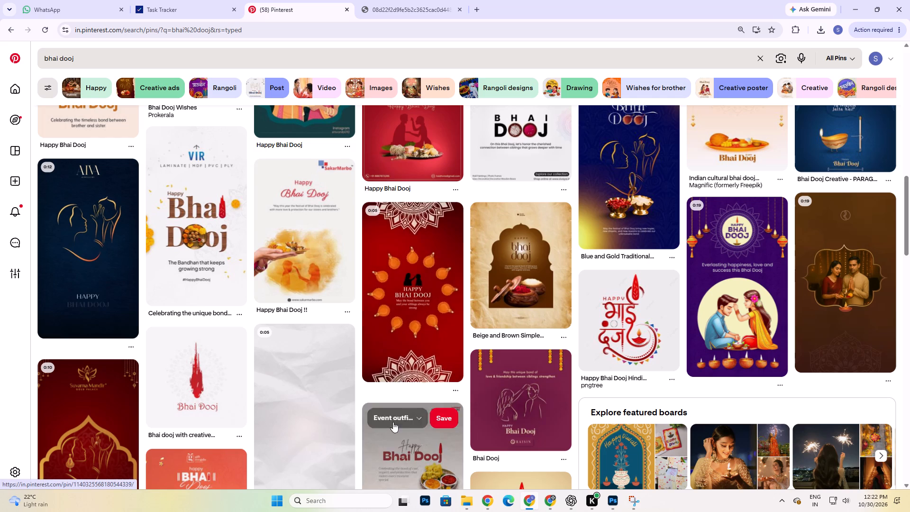
scroll(464, 376, down, 5)
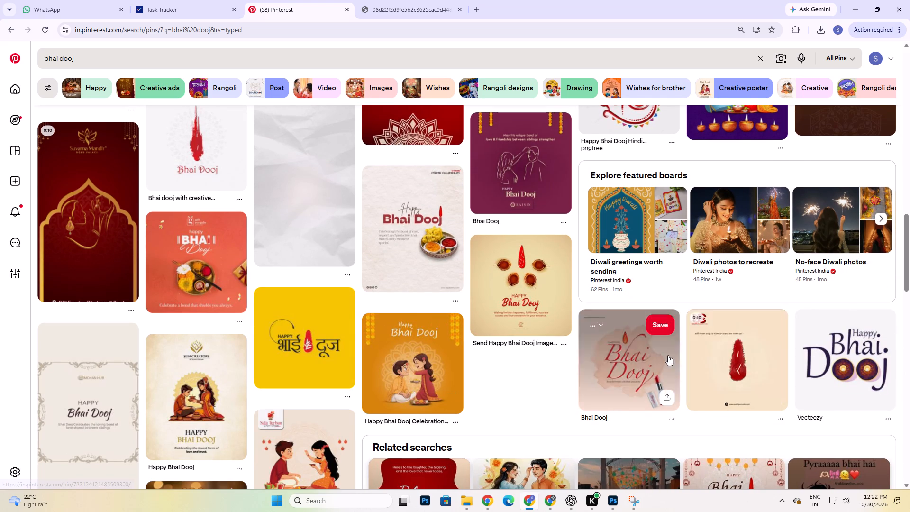
Open the Uniclips Studio video pin with the red tilak, pause the video, and look through its related pins.
click(742, 365)
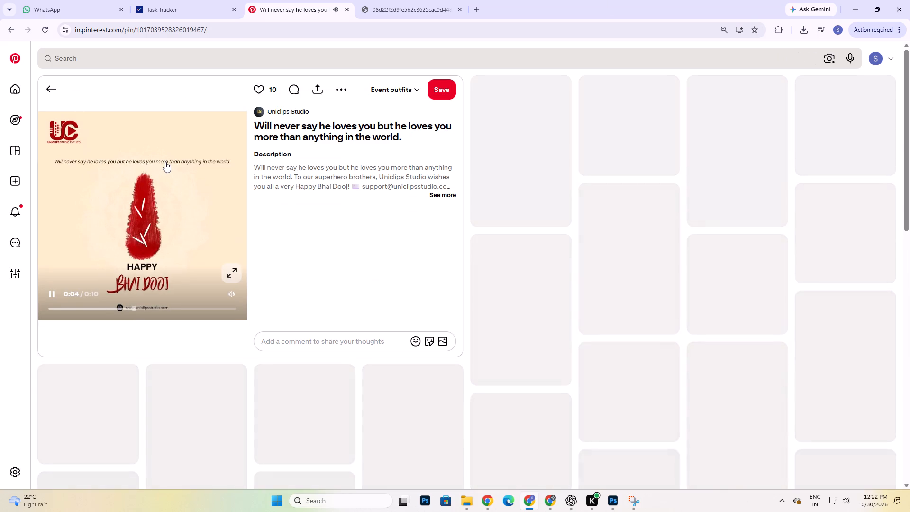
right_click(138, 200)
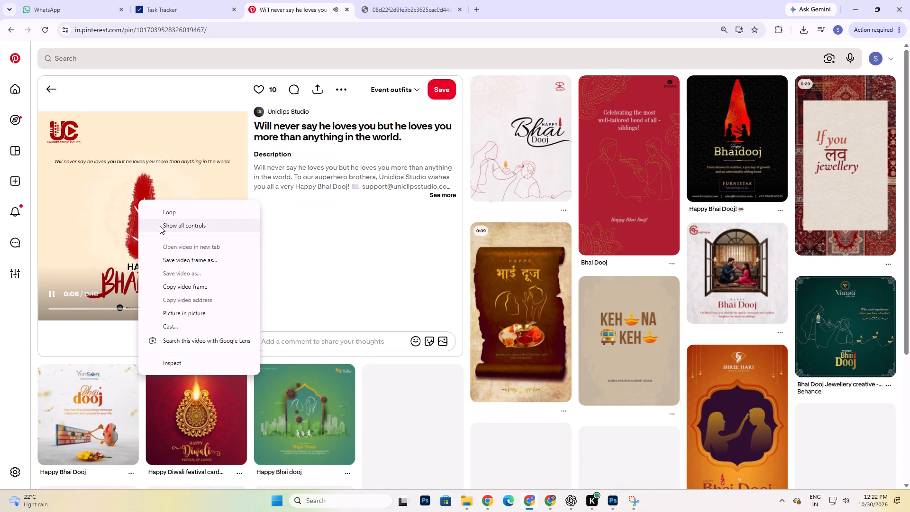
click(78, 247)
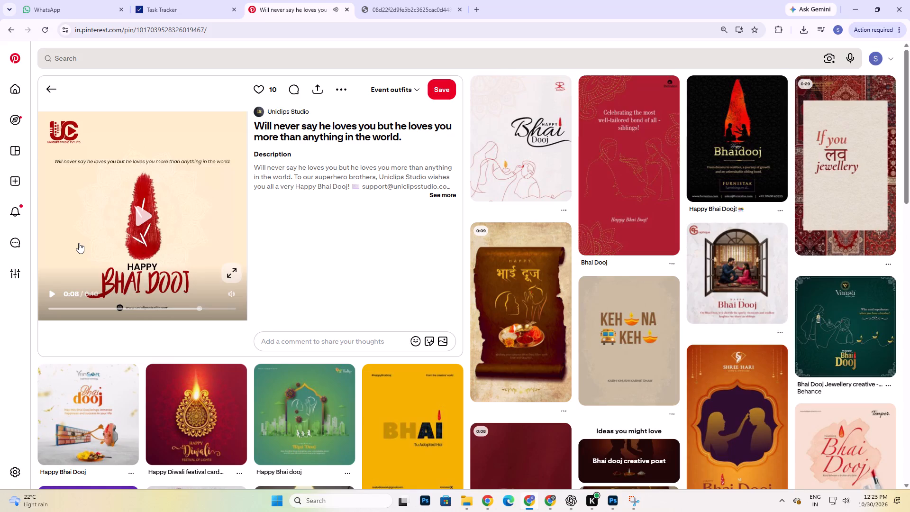
scroll(90, 244, down, 5)
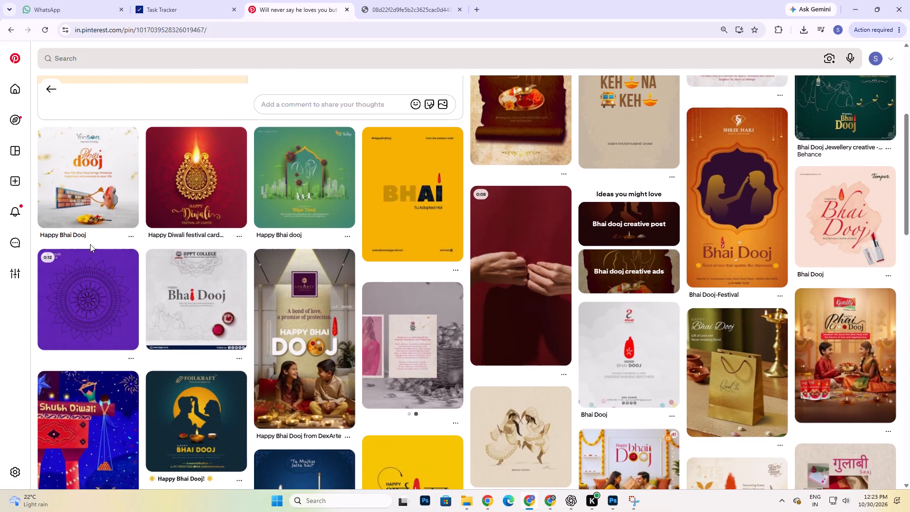
Open the Ahead Creation Bhai Dooj pin, examine its related designs, and return to the "bhai dooj" search results.
click(611, 350)
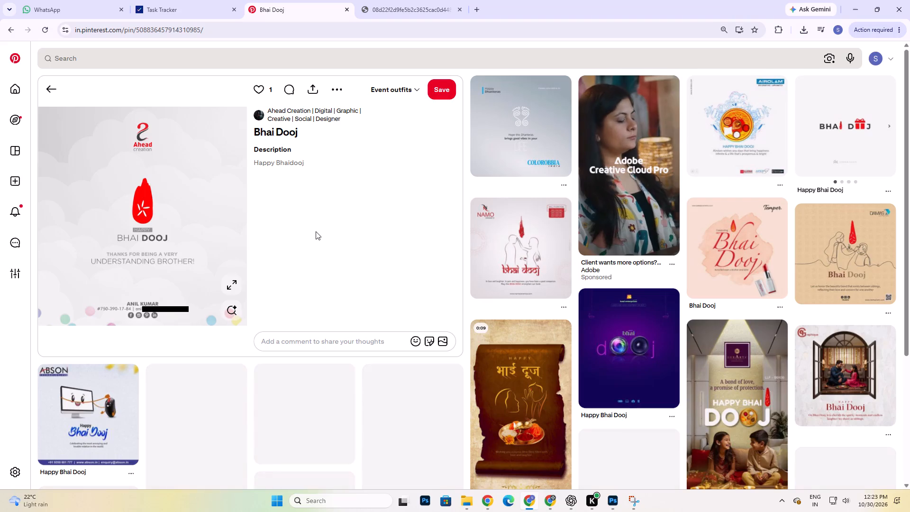
scroll(431, 349, down, 3)
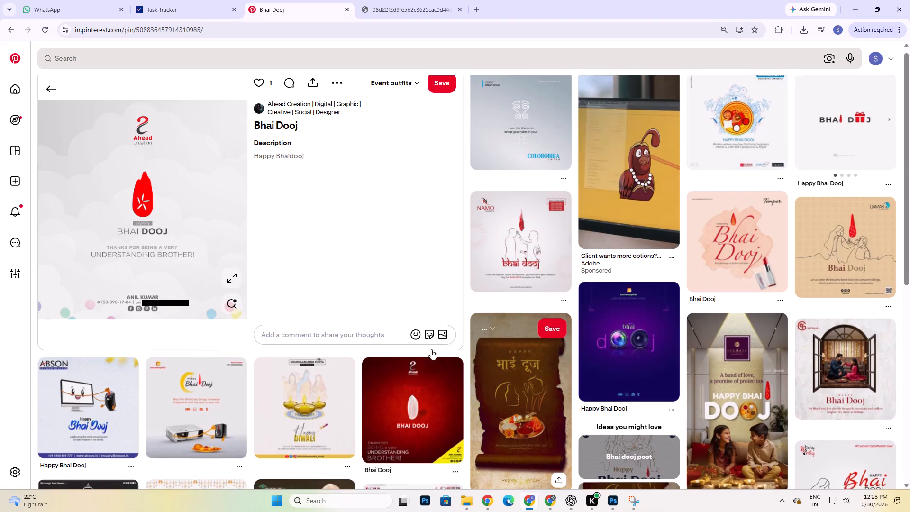
scroll(431, 349, down, 2)
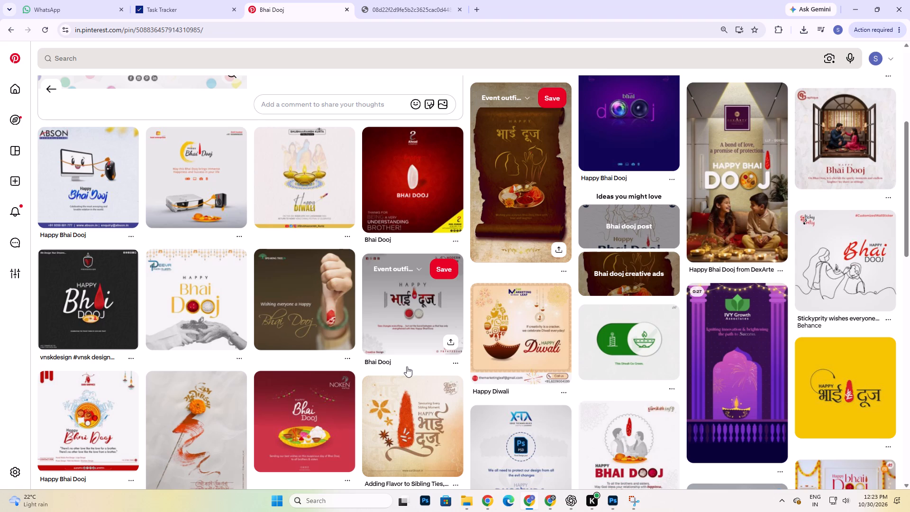
scroll(408, 382, down, 3)
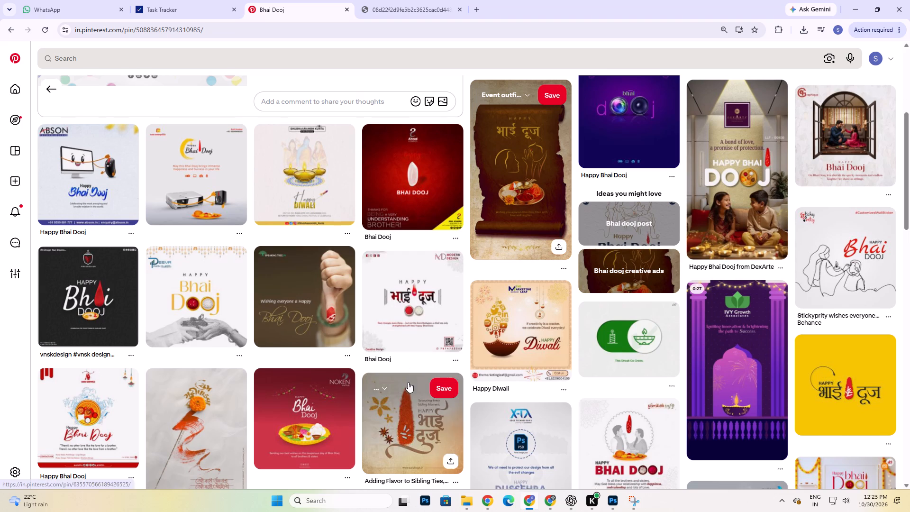
scroll(408, 382, down, 1)
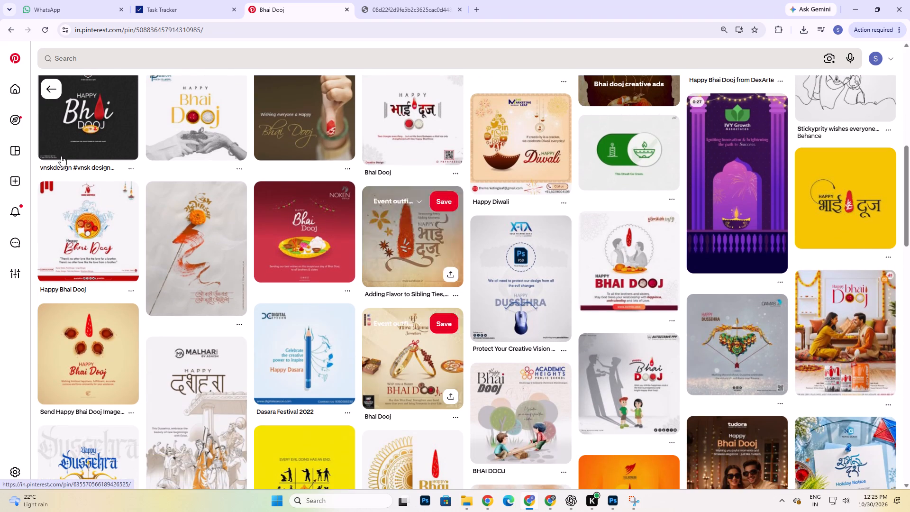
click(55, 87)
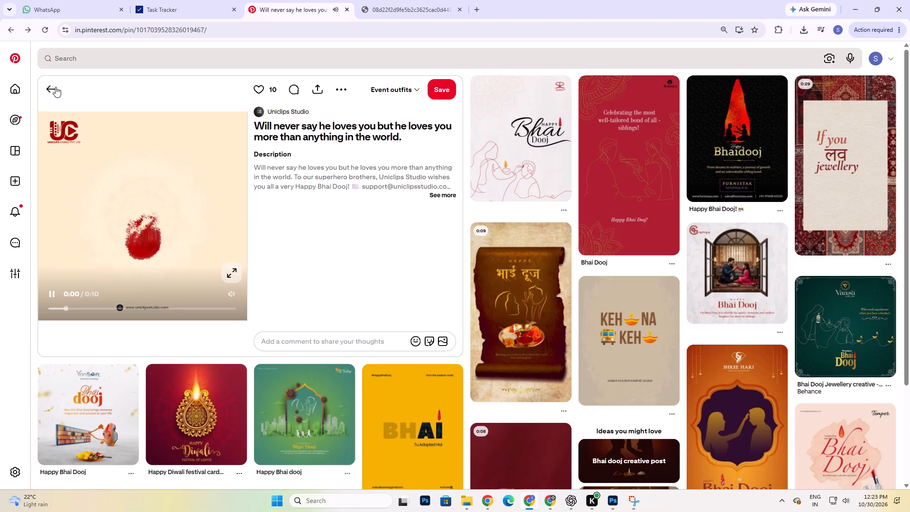
click(55, 86)
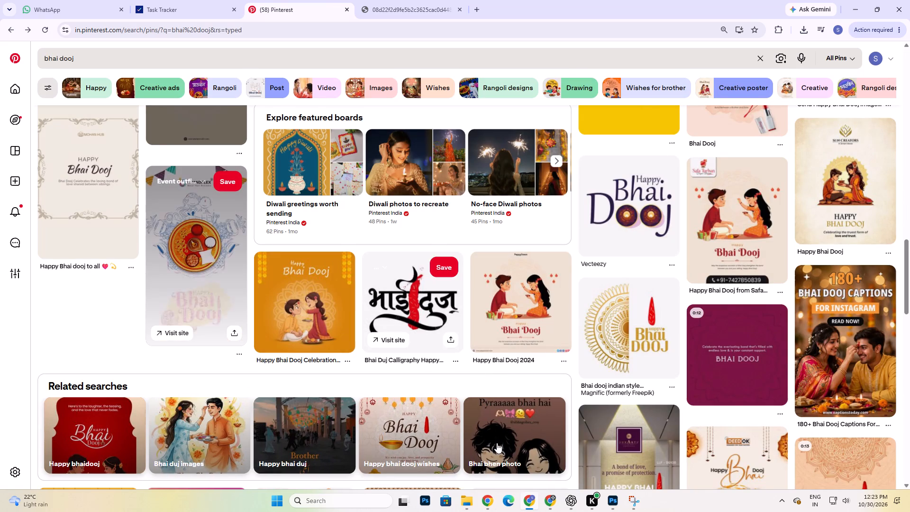
Look further through the results, then refine the search to "bhai dooj tika" and examine the tilak designs.
scroll(497, 443, down, 10)
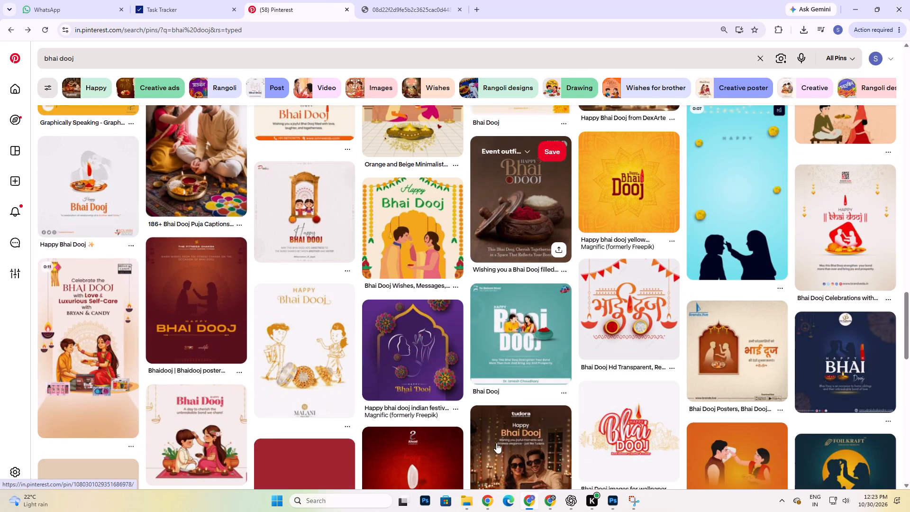
scroll(492, 451, down, 3)
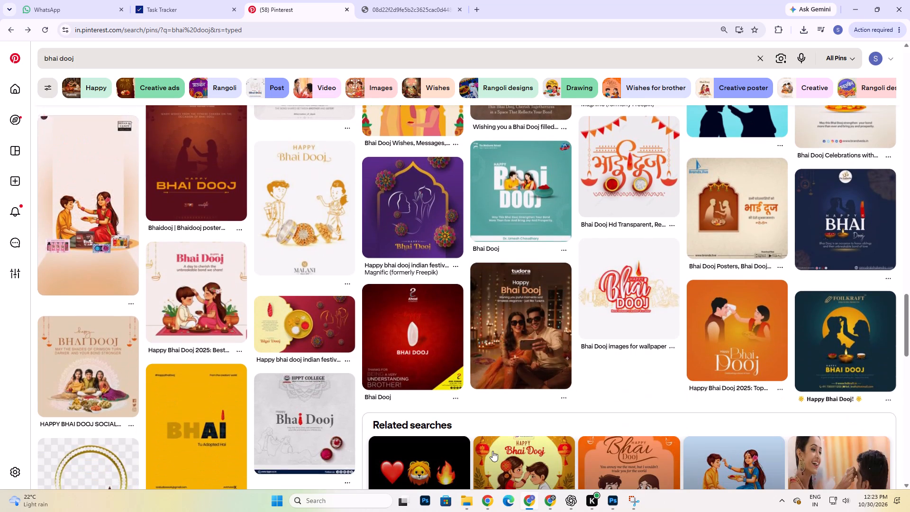
click(149, 52)
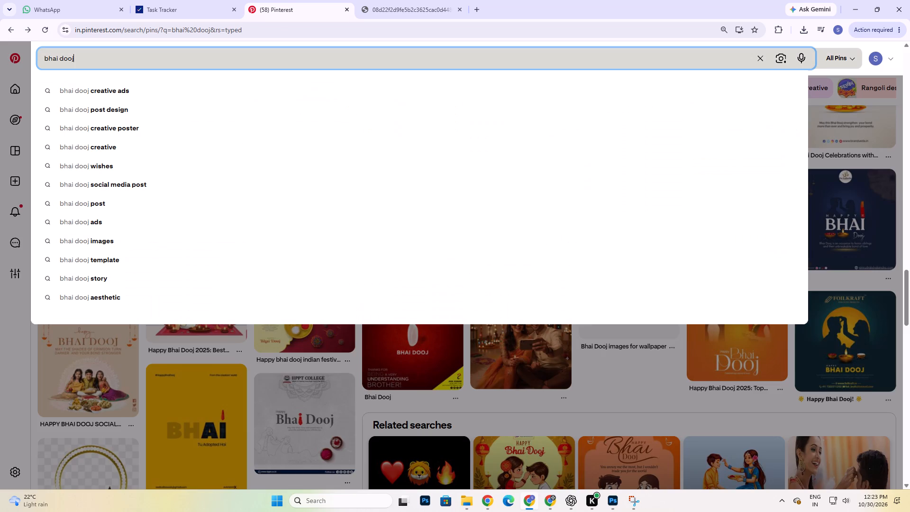
key(space)
text(tika)
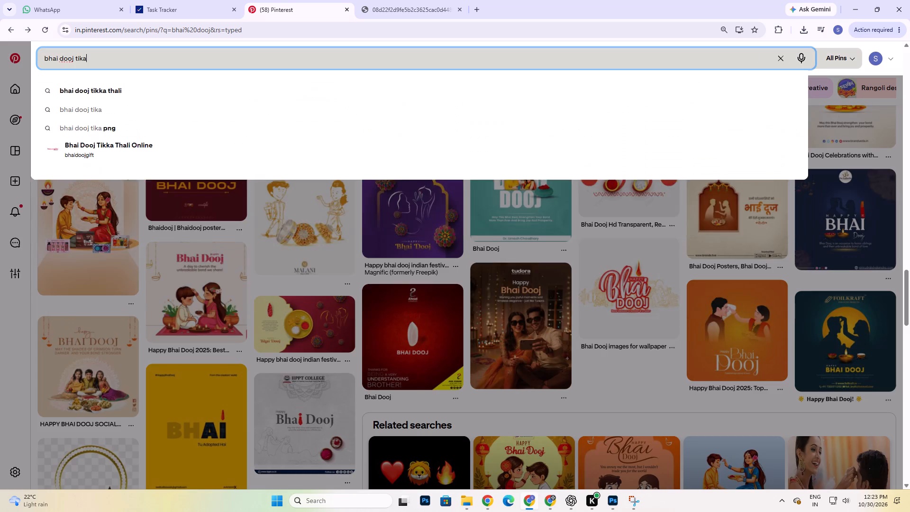
key(Return)
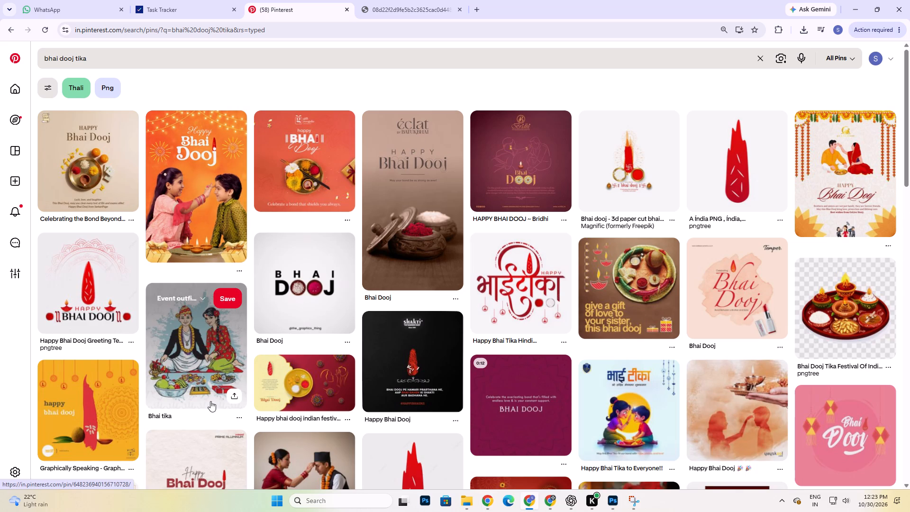
scroll(313, 439, down, 6)
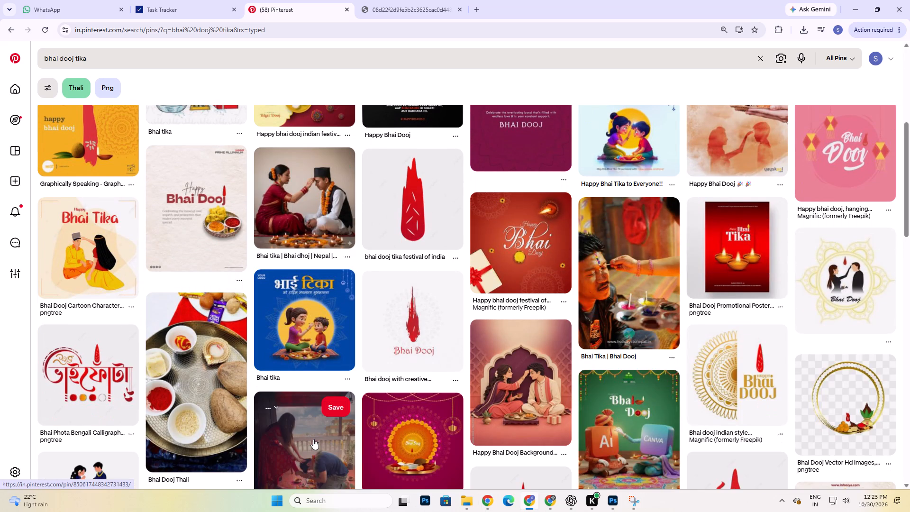
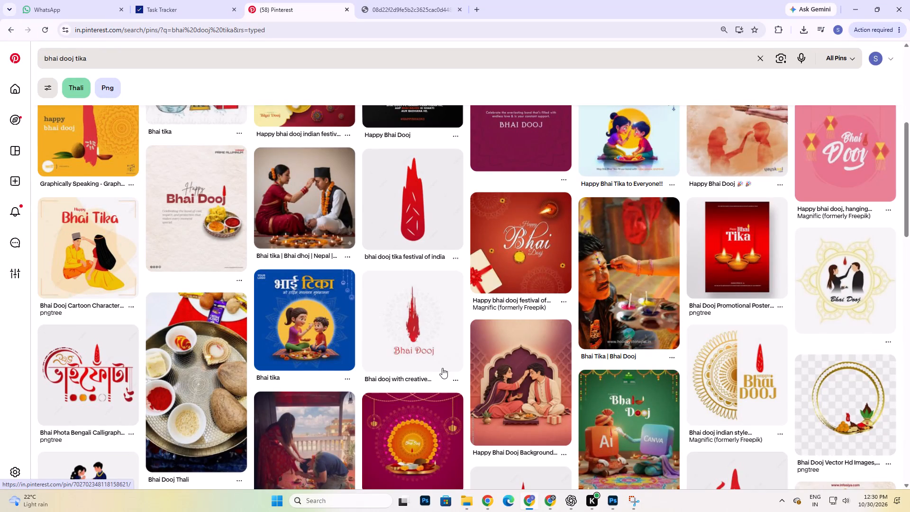
scroll(473, 410, up, 5)
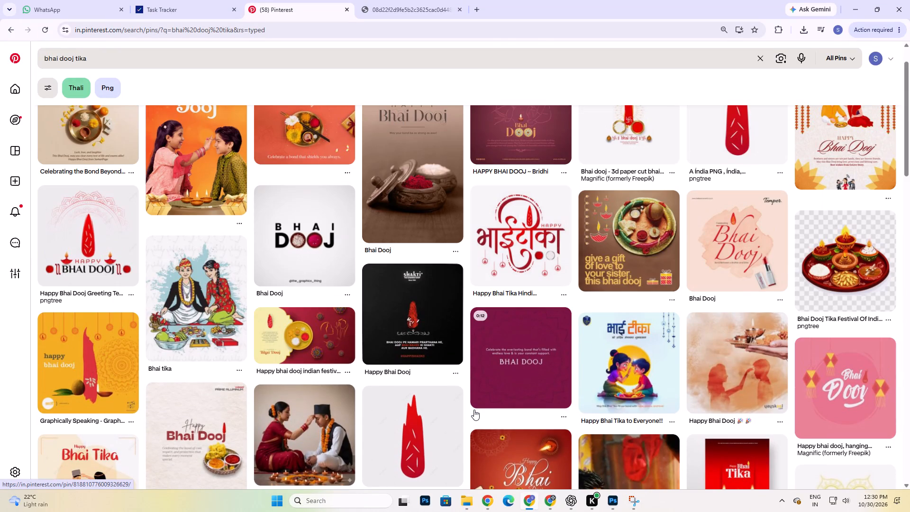
scroll(474, 410, up, 10)
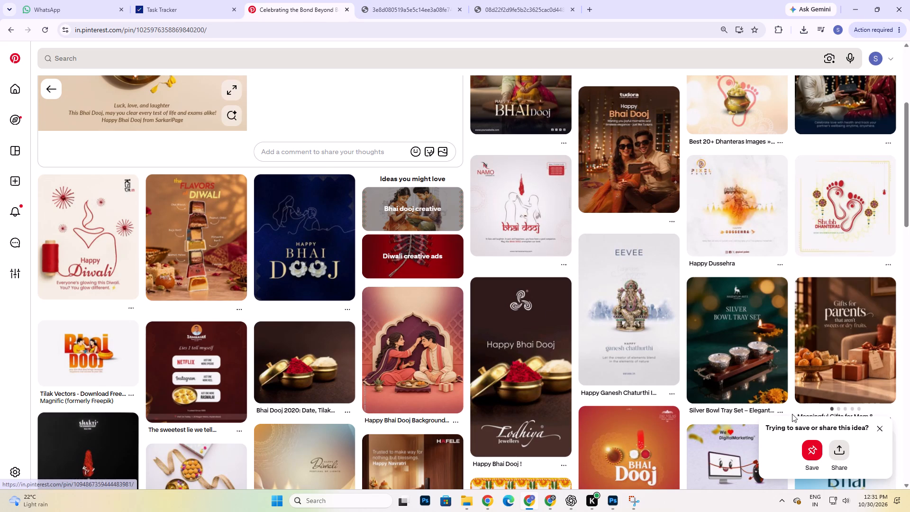
scroll(792, 414, down, 14)
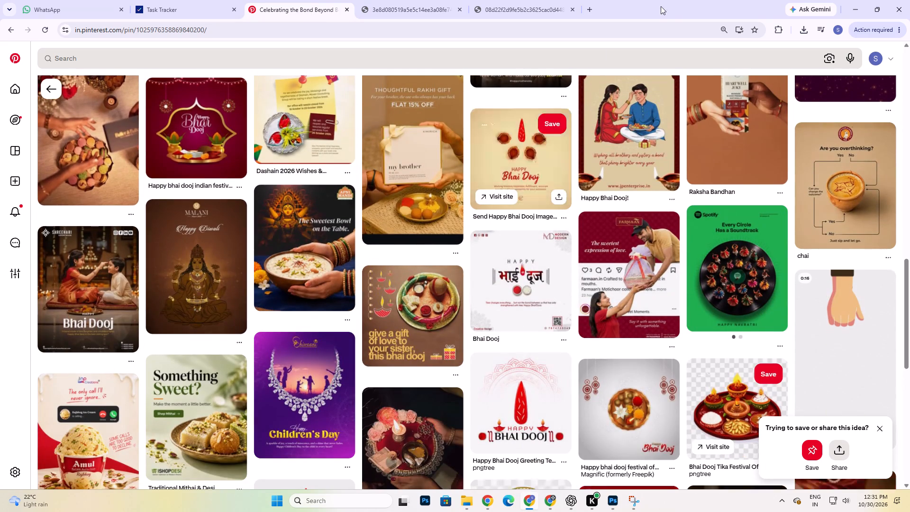
Search Google in a new tab for "bhai dooj" without the year and look through the image results.
click(589, 0)
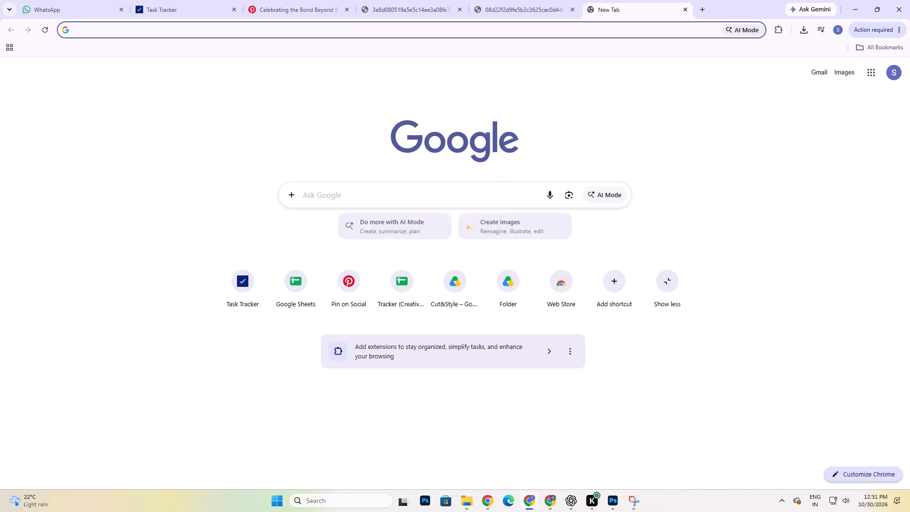
click(452, 189)
text(bhai f)
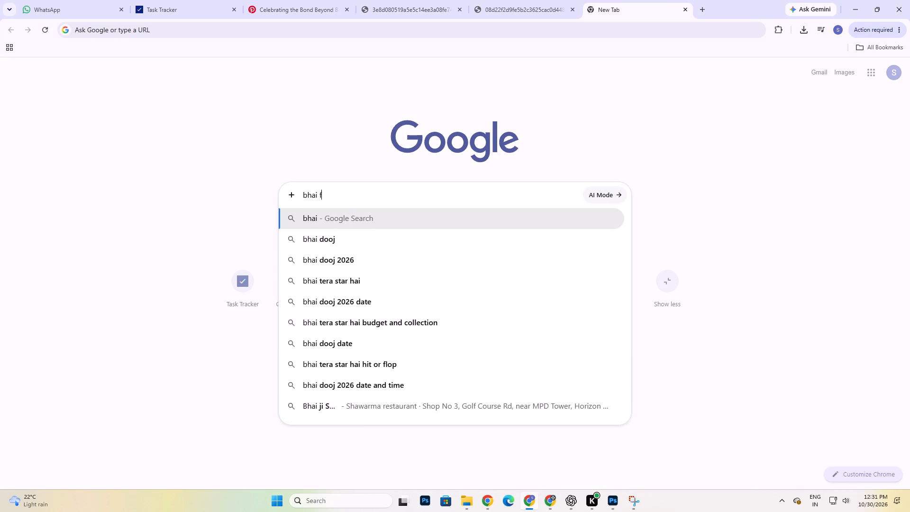
key(BackSpace)
text(dooj)
key(Return)
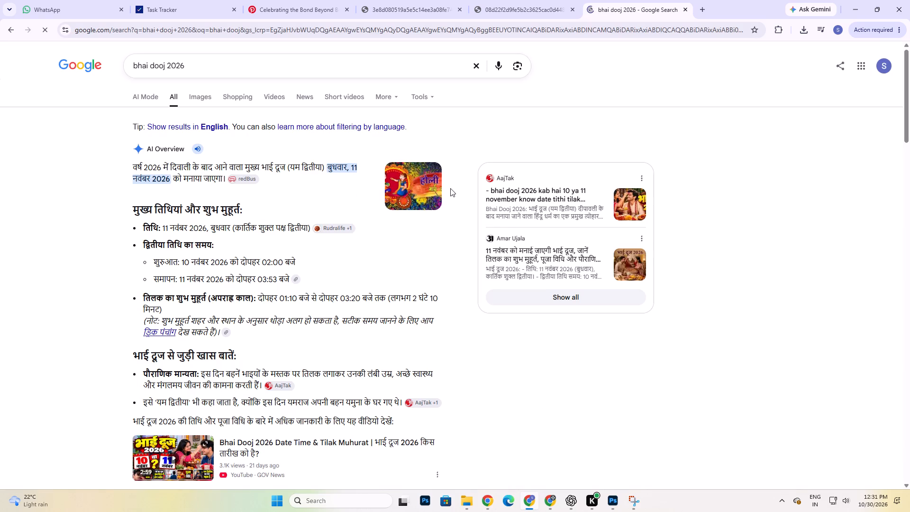
drag(197, 66, 163, 67)
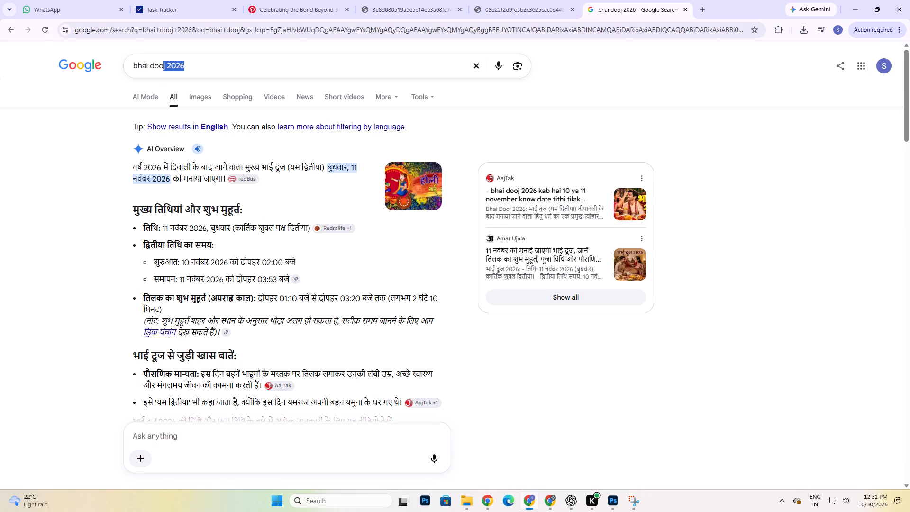
drag(163, 67, 166, 67)
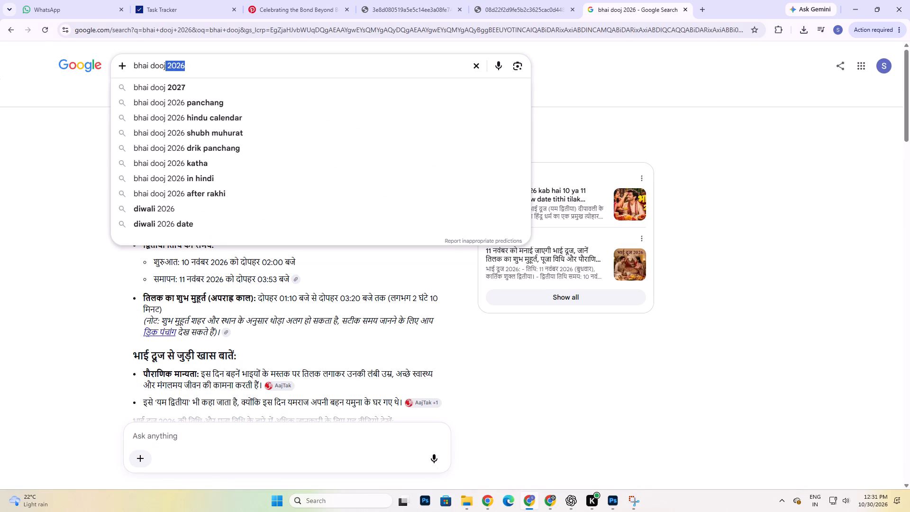
key(BackSpace)
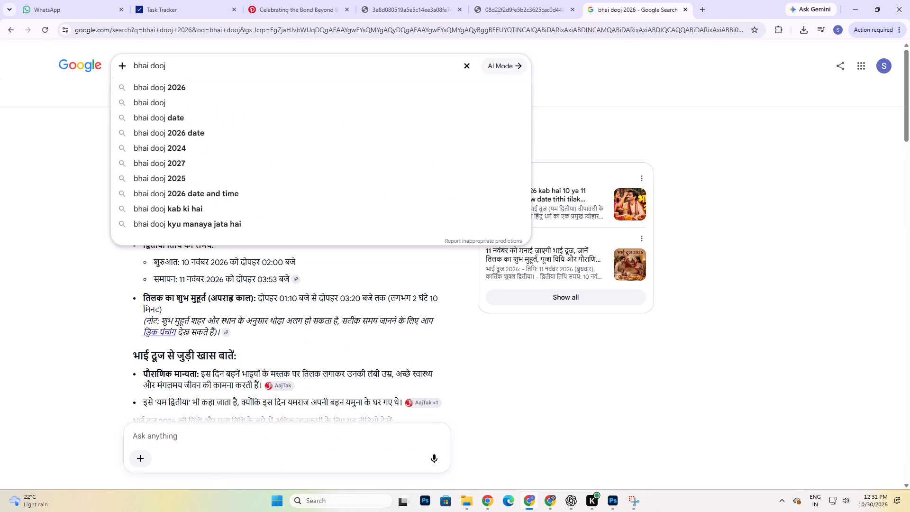
key(Return)
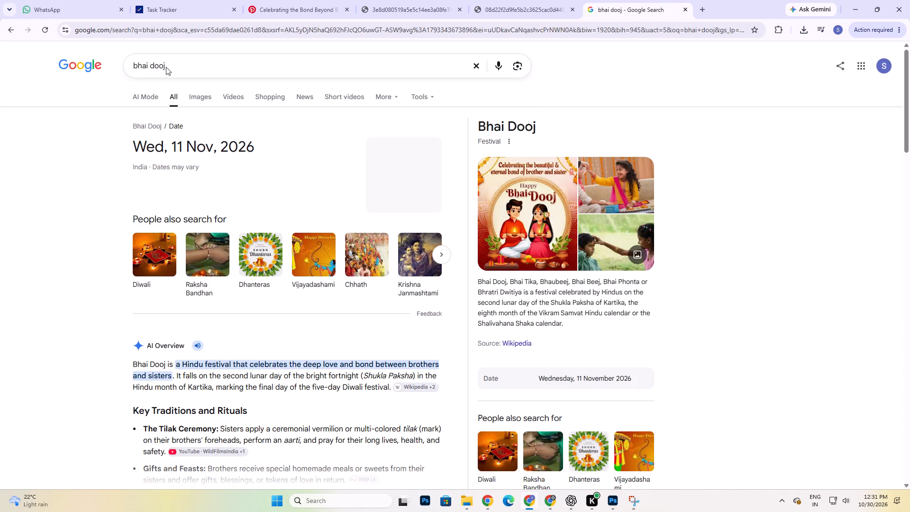
click(201, 104)
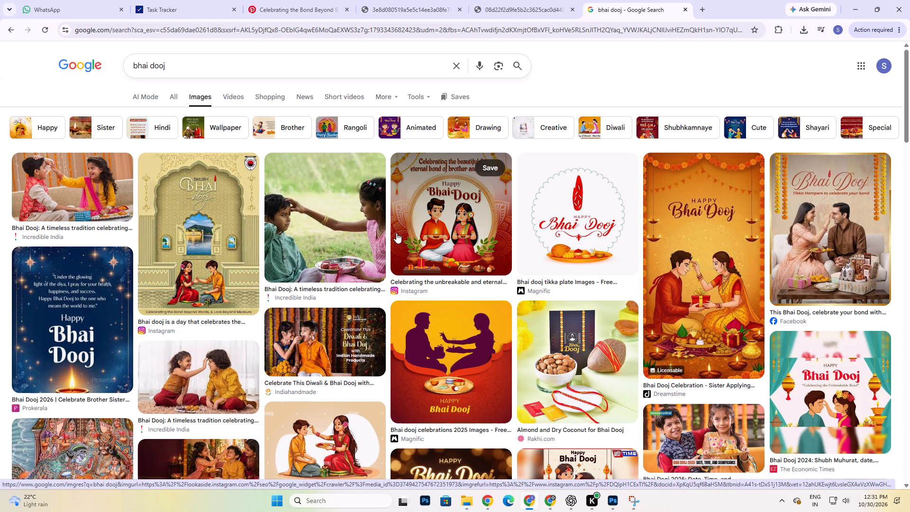
scroll(396, 233, down, 5)
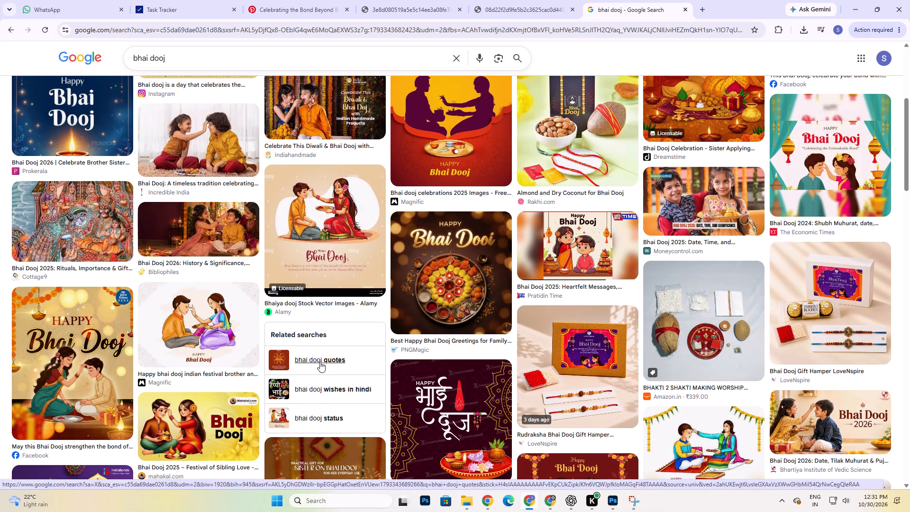
Open the related image search "bhai dooj quotes" and look through the greeting designs for wording.
click(317, 347)
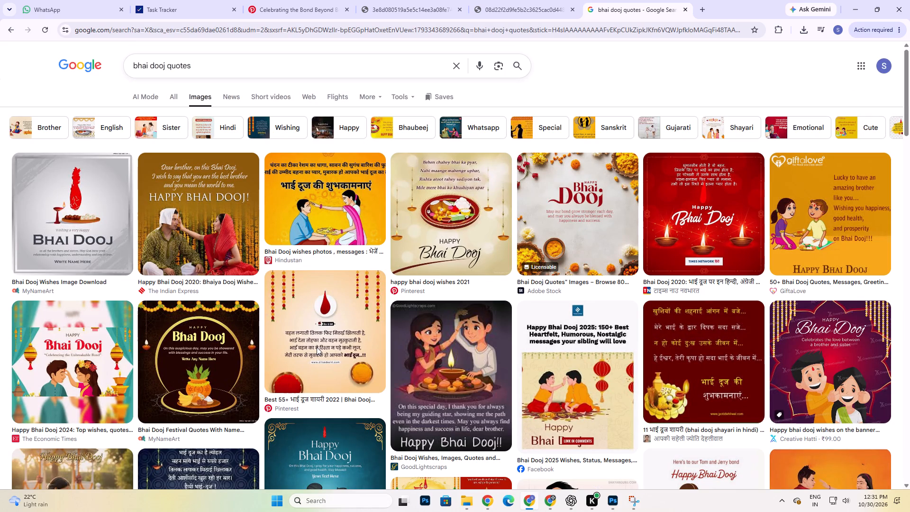
scroll(343, 421, down, 5)
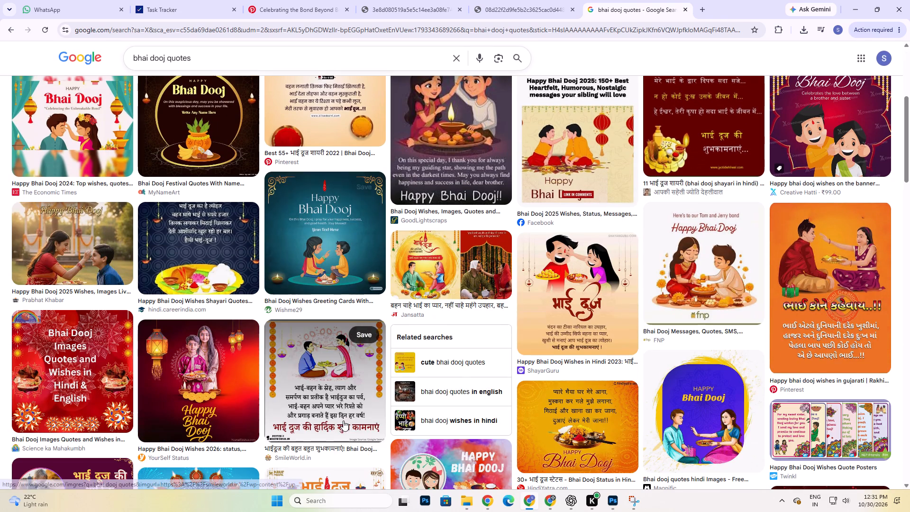
scroll(343, 421, down, 7)
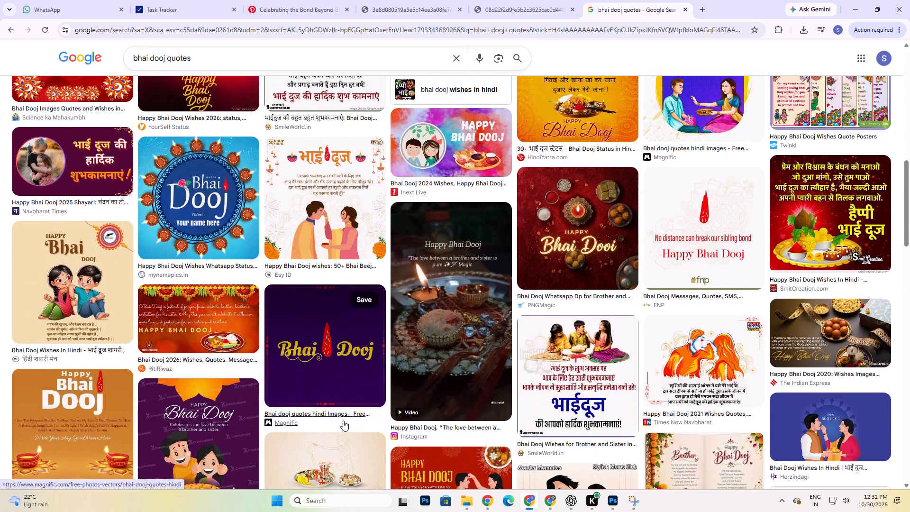
scroll(343, 421, down, 5)
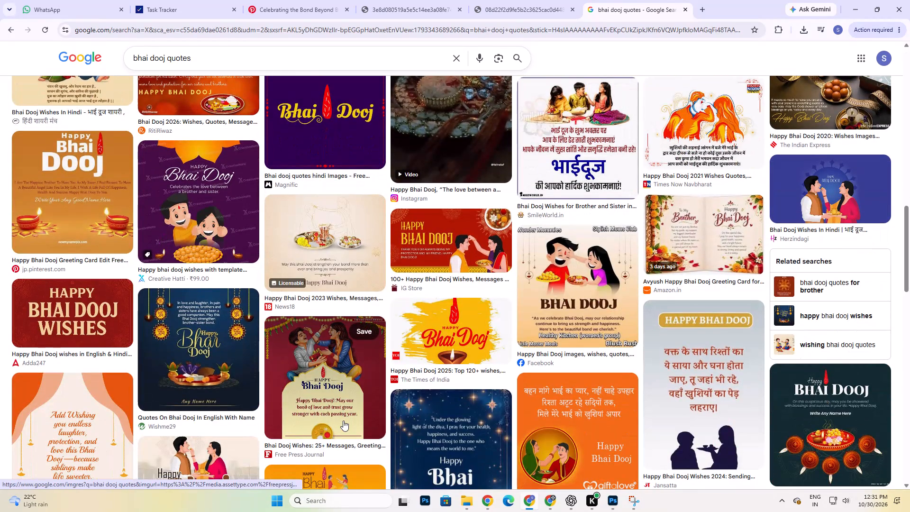
scroll(343, 421, down, 3)
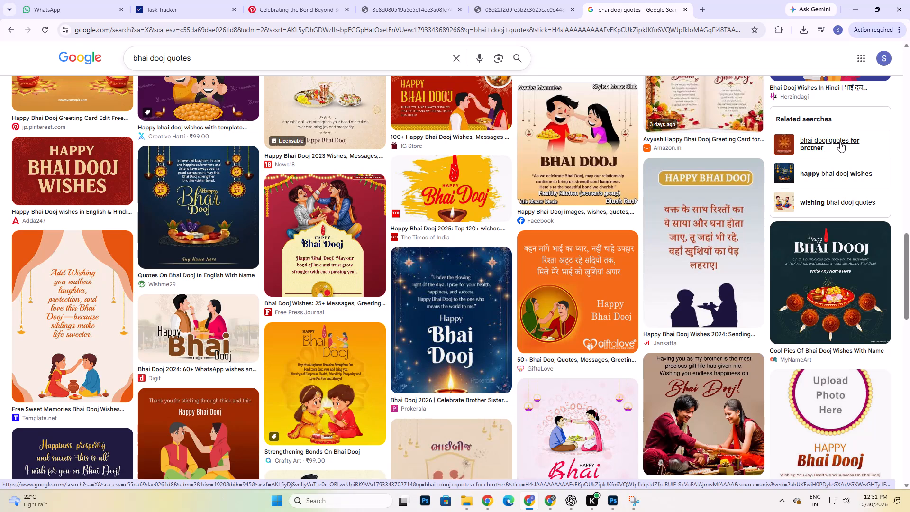
Open the related image search "wishing bhai dooj quotes" and examine the greeting messages.
click(838, 196)
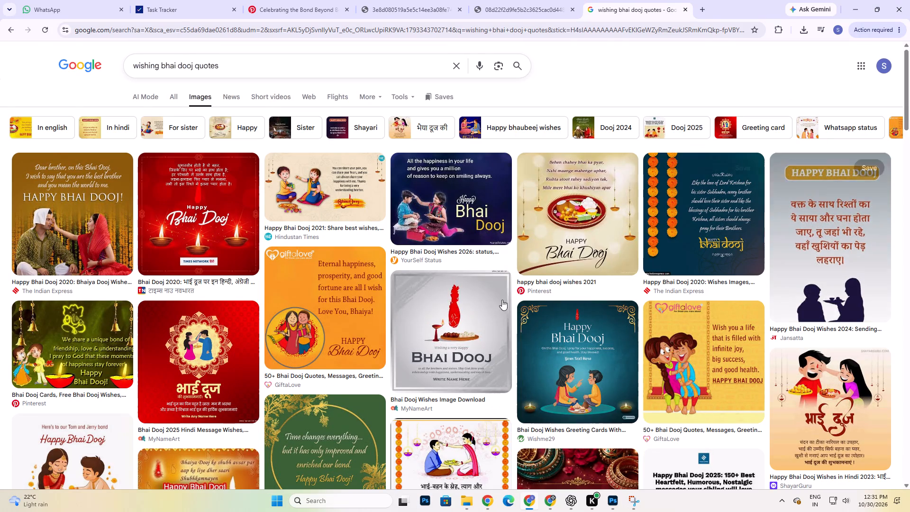
scroll(481, 407, down, 9)
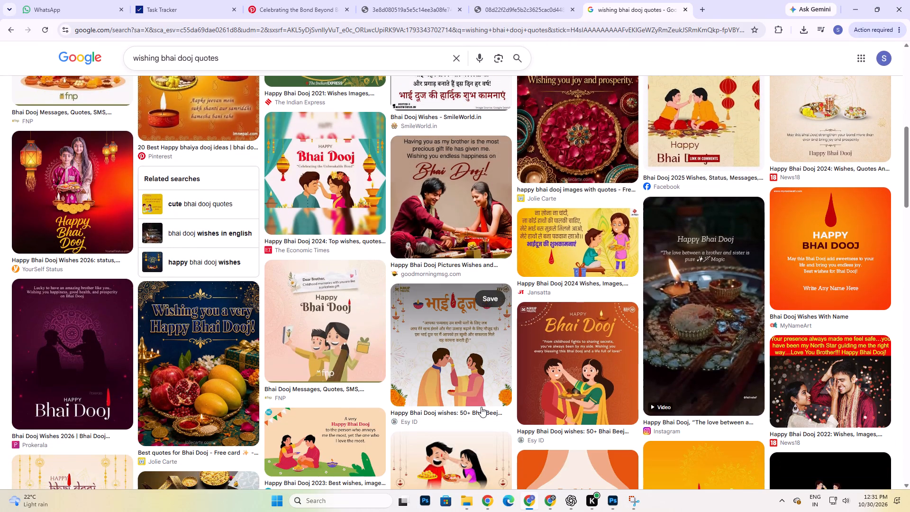
scroll(481, 407, down, 6)
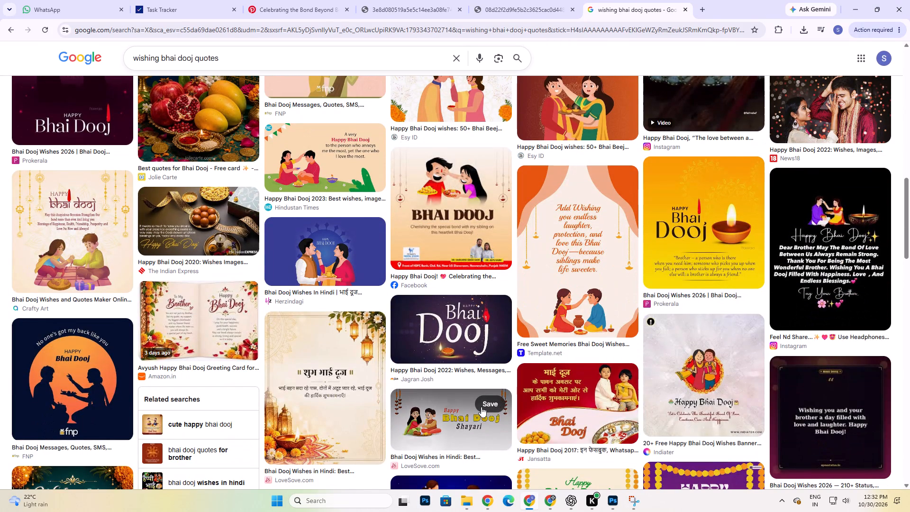
scroll(484, 411, down, 2)
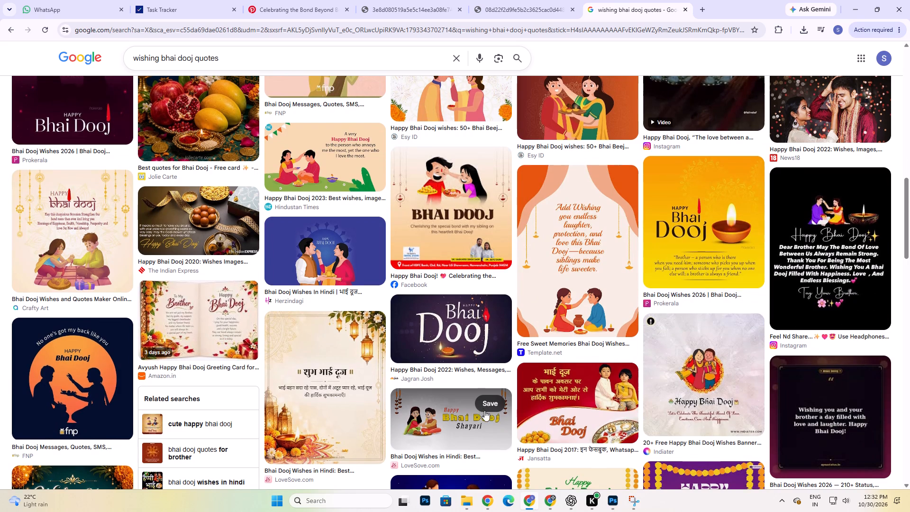
scroll(484, 411, down, 2)
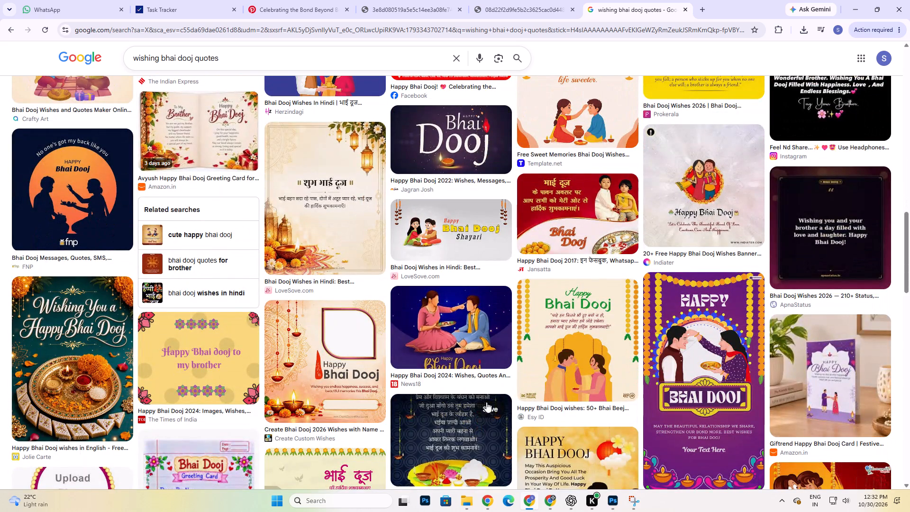
Open the related image search "cute happy bhai dooj".
click(183, 232)
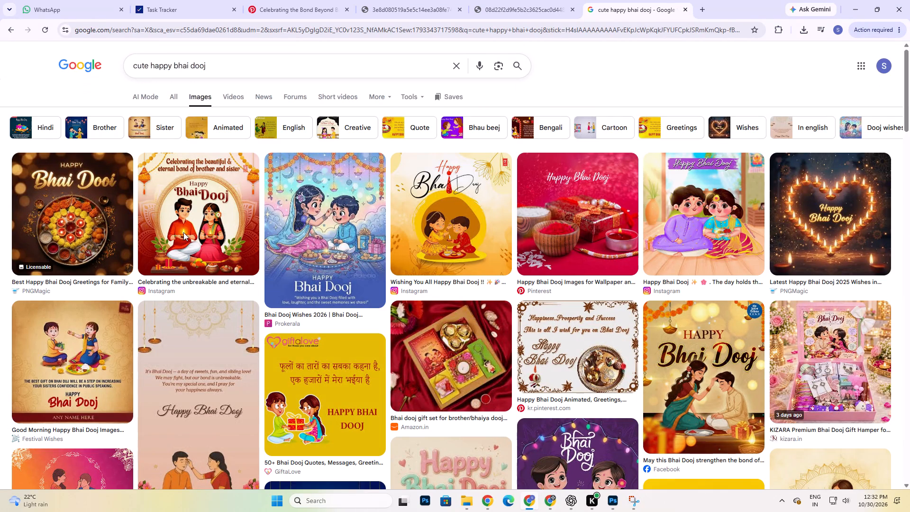
Return to the Pinterest pin and look through more of its related Bhai Dooj designs.
click(304, 4)
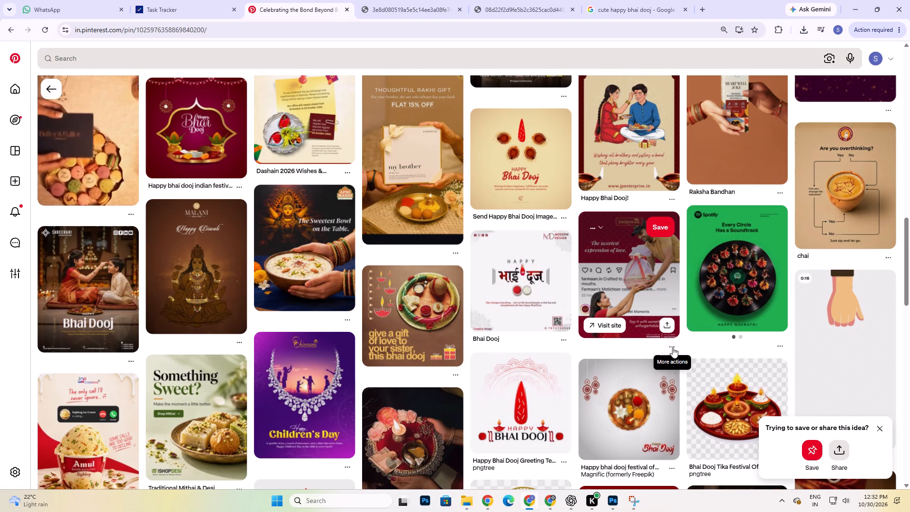
scroll(578, 388, down, 5)
scroll(578, 388, up, 3)
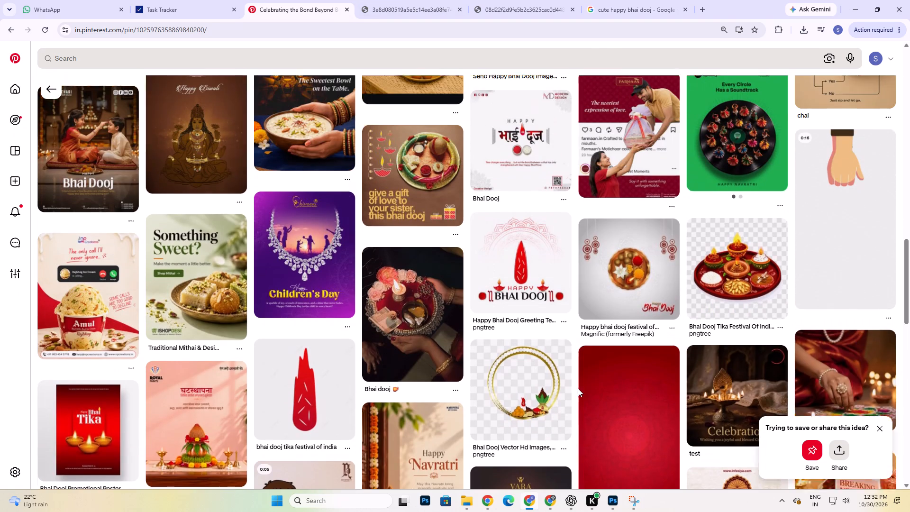
scroll(577, 388, down, 1)
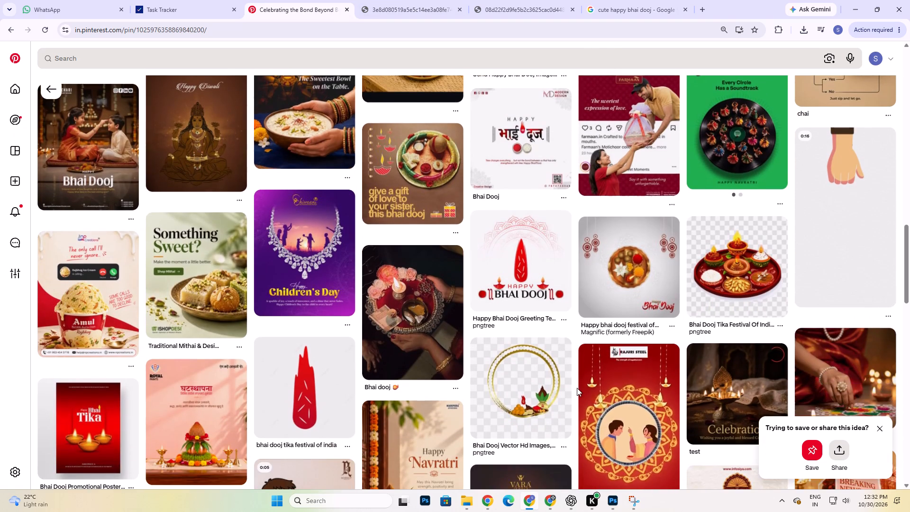
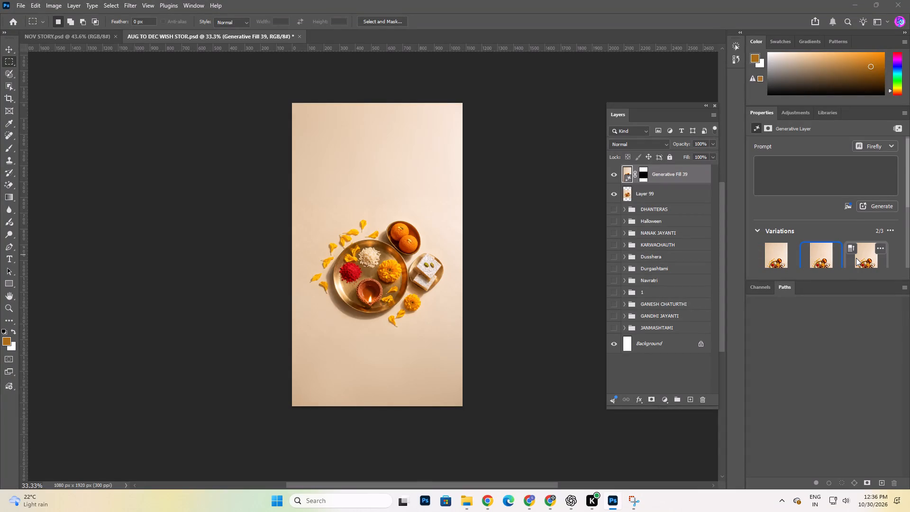
click(856, 258)
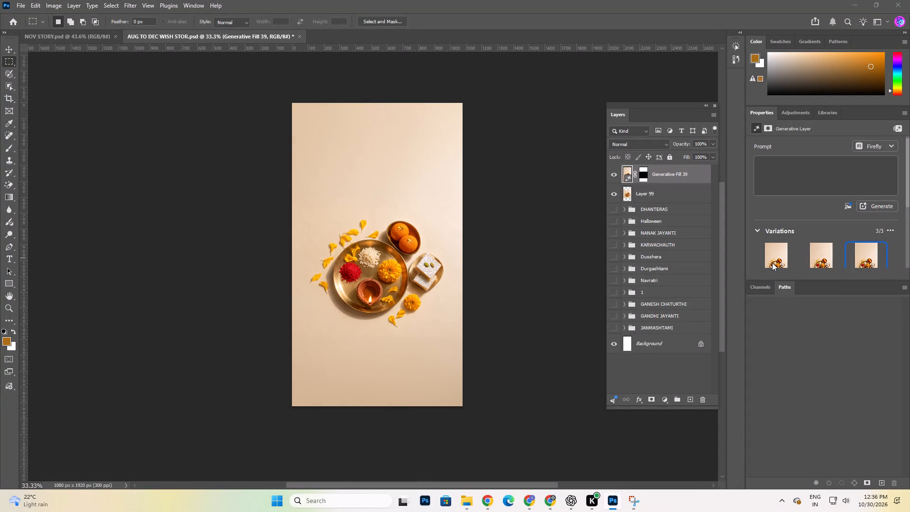
click(772, 263)
click(815, 263)
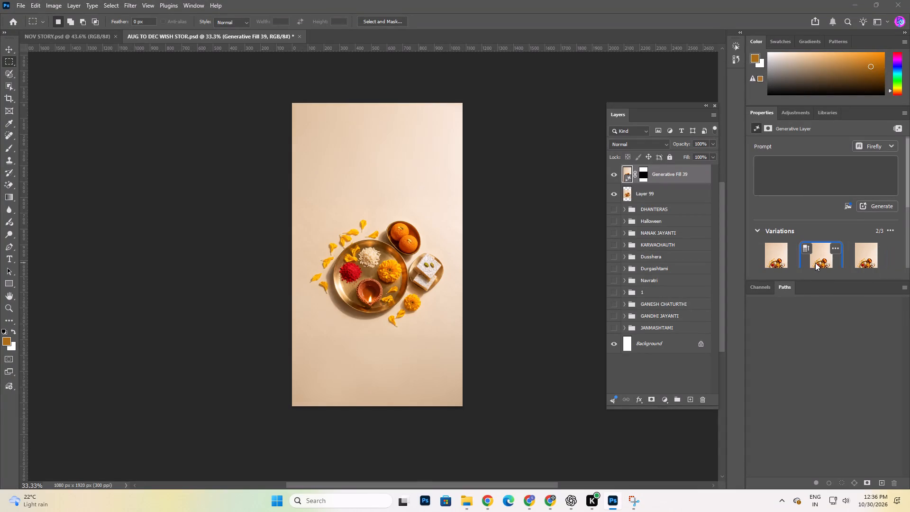
alt+scroll(422, 178, up, 5)
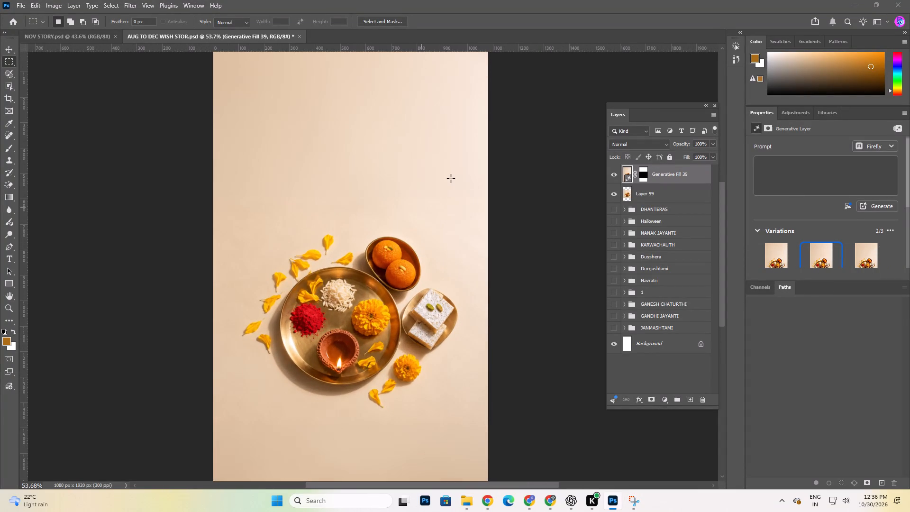
alt+scroll(451, 178, down, 3)
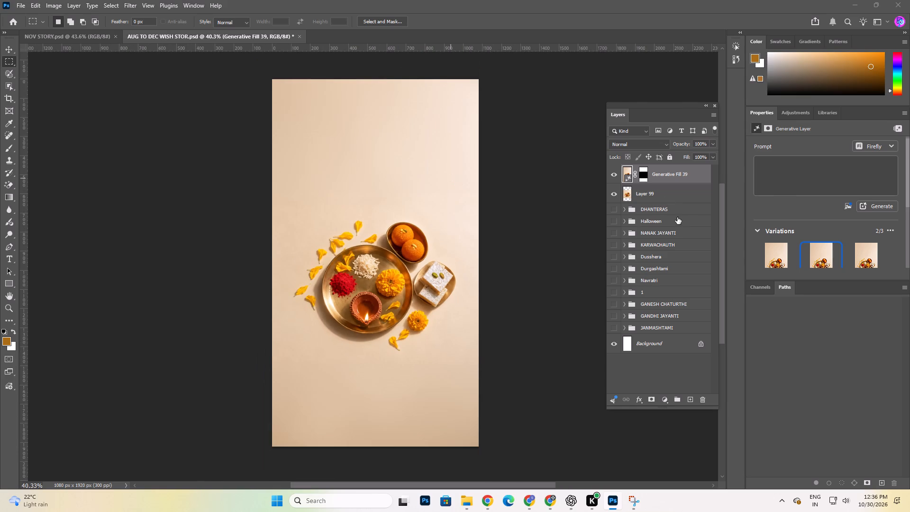
Paste the copied red teeka image as a new layer above the Generative Fill 39 layer and hide it.
key(ctrl+v)
click(3, 51)
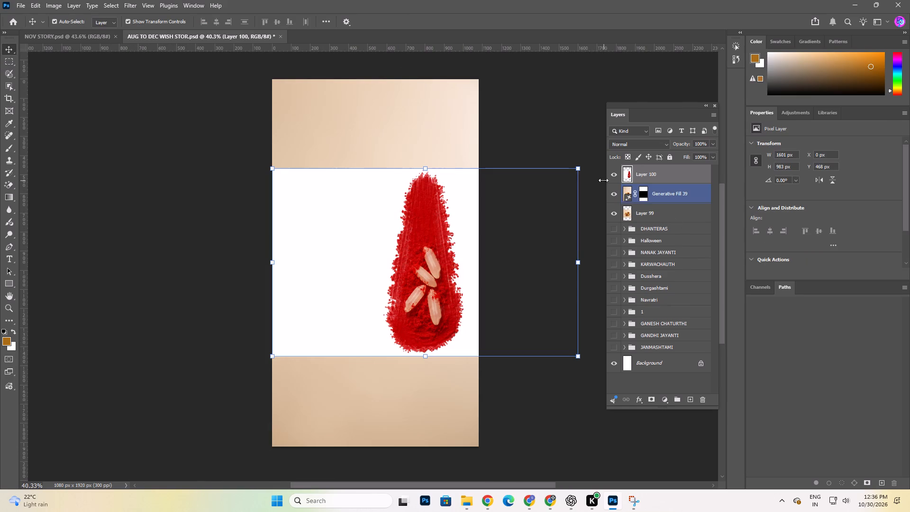
click(607, 174)
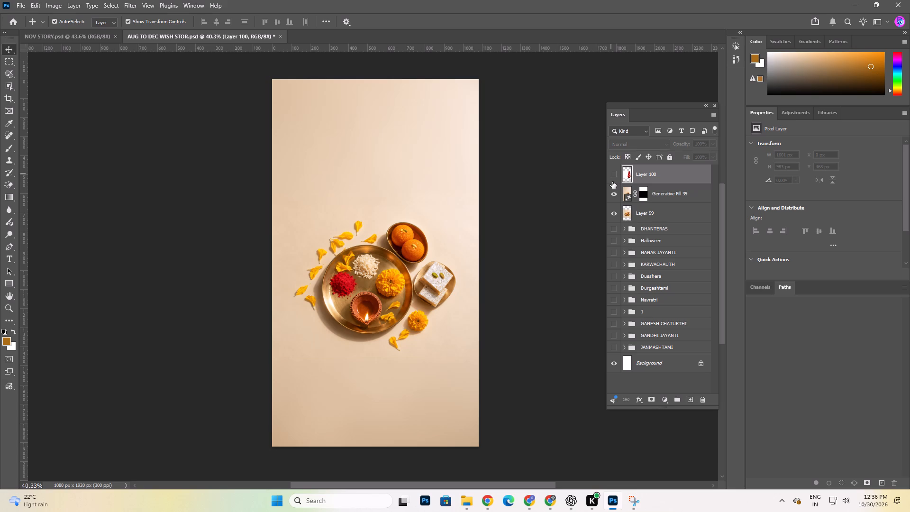
Save the AUG TO DEC WISH STOR.psd document.
key(ctrl+s)
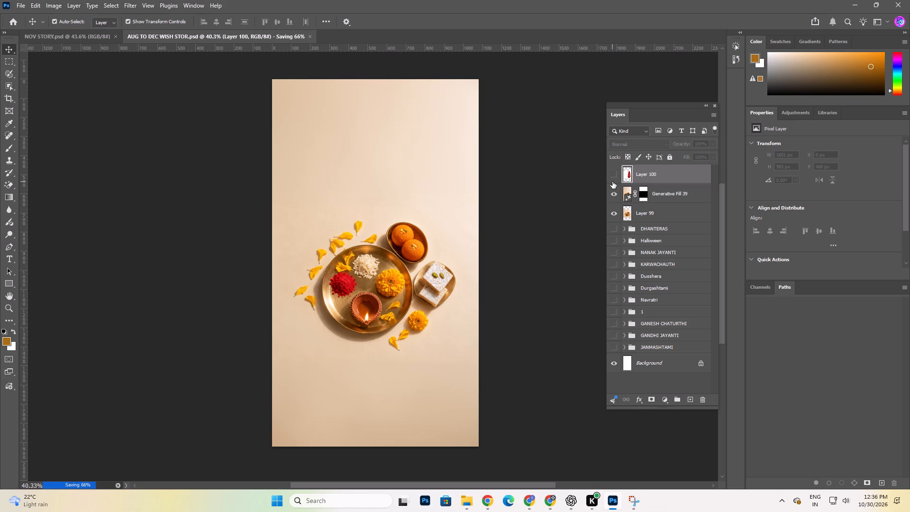
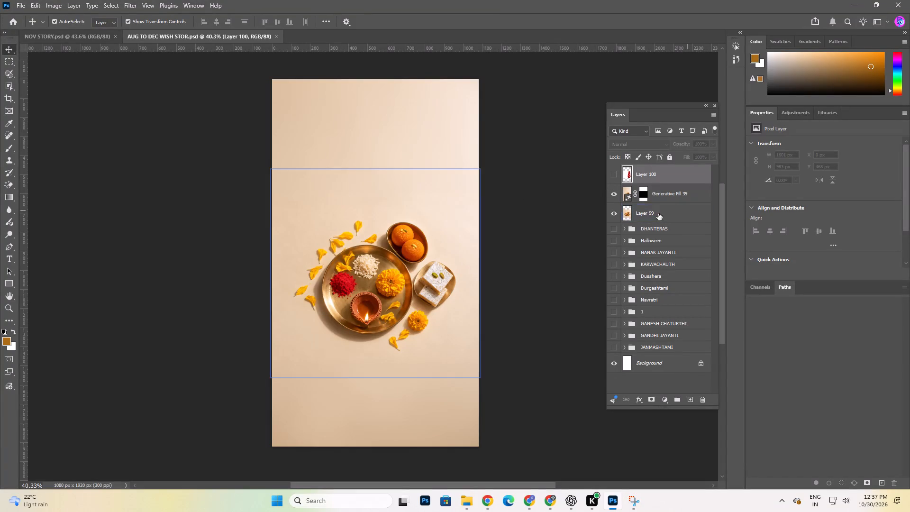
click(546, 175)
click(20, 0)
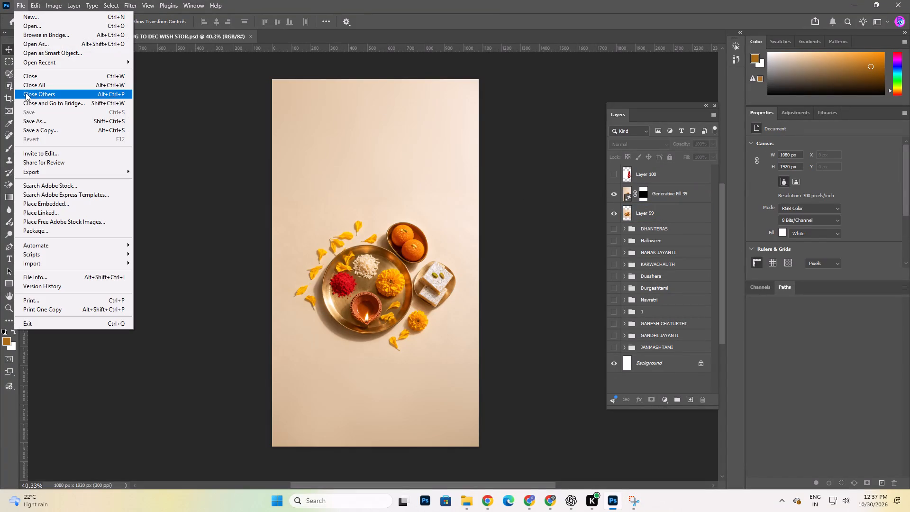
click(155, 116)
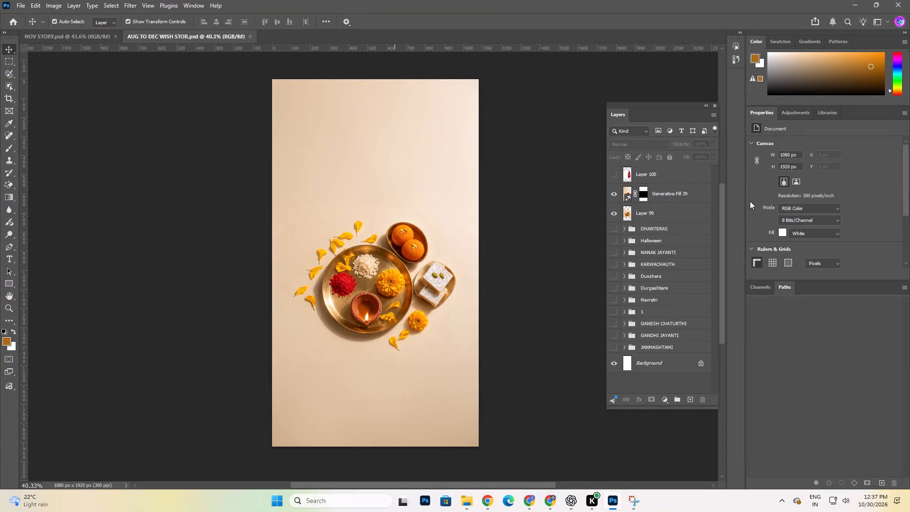
Group Layer 99 and the Generative Fill 39 layer and name the group 1.
click(682, 221)
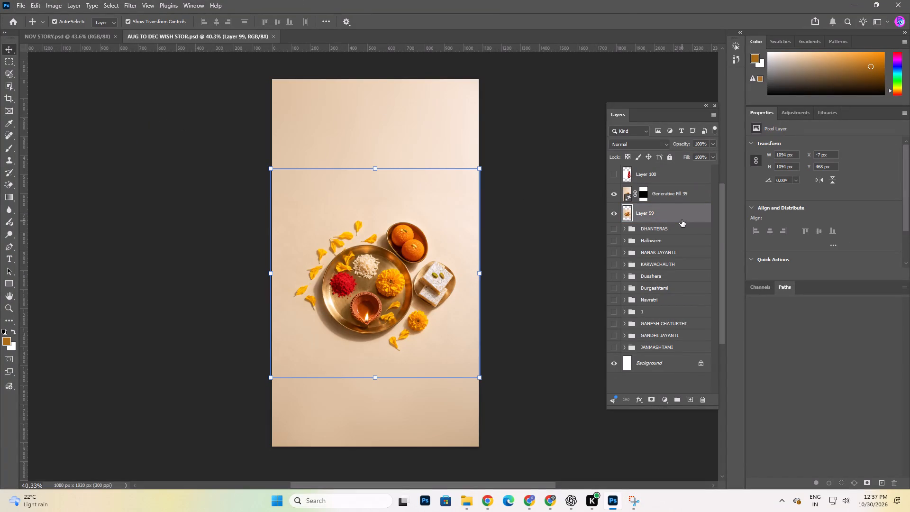
ctrl+click(686, 199)
key(ctrl+g)
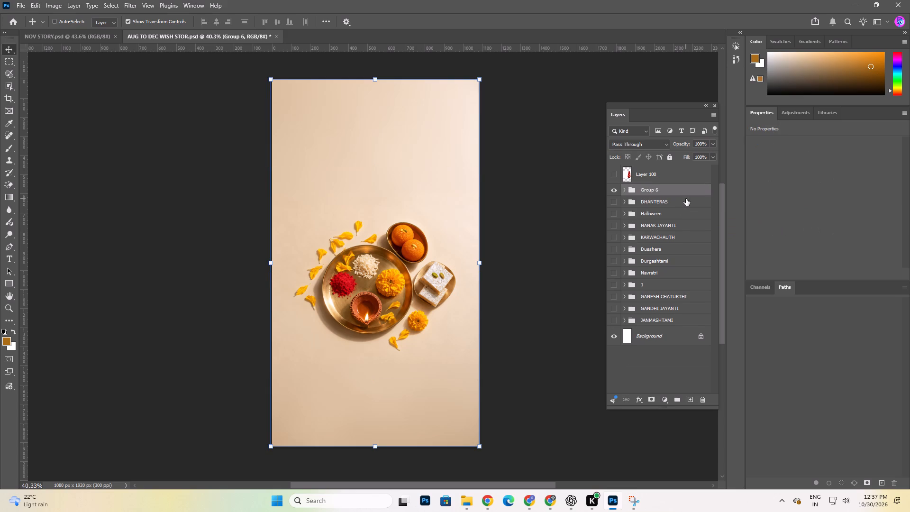
double_click(647, 192)
key(1)
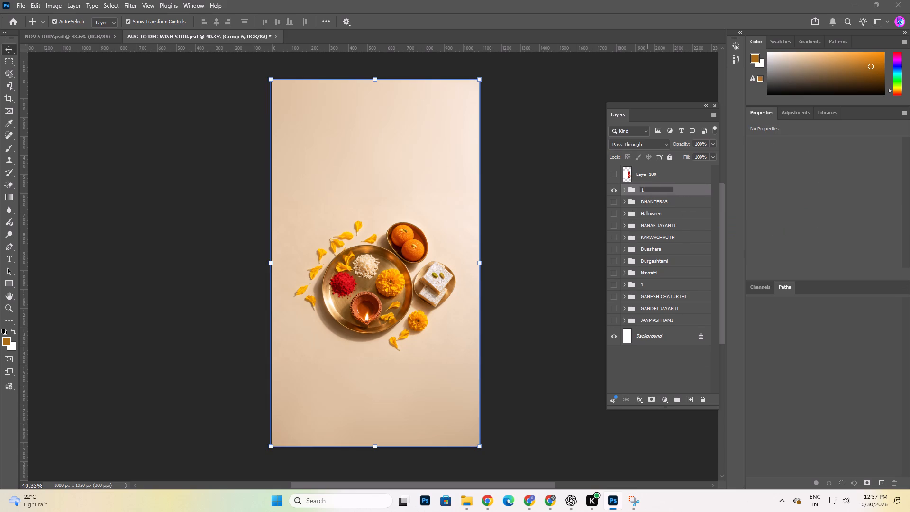
key(Return)
drag(550, 189, 566, 180)
alt+scroll(469, 263, up, 1)
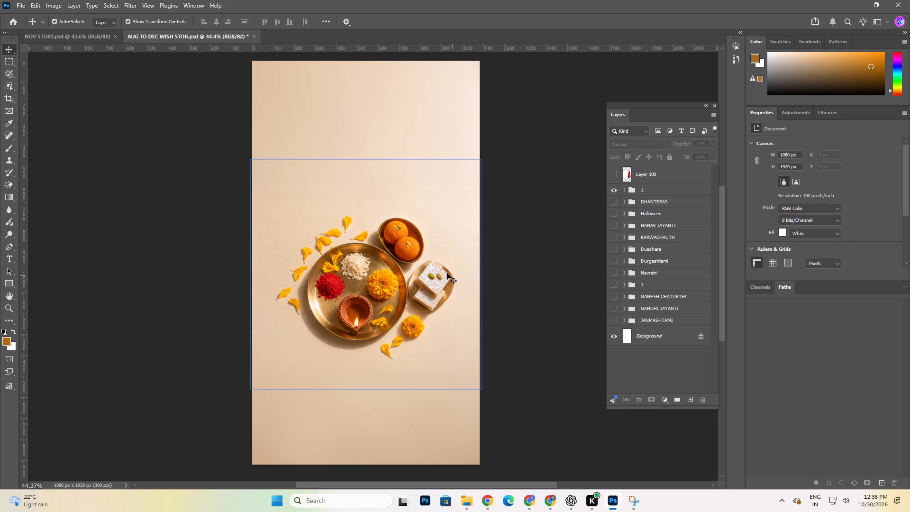
click(212, 247)
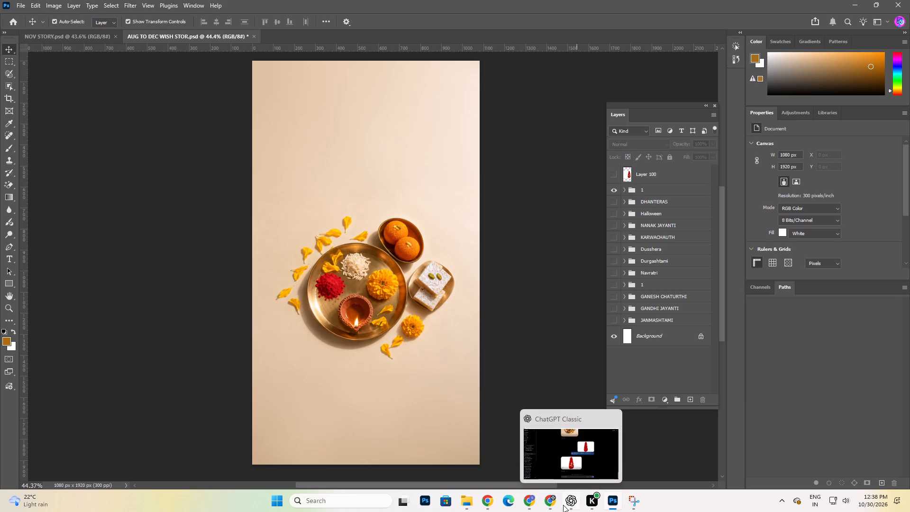
Switch to Chrome and review the open Bhai Dooj search results, reference images, teeka pin and the festive story task list.
click(537, 505)
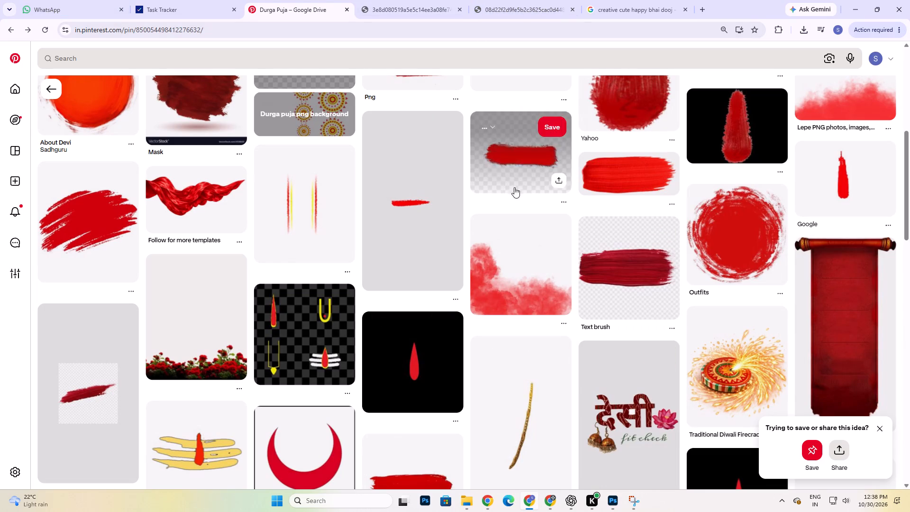
click(663, 0)
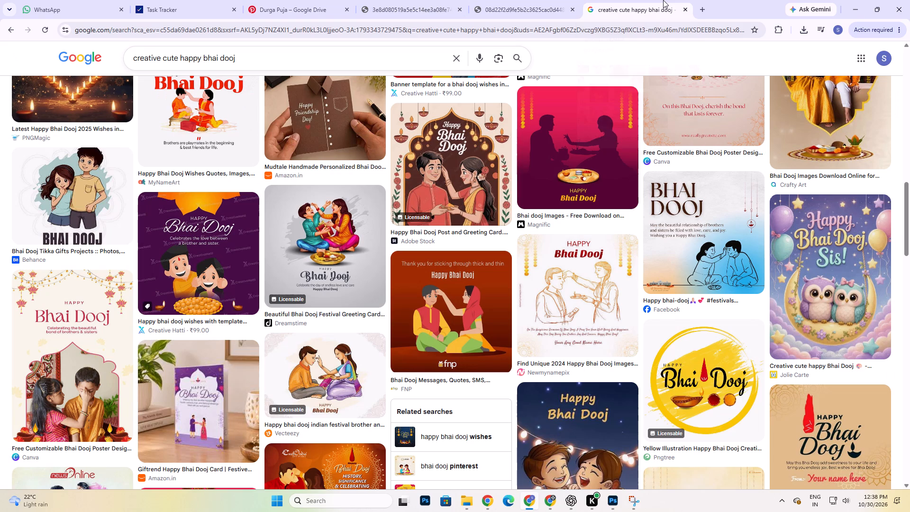
click(434, 1)
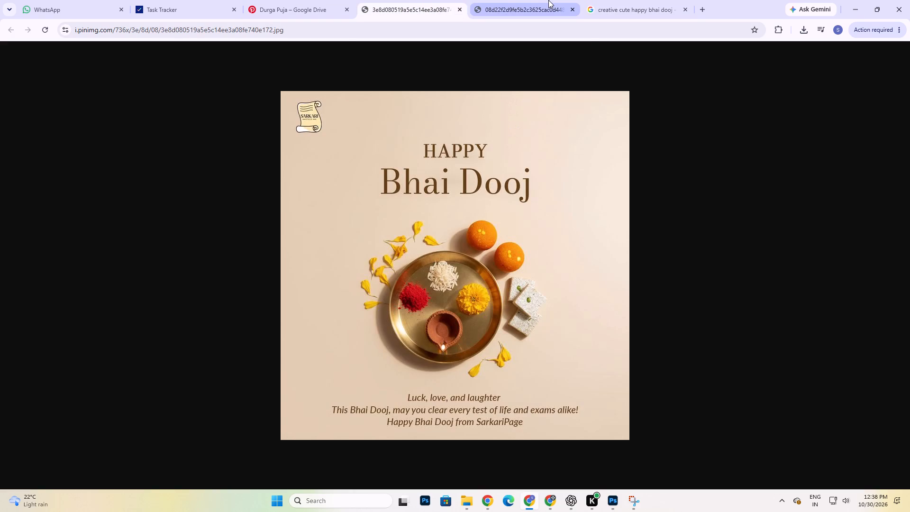
click(548, 0)
click(316, 0)
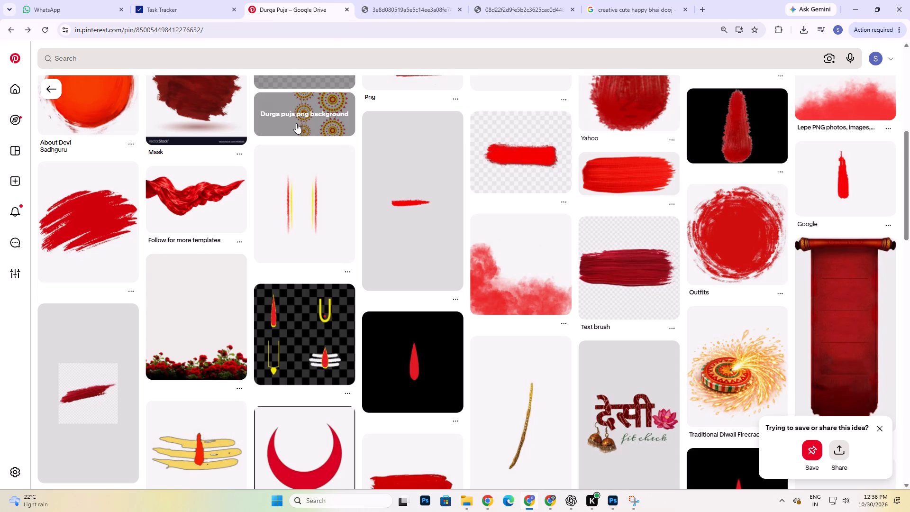
scroll(334, 352, up, 16)
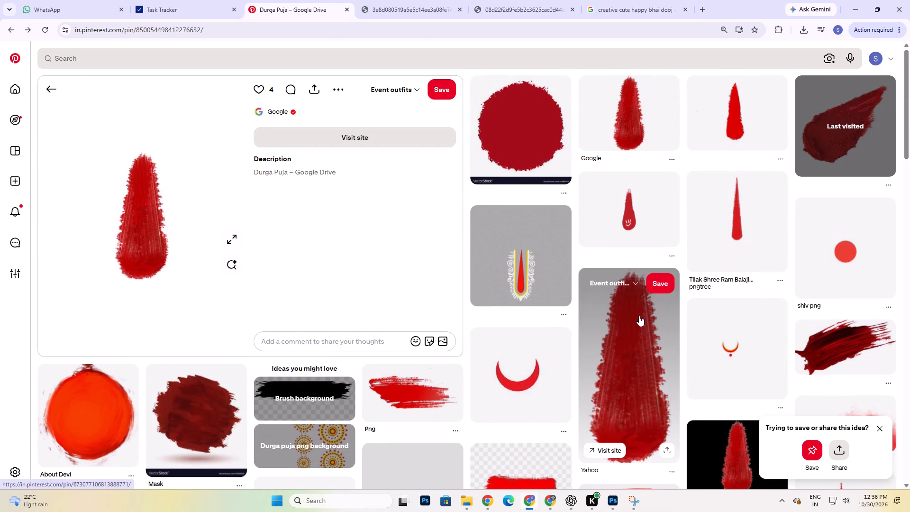
click(195, 0)
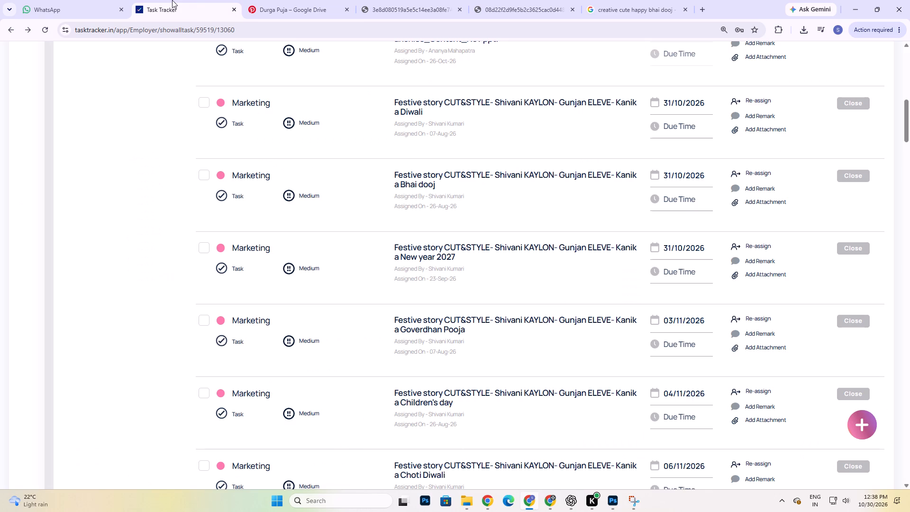
click(291, 0)
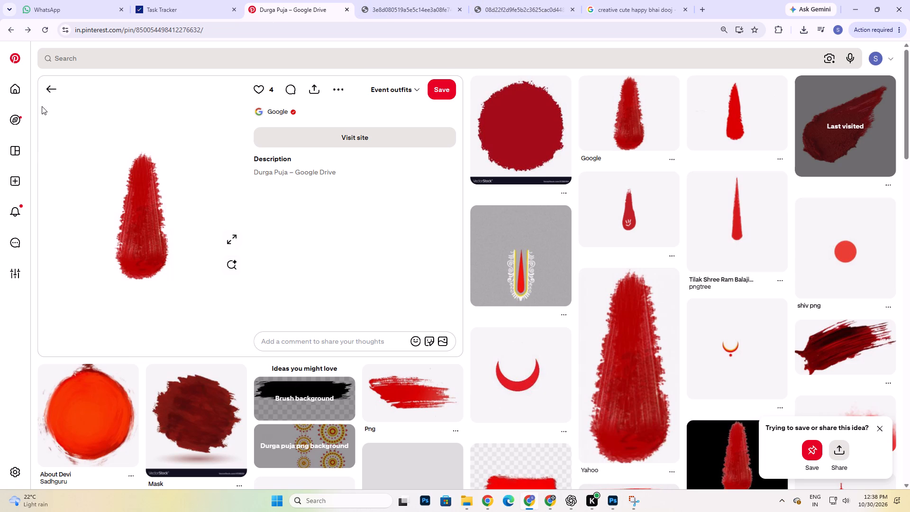
Return to the Pinterest home feed and search for bhai dooj.
click(21, 91)
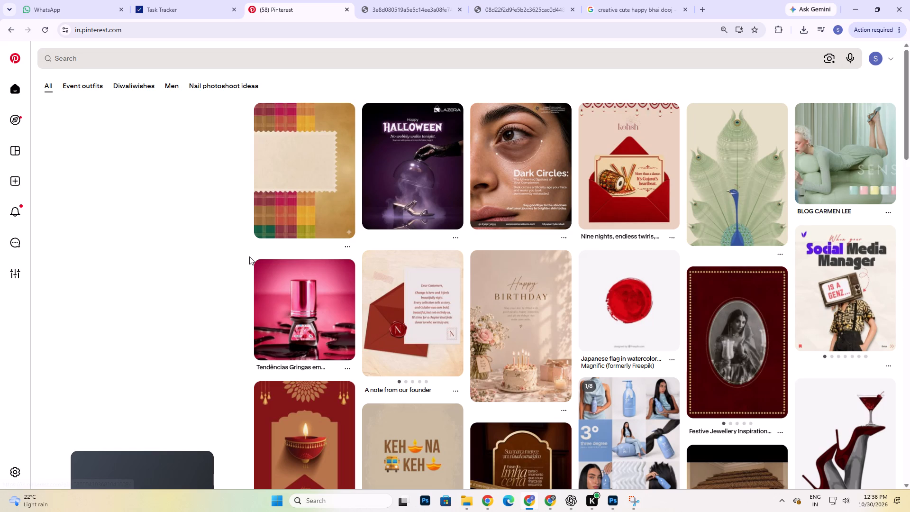
click(11, 97)
click(210, 57)
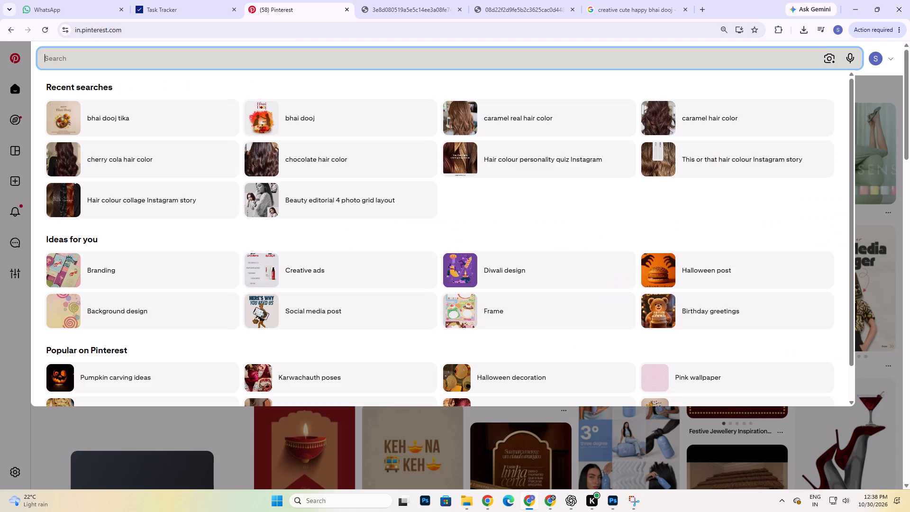
click(318, 121)
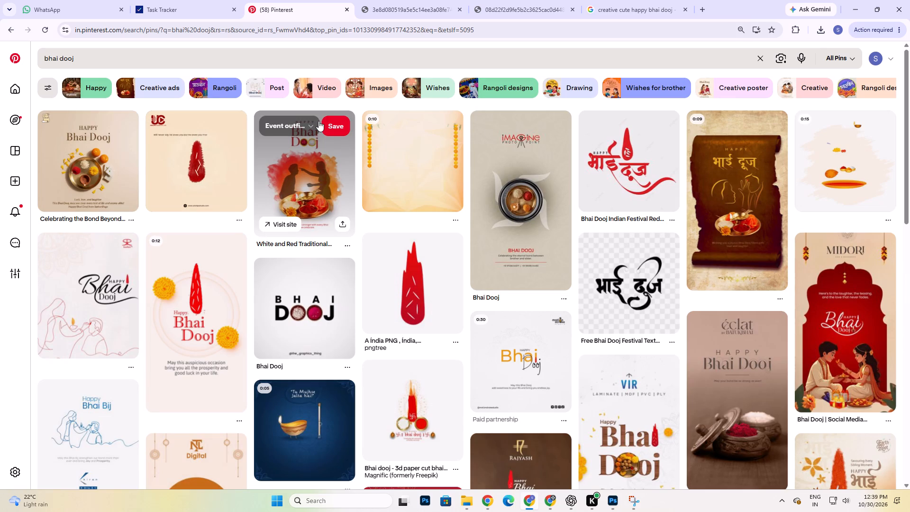
Open the red teeka Happy Bhai Dooj video pin, pause it and look through the related designs.
click(197, 185)
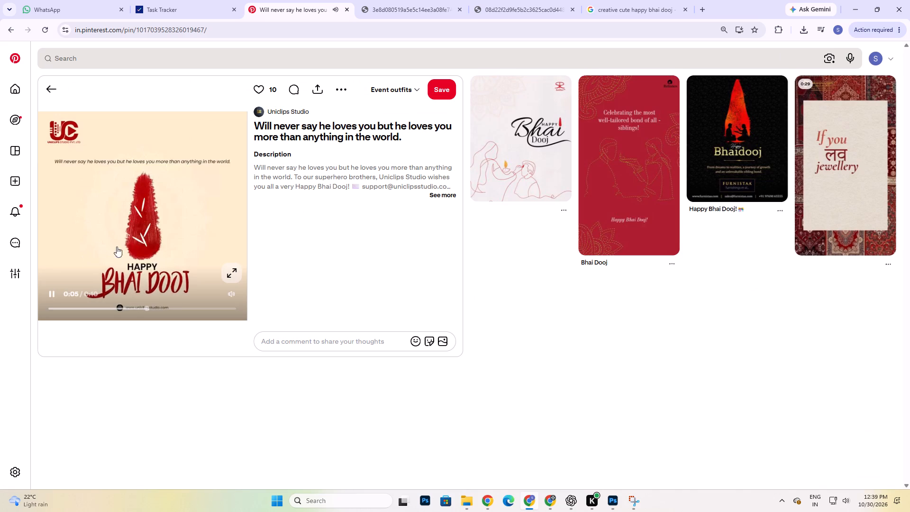
click(114, 242)
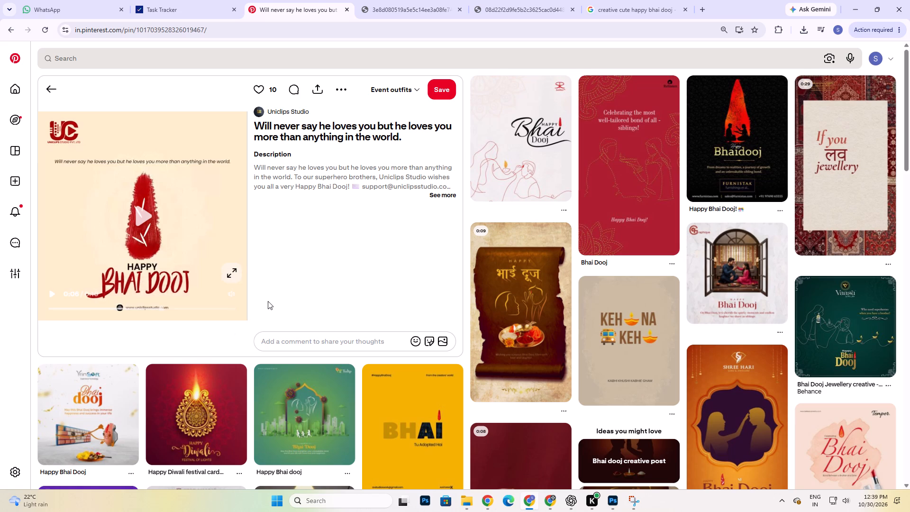
scroll(317, 293, down, 1)
scroll(311, 338, down, 3)
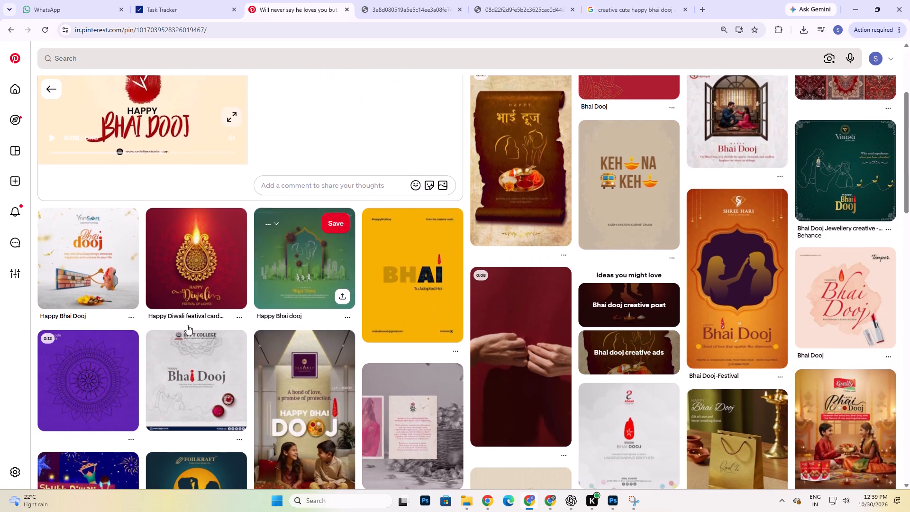
scroll(687, 403, down, 4)
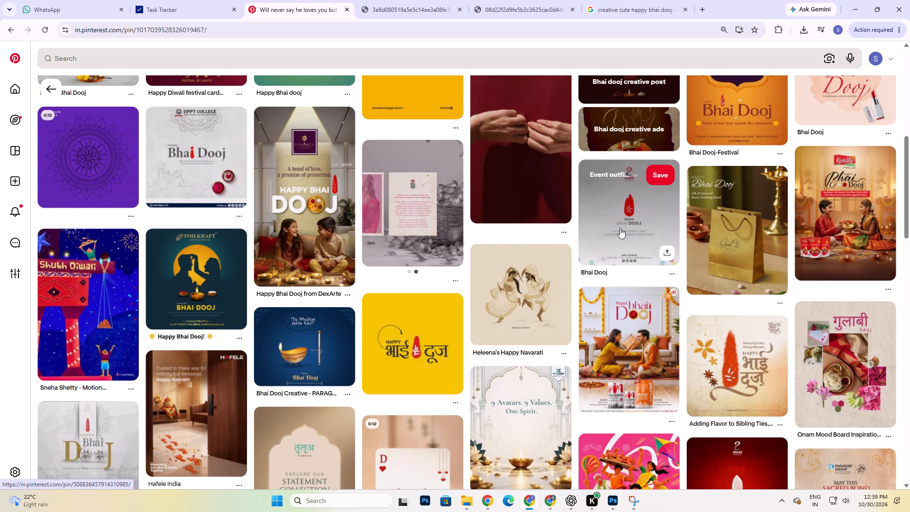
Open the yellow Hindi Bhai Dooj typography pin and examine its related pins for lettering and layout ideas.
click(428, 372)
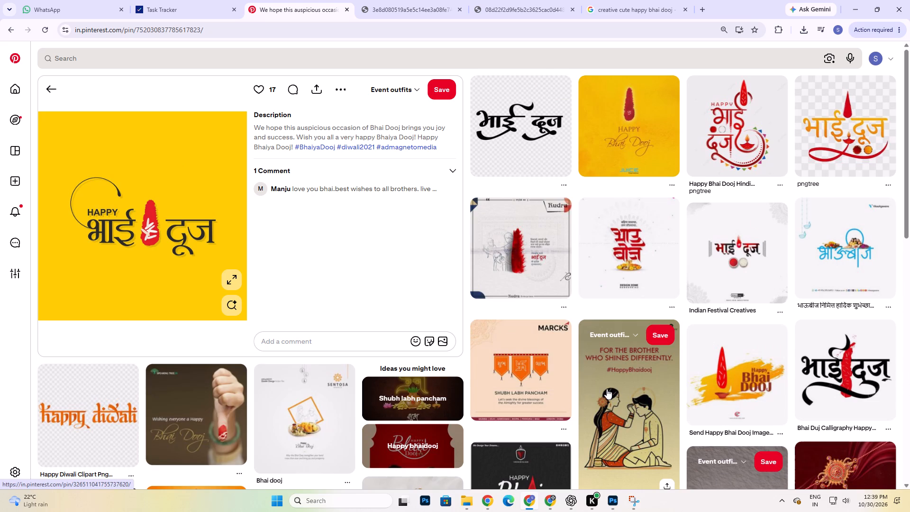
scroll(610, 391, down, 8)
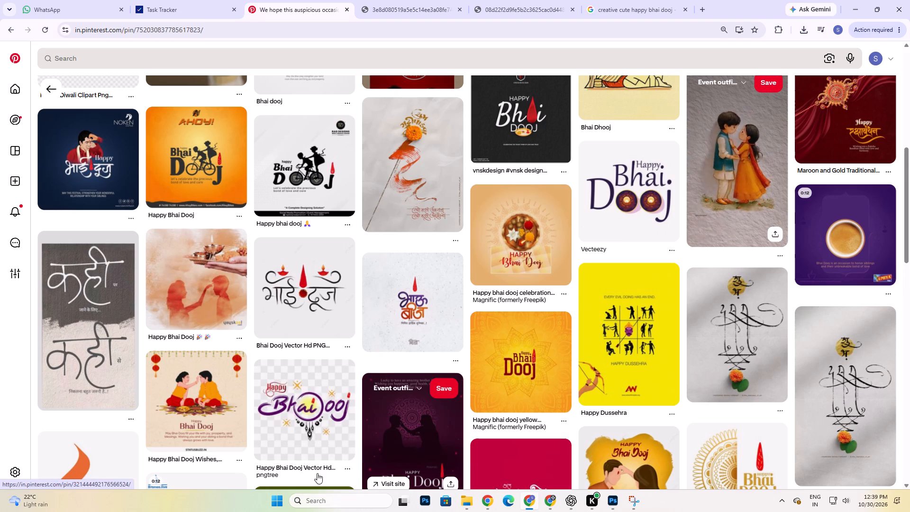
scroll(596, 373, down, 1)
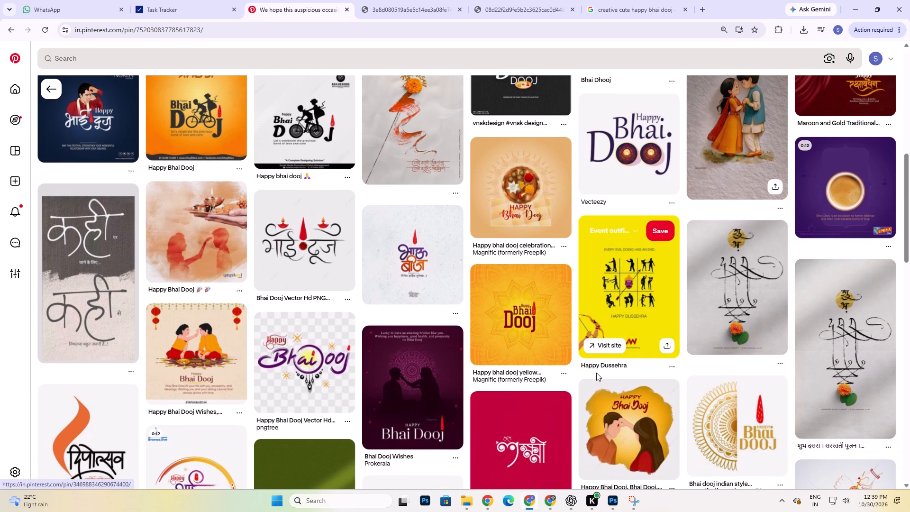
scroll(604, 375, down, 5)
scroll(605, 375, up, 3)
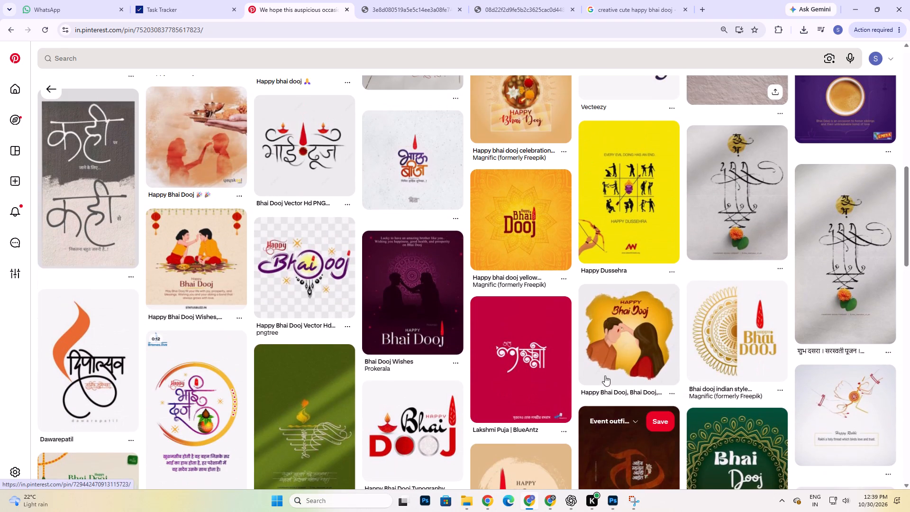
scroll(621, 402, down, 6)
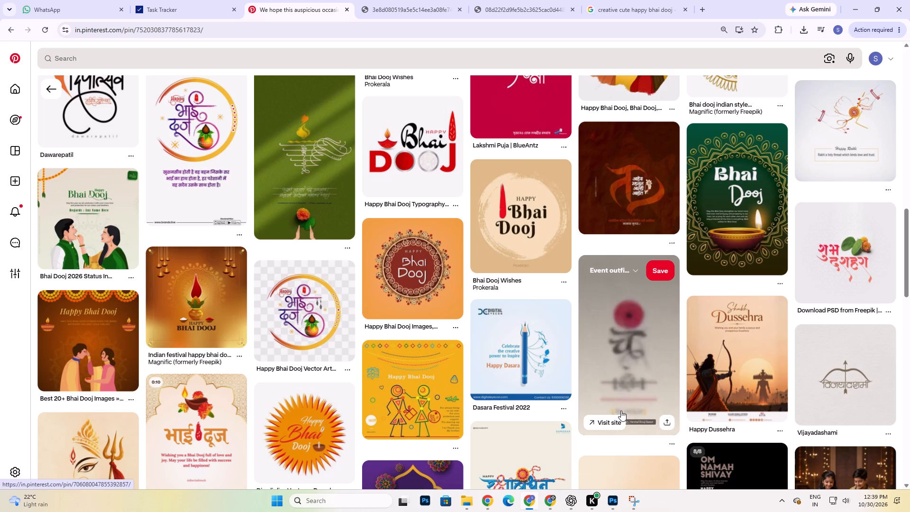
scroll(573, 351, down, 5)
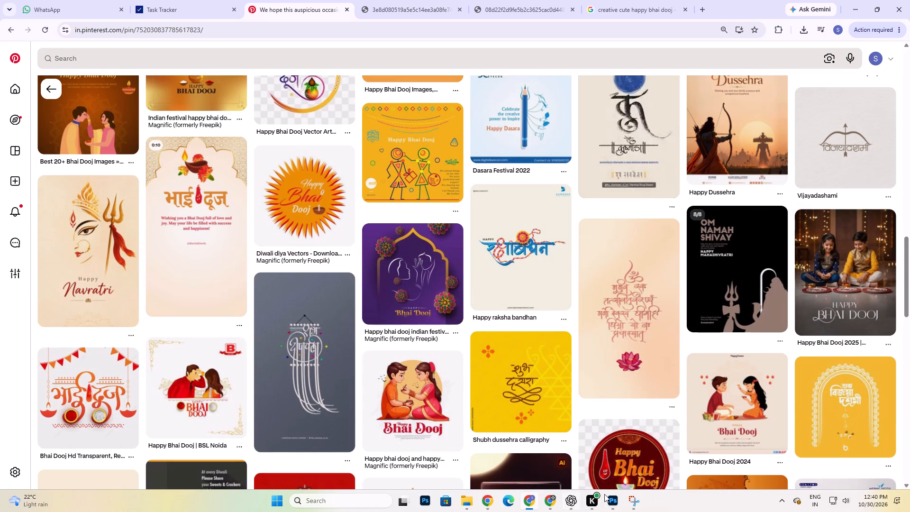
Switch to Photoshop, hide the thali group 1 and preview the DHANTERAS and Halloween story designs for reference.
click(618, 498)
alt+scroll(396, 208, down, 1)
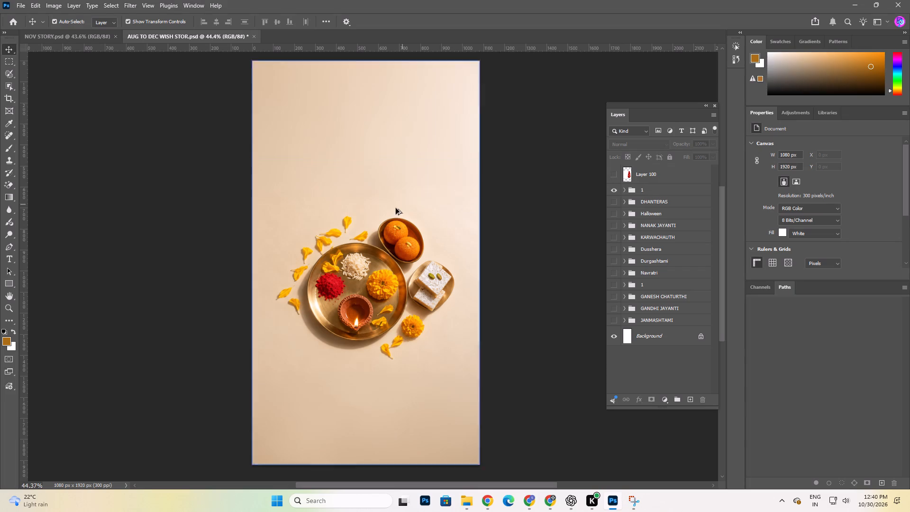
alt+scroll(396, 208, down, 1)
scroll(477, 276, down, 2)
key(space)
key(space)
key(space)
key(space)
key(space)
key(space)
key(space)
key(space)
key(space)
key(space)
drag(432, 292, 437, 293)
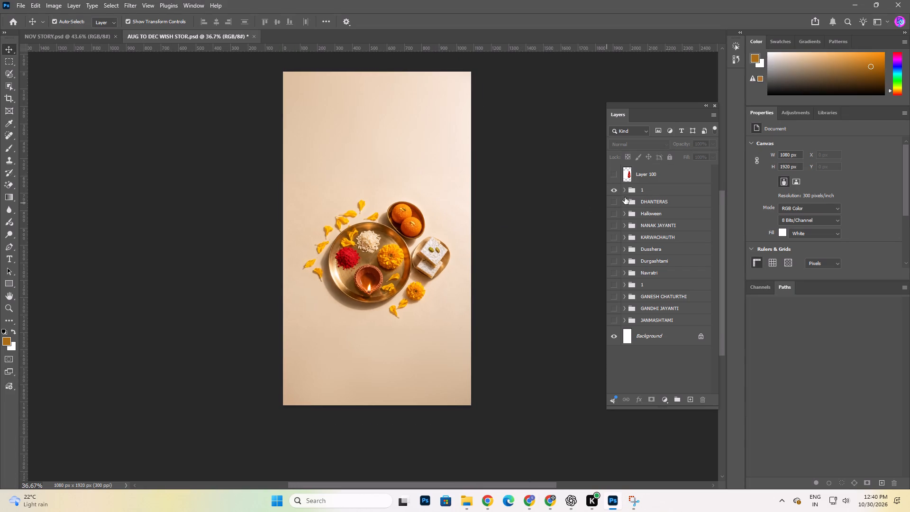
click(614, 191)
click(616, 202)
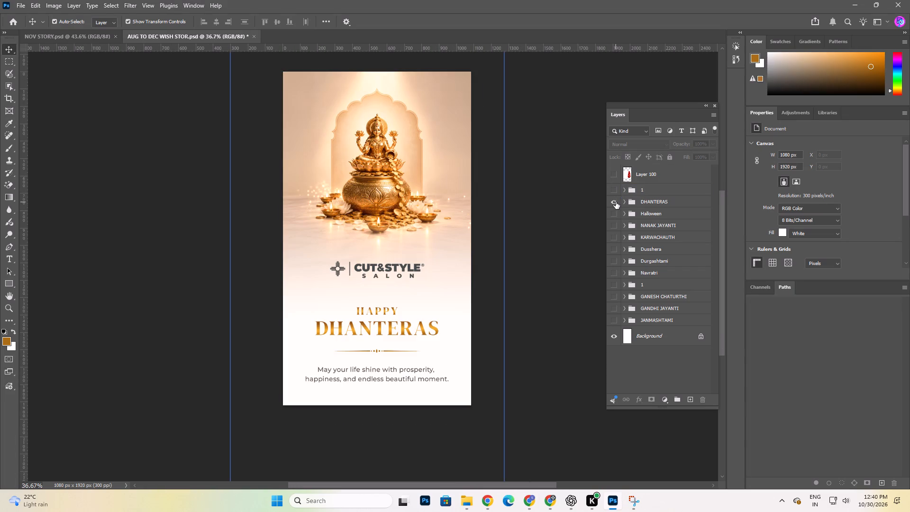
click(616, 202)
click(613, 217)
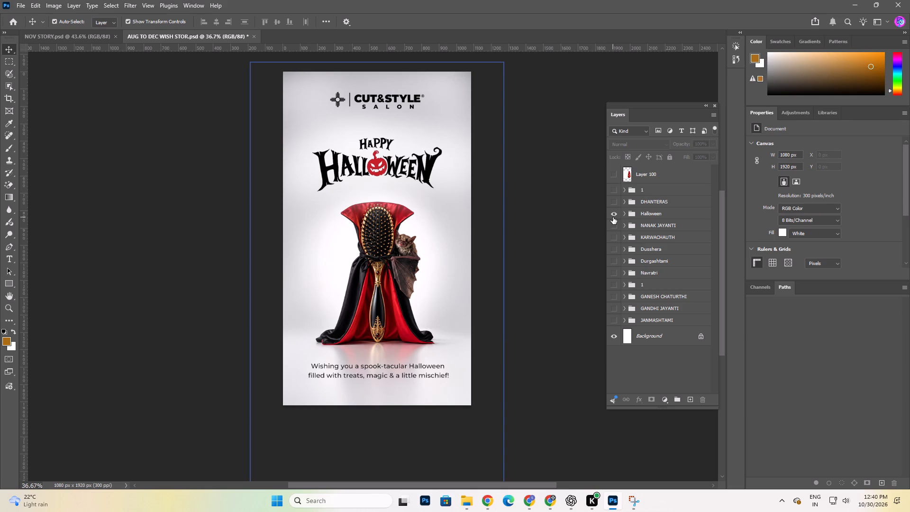
Copy the wish text and salon logo from the Halloween story, hide that group, and paste both into thali group 1 above Generative Fill 39.
click(422, 352)
click(408, 377)
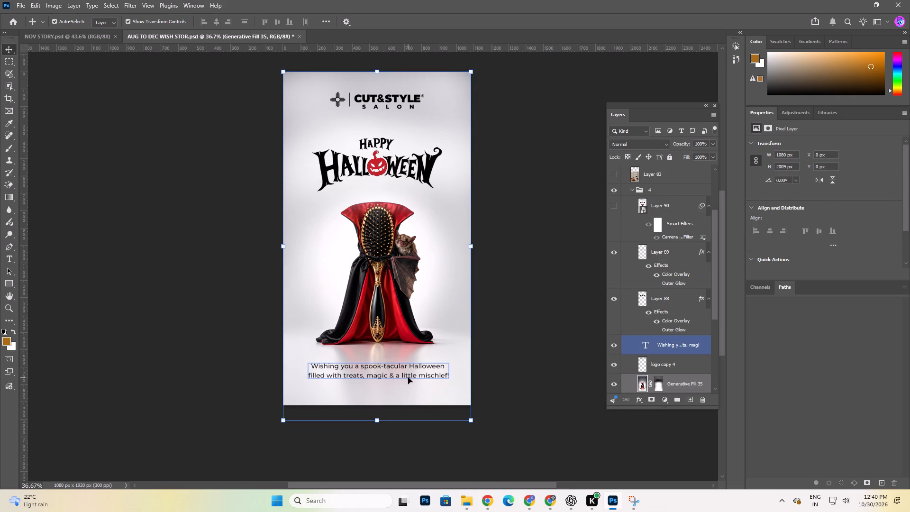
shift+click(395, 102)
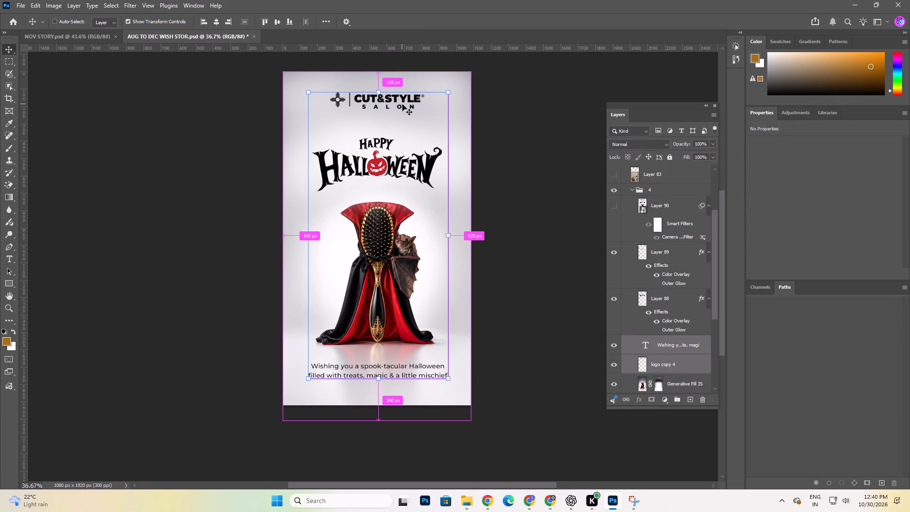
key(ctrl+c)
click(631, 191)
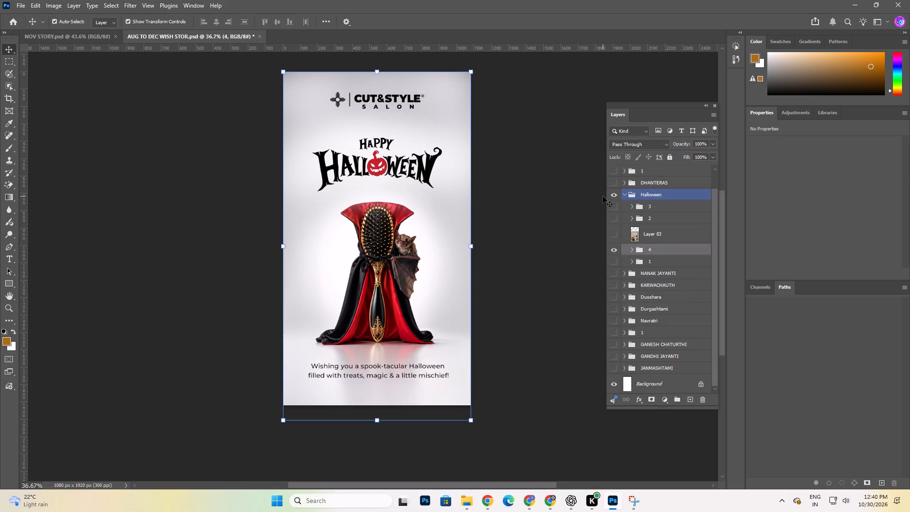
click(615, 197)
click(611, 174)
click(624, 171)
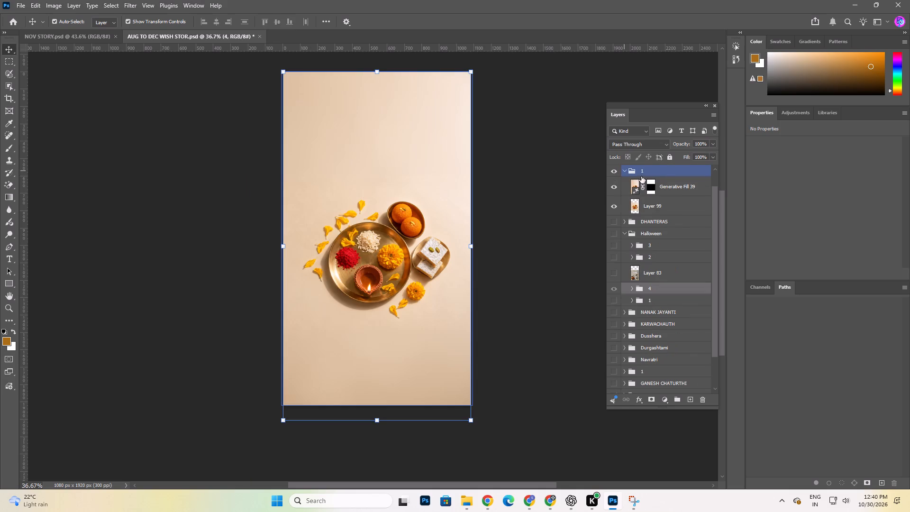
click(683, 188)
key(ctrl+v)
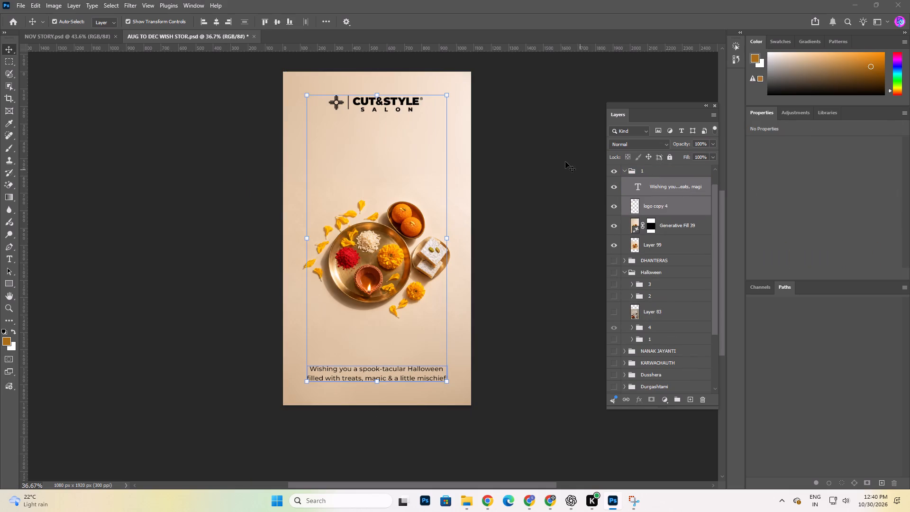
click(564, 162)
Move the pasted wish text up so it sits closer beneath the thali.
key(space)
key(space)
key(space)
key(space)
key(space)
key(space)
key(space)
key(space)
key(space)
key(space)
drag(464, 265, 463, 254)
click(539, 276)
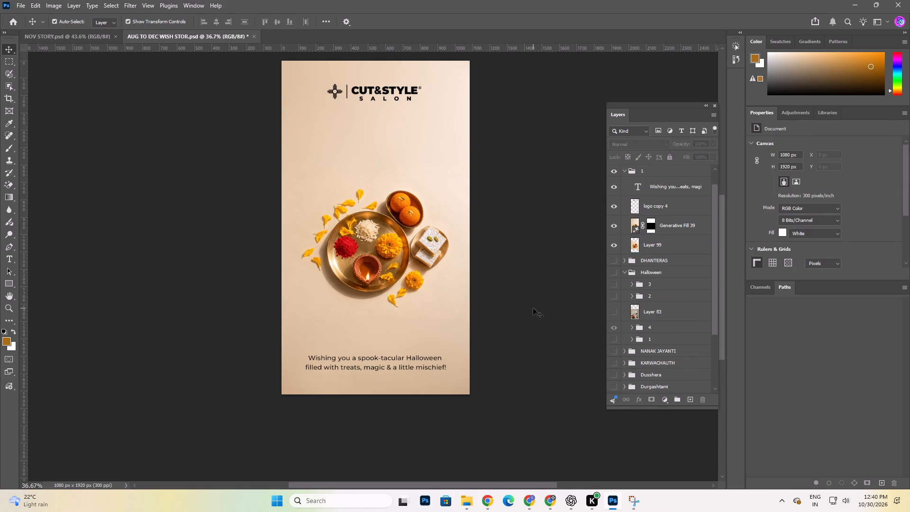
drag(399, 359, 400, 340)
Select Layer 99 and Generative Fill 39 together and shift them down 50 px.
click(359, 236)
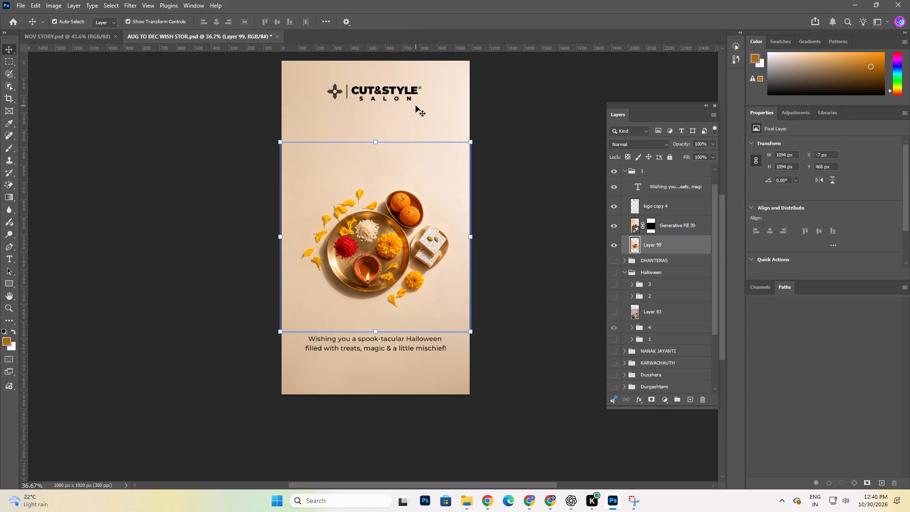
shift+click(417, 106)
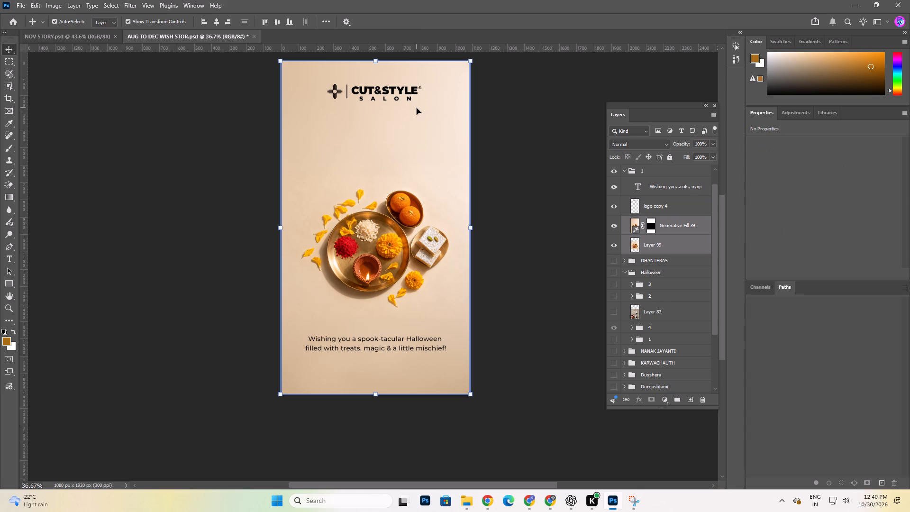
key(shift+Down)
key(shift+Down)
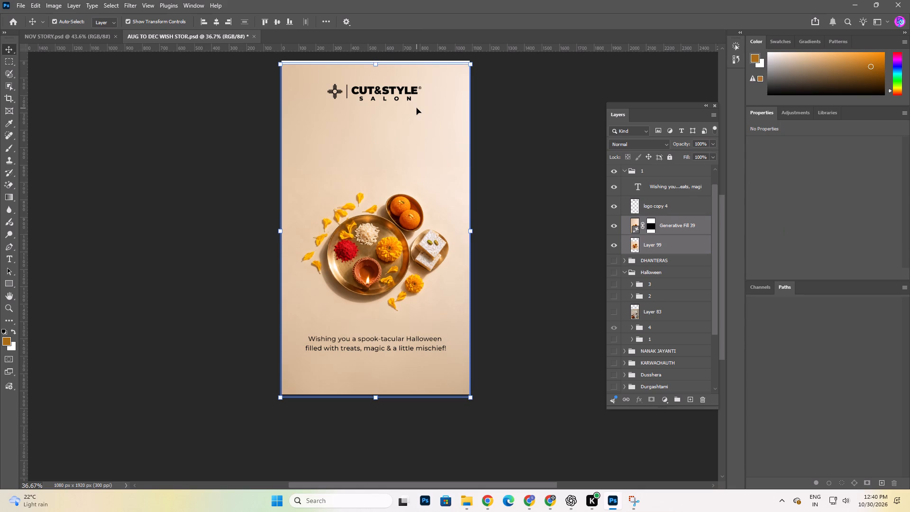
key(shift+Down)
key(shift+Down)
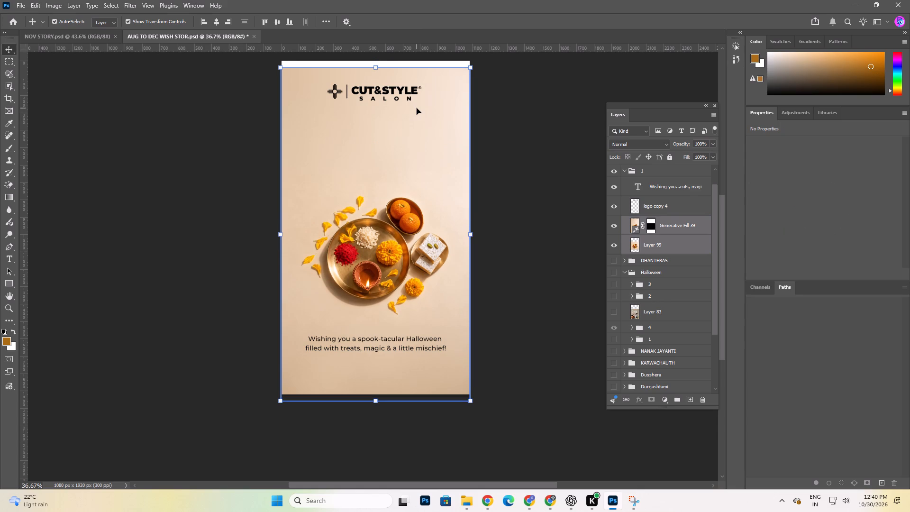
key(shift+Down)
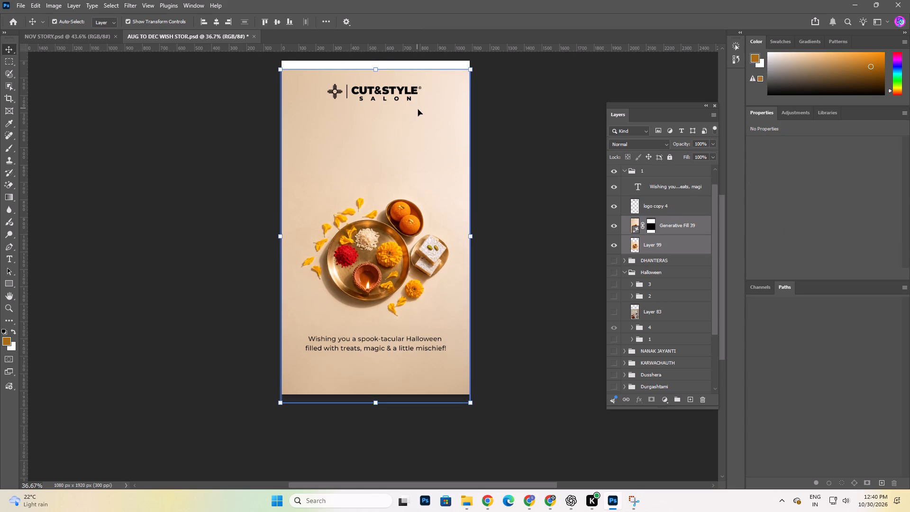
click(220, 179)
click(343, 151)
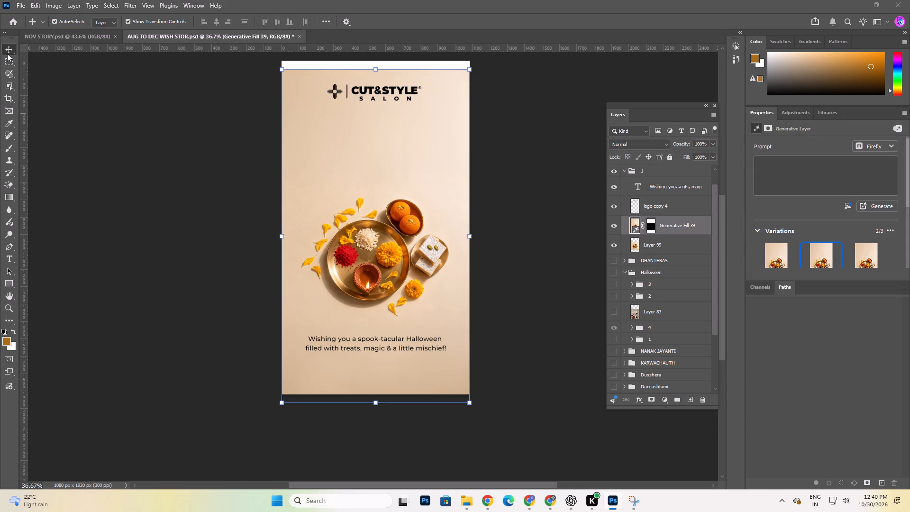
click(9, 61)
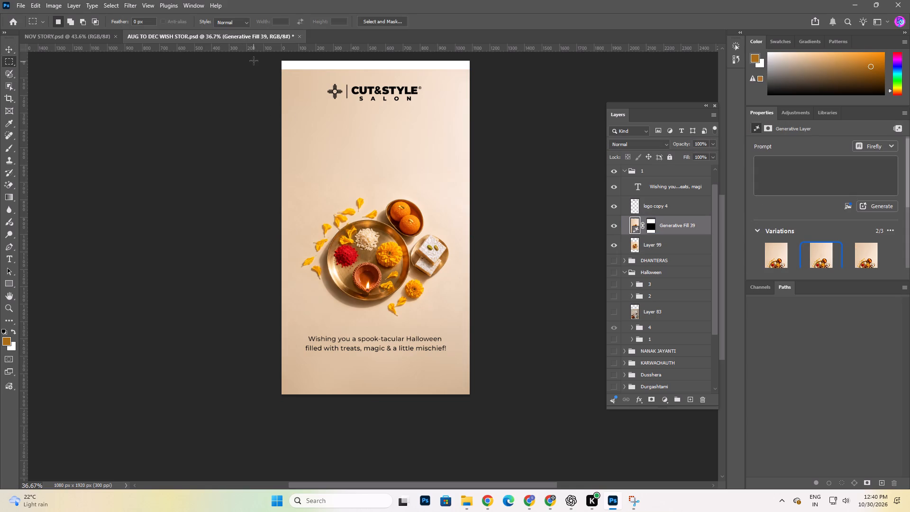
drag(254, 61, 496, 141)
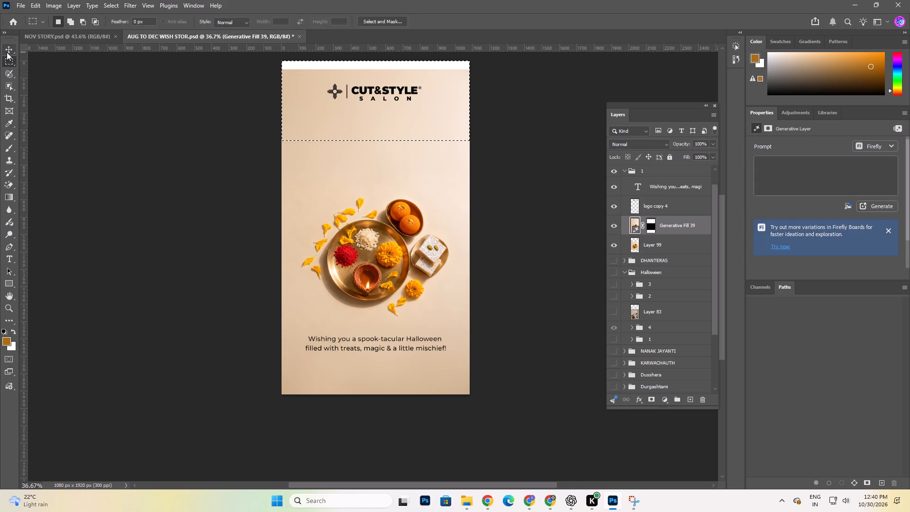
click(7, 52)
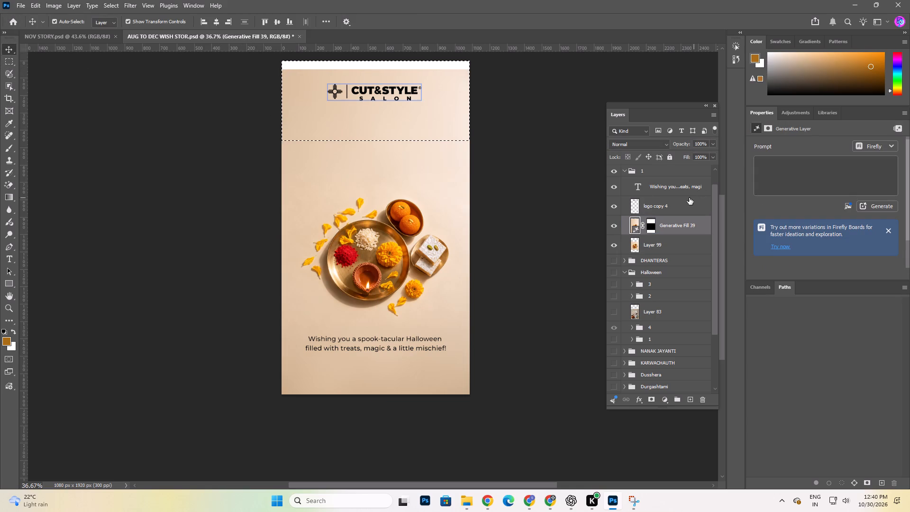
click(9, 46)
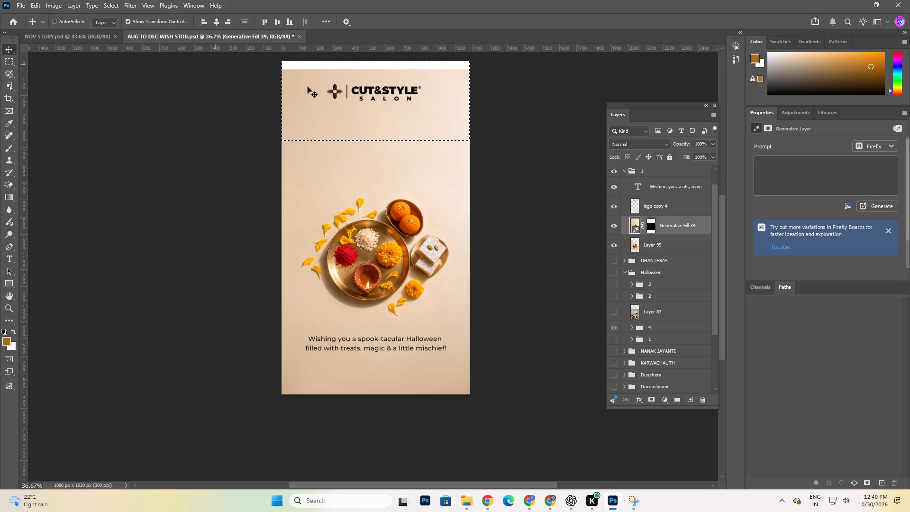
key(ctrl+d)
Merge the Generative Fill 39 and Layer 99 layers into one layer.
ctrl+click(663, 247)
key(ctrl+e)
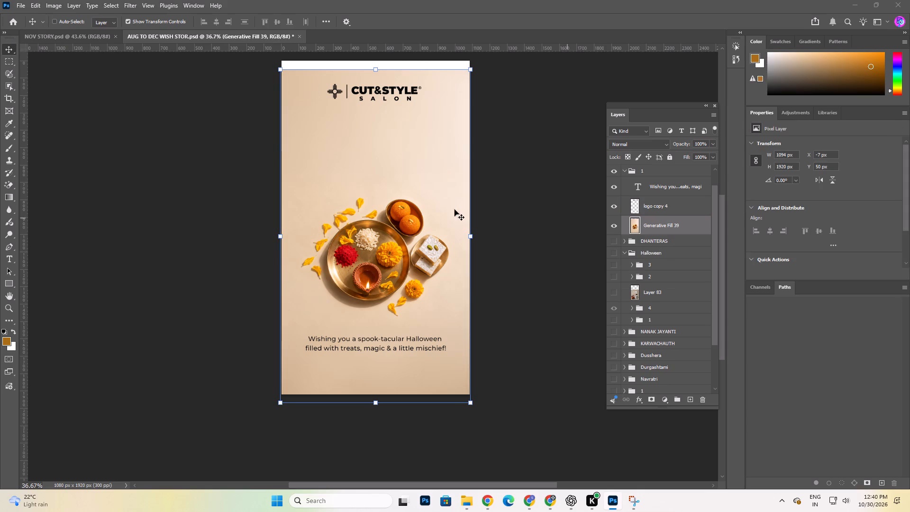
Move the merged thali image down another 30 px, to Y 80 px.
click(357, 164)
click(4, 58)
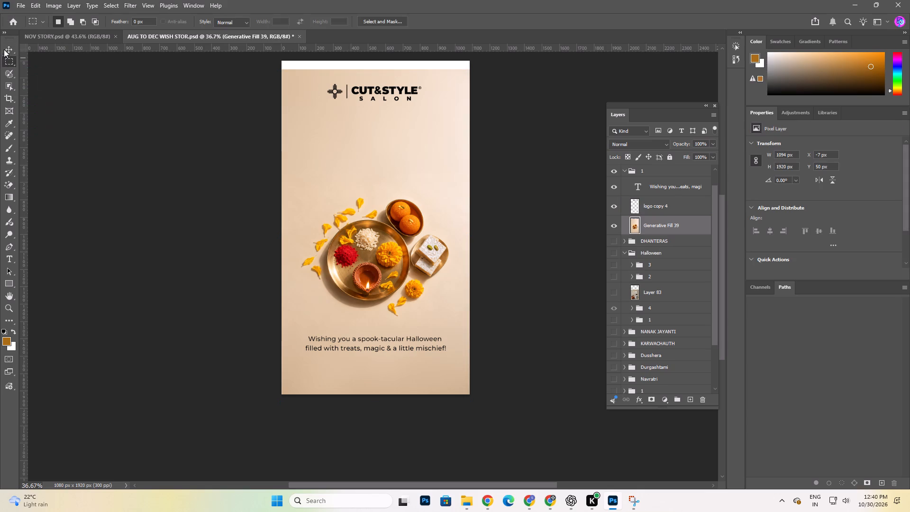
click(4, 50)
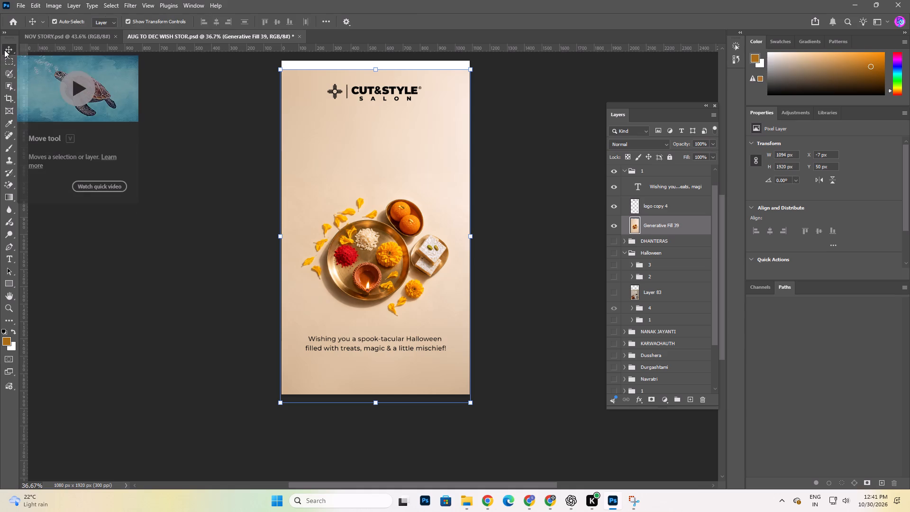
key(shift+Down)
key(shift+Down)
key(shift+Down)
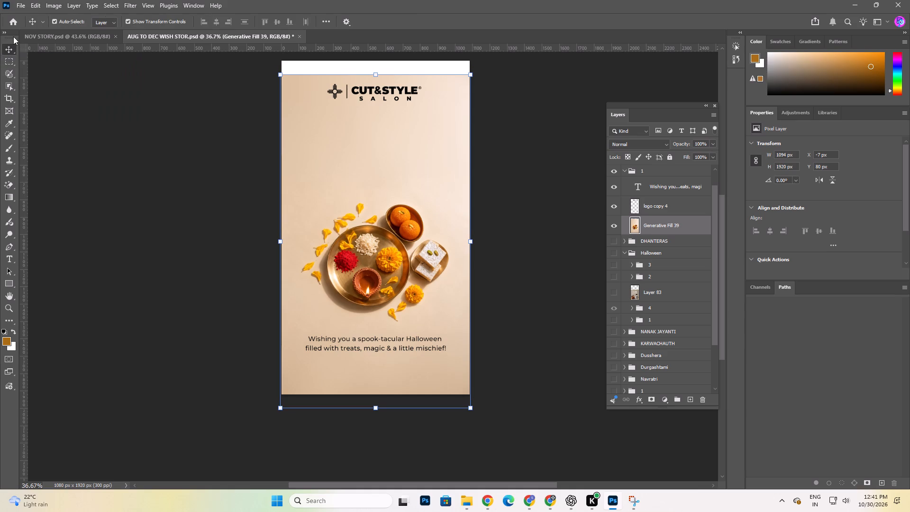
Select a full-width strip about 446 px tall across the thali image's top and stretch it upward to about 121% height, past the canvas edge.
click(11, 65)
drag(229, 72, 476, 149)
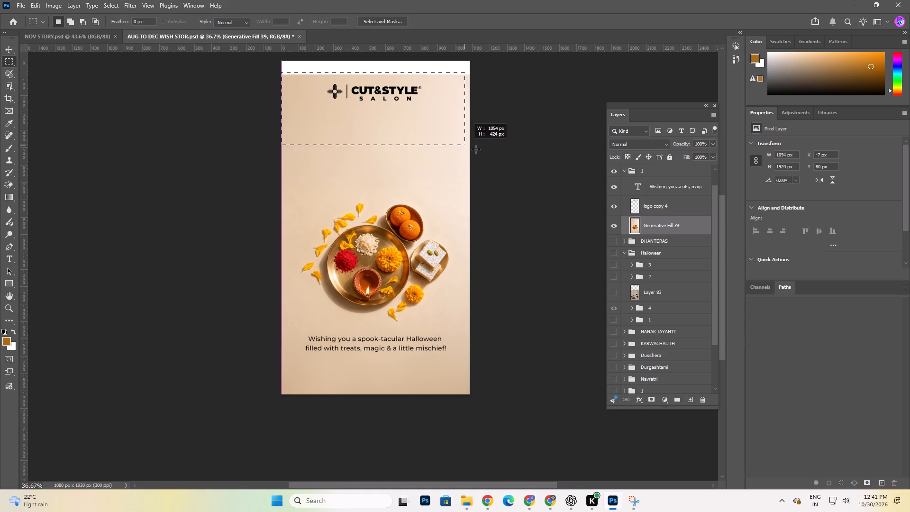
drag(476, 149, 485, 149)
click(12, 49)
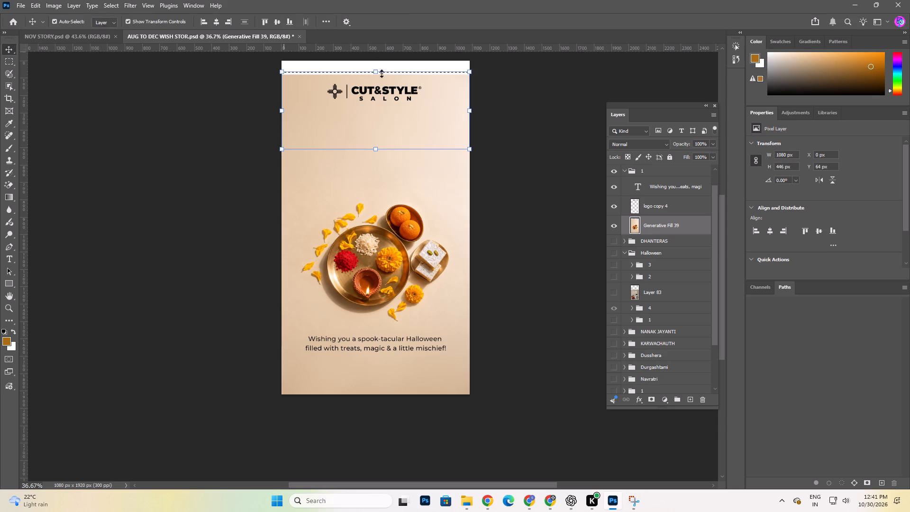
shift+drag(377, 72, 378, 55)
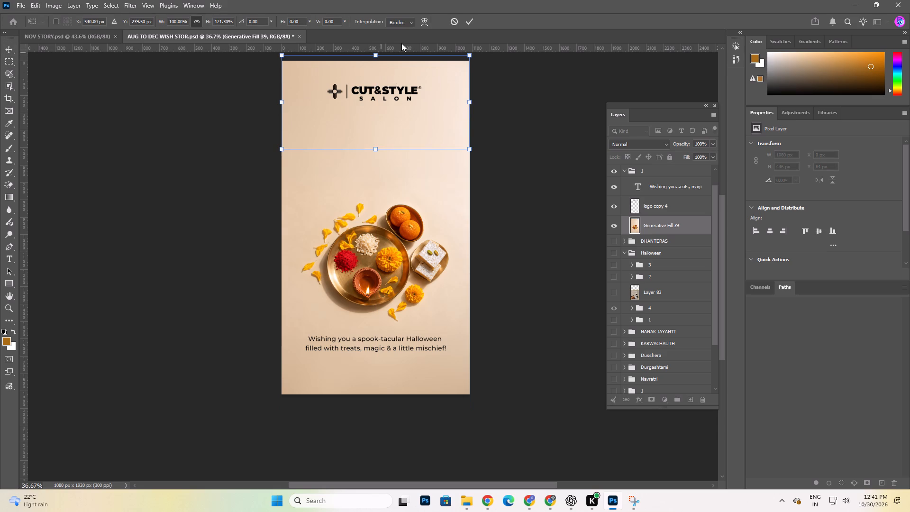
click(465, 21)
key(ctrl+d)
click(544, 109)
Save the AUG TO DEC WISH STOR.psd document.
key(space)
key(space)
key(space)
key(space)
key(space)
key(space)
key(space)
key(space)
key(space)
key(space)
key(space)
key(space)
key(space)
key(space)
key(space)
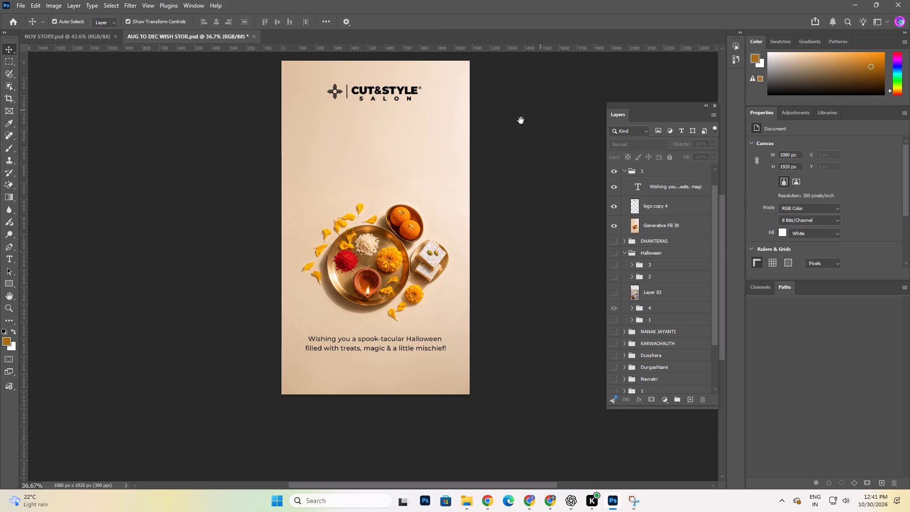
drag(473, 134, 484, 119)
scroll(488, 212, up, 2)
alt+scroll(449, 249, up, 2)
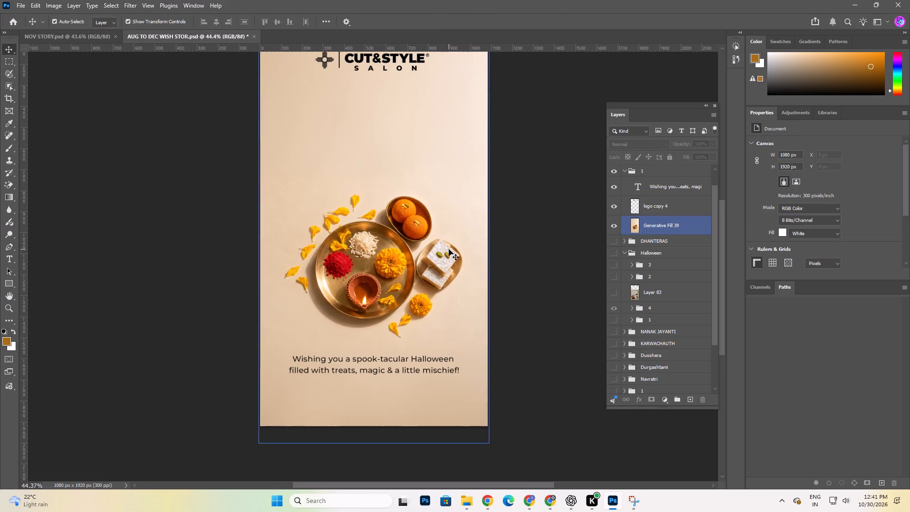
scroll(449, 249, up, 4)
key(space)
key(space)
key(space)
key(space)
key(space)
key(space)
key(space)
click(462, 187)
key(ctrl+s)
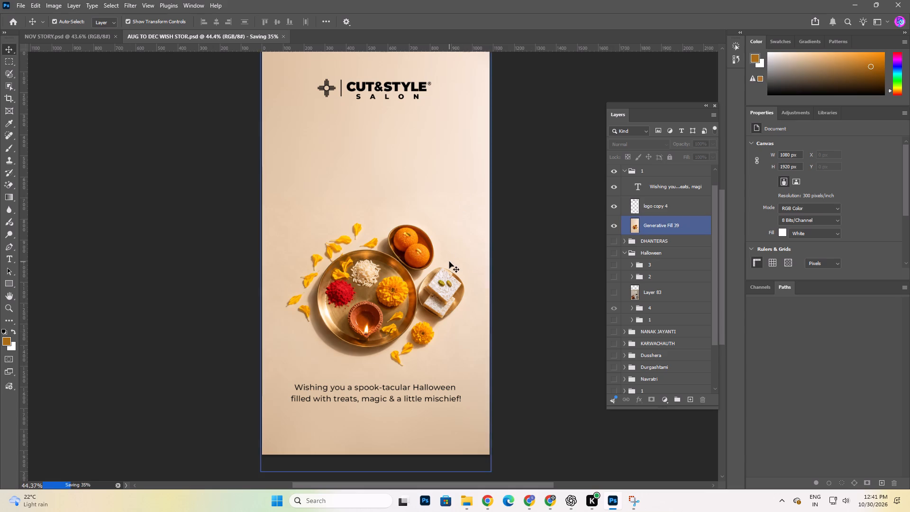
Apply a Brightness/Contrast adjustment to the merged thali layer with brightness 8 and contrast 8.
scroll(449, 262, up, 2)
key(space)
key(space)
key(space)
key(space)
key(space)
key(space)
key(space)
key(space)
key(space)
key(space)
key(space)
key(space)
key(space)
key(space)
key(space)
key(space)
key(space)
key(space)
key(space)
key(space)
drag(455, 249, 453, 224)
click(453, 224)
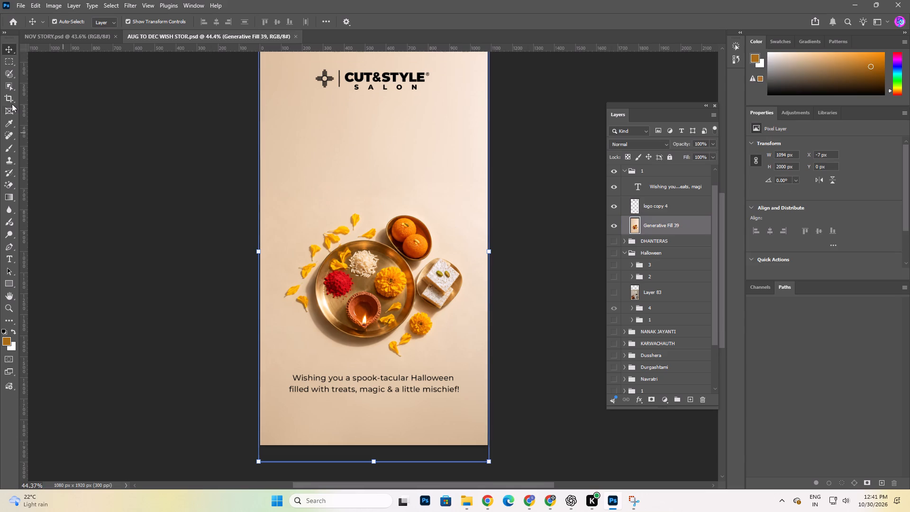
click(55, 10)
click(63, 34)
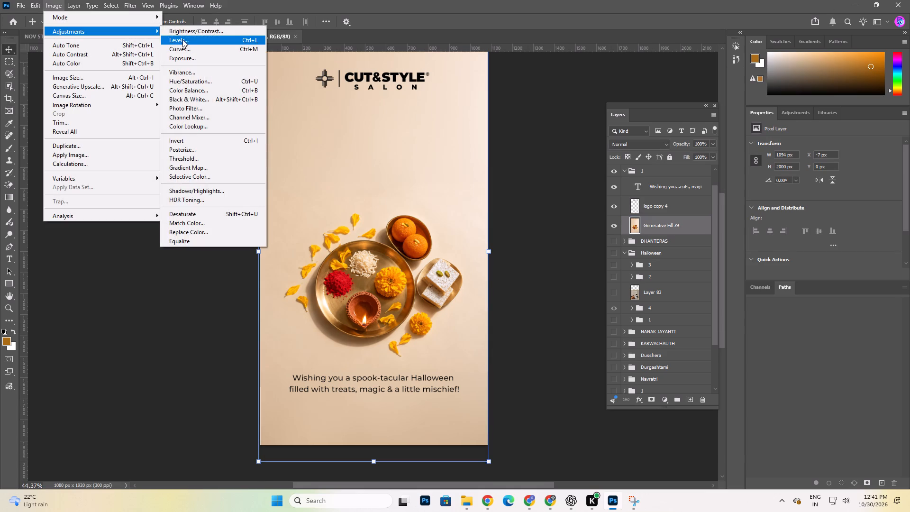
click(183, 32)
click(561, 110)
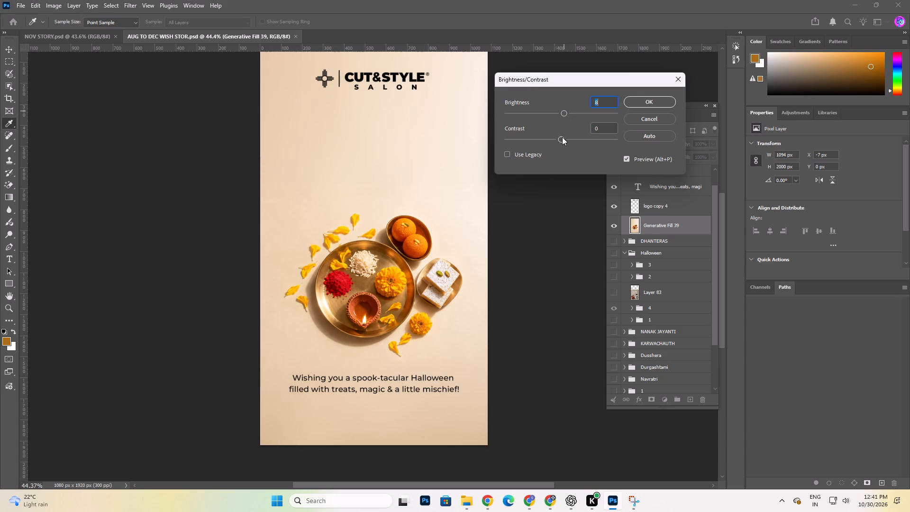
drag(561, 137, 567, 137)
drag(567, 137, 560, 136)
drag(560, 136, 565, 135)
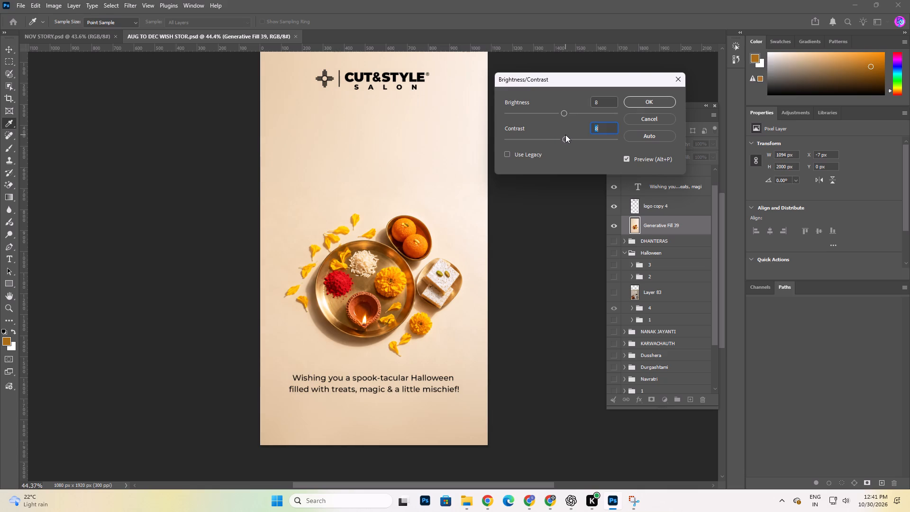
click(655, 96)
click(653, 96)
click(653, 98)
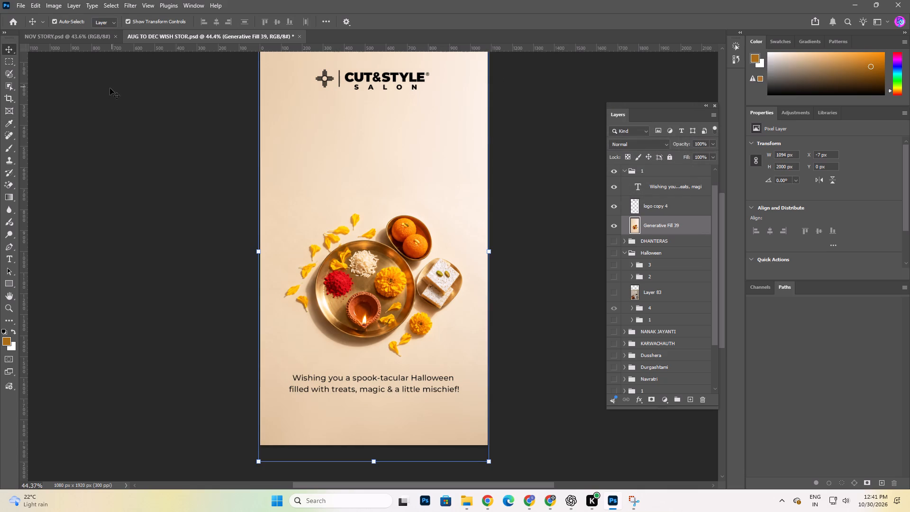
click(110, 88)
alt+scroll(427, 235, down, 1)
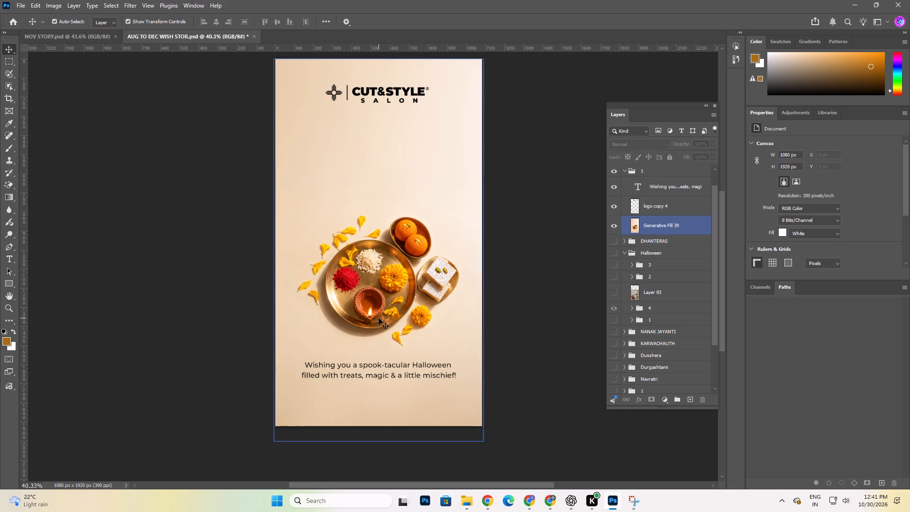
Switch to Chrome and look back through the Pinterest Bhai Dooj designs related to the yellow Bhai Dooj pin.
click(531, 505)
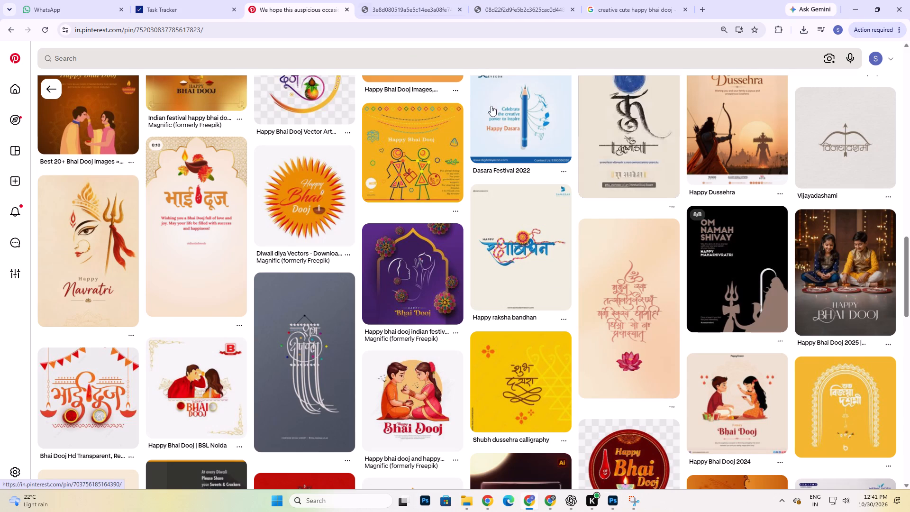
scroll(551, 345, up, 7)
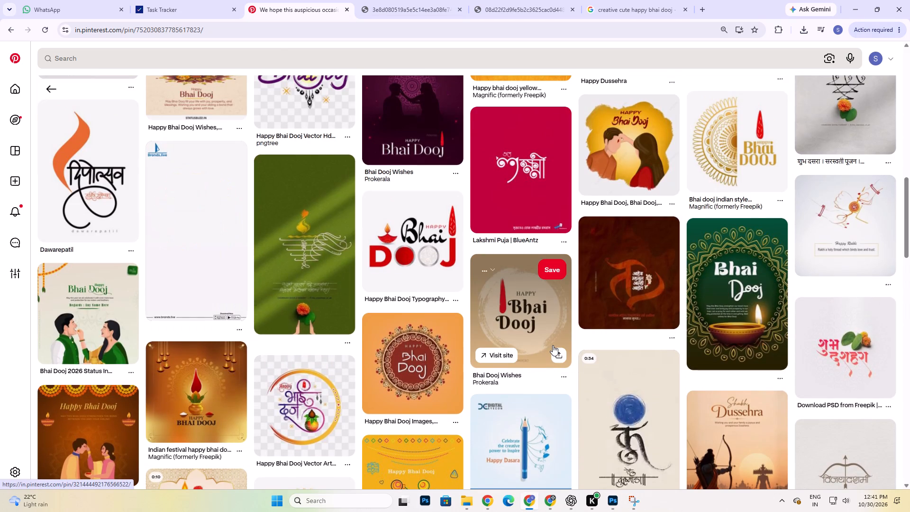
scroll(553, 345, up, 6)
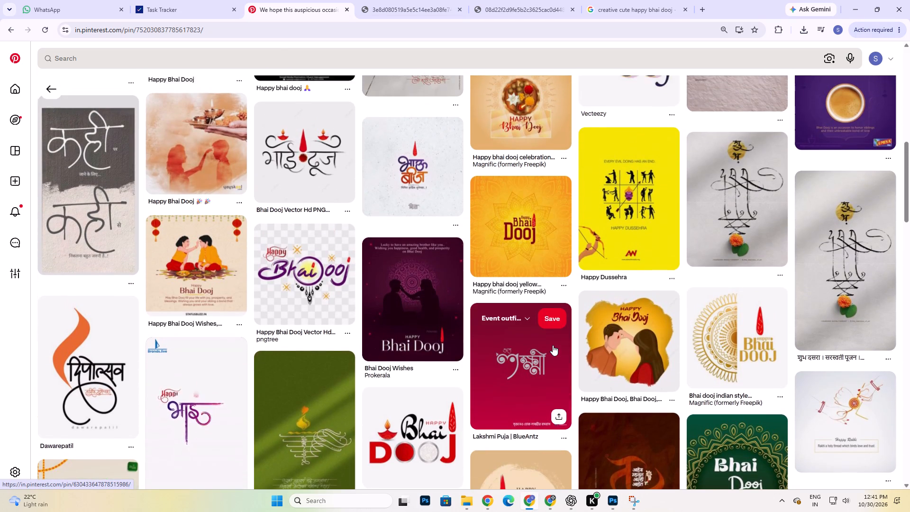
scroll(553, 345, up, 4)
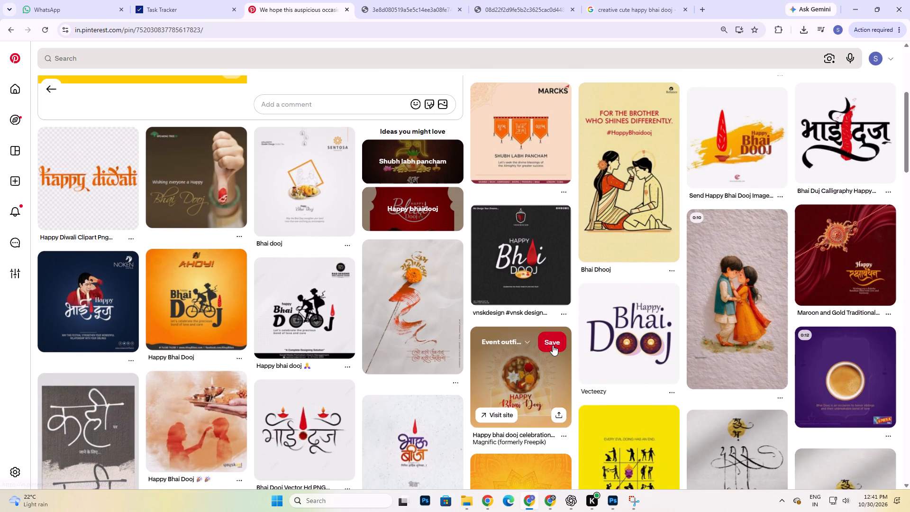
scroll(554, 345, up, 4)
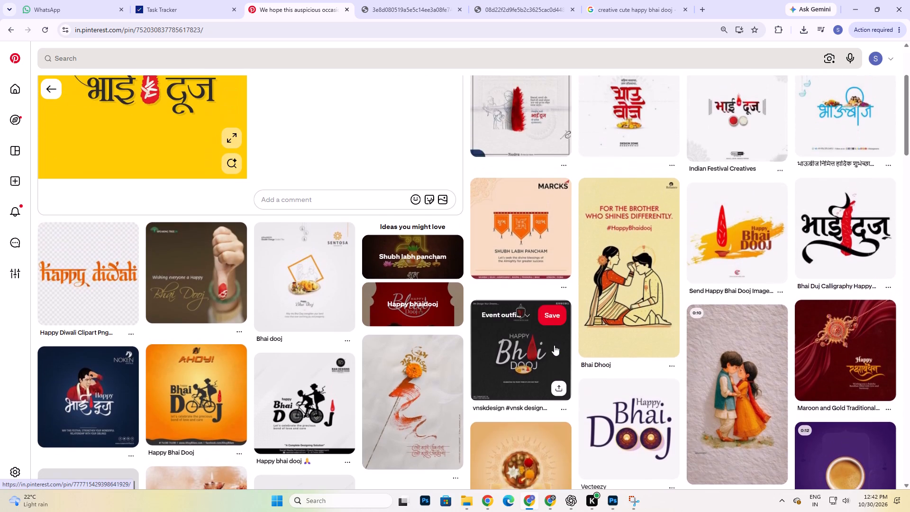
scroll(554, 345, up, 2)
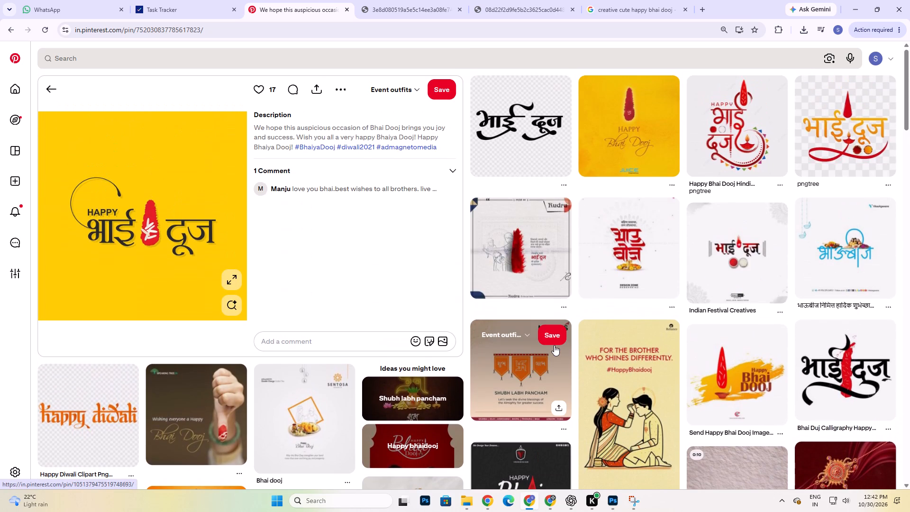
scroll(554, 345, up, 2)
Browse the related Bhai Dooj pins for design references, opening the Happy Bhai Dooj Social Media Creative Poster and a related thali-and-tilak design.
scroll(540, 345, down, 2)
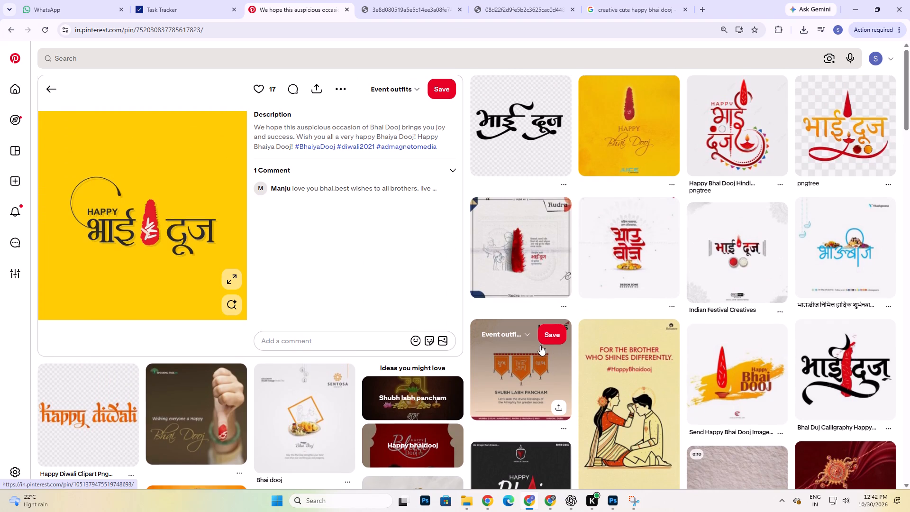
scroll(540, 345, down, 4)
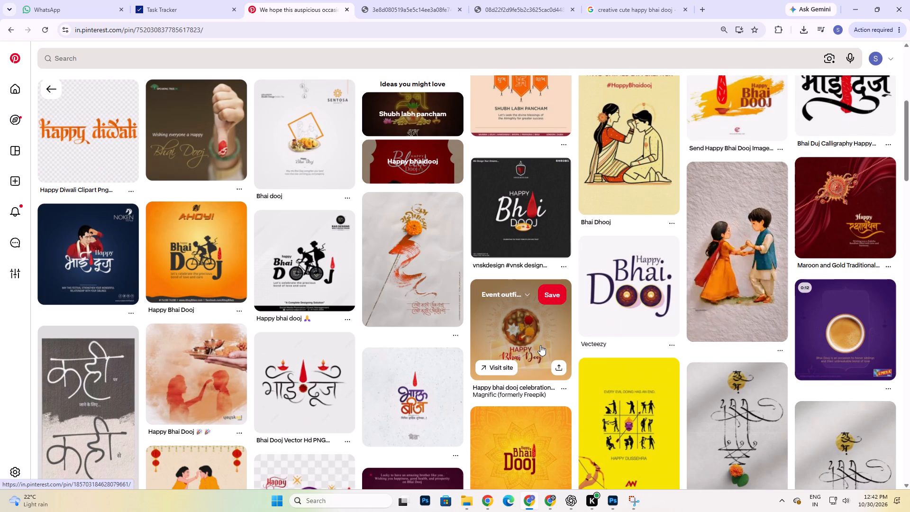
scroll(540, 345, down, 6)
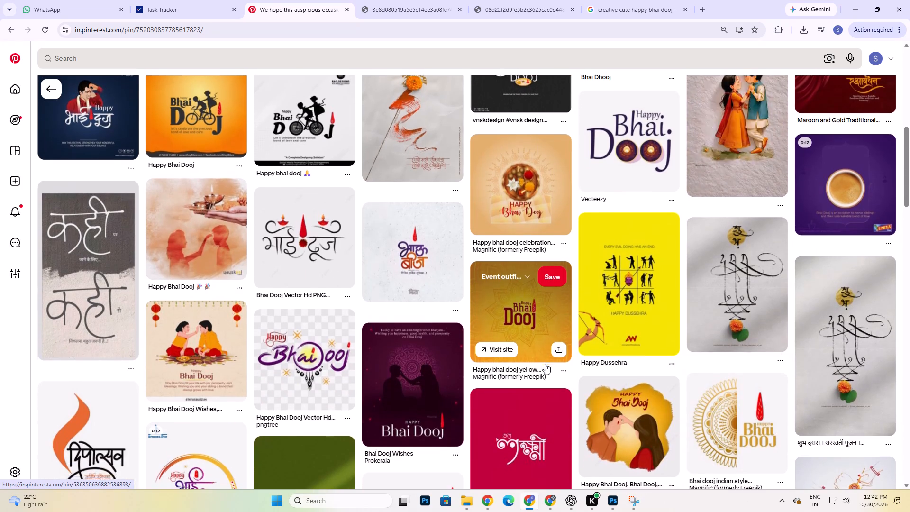
scroll(545, 364, down, 4)
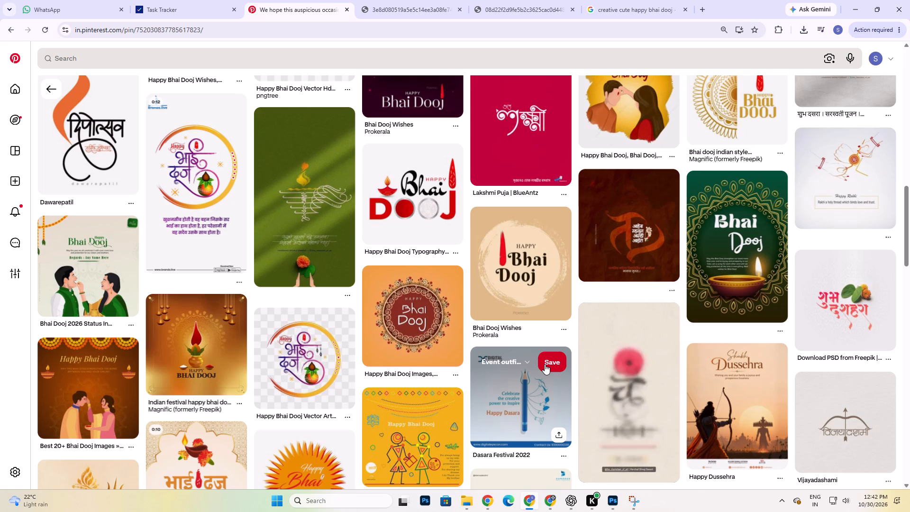
scroll(545, 364, down, 6)
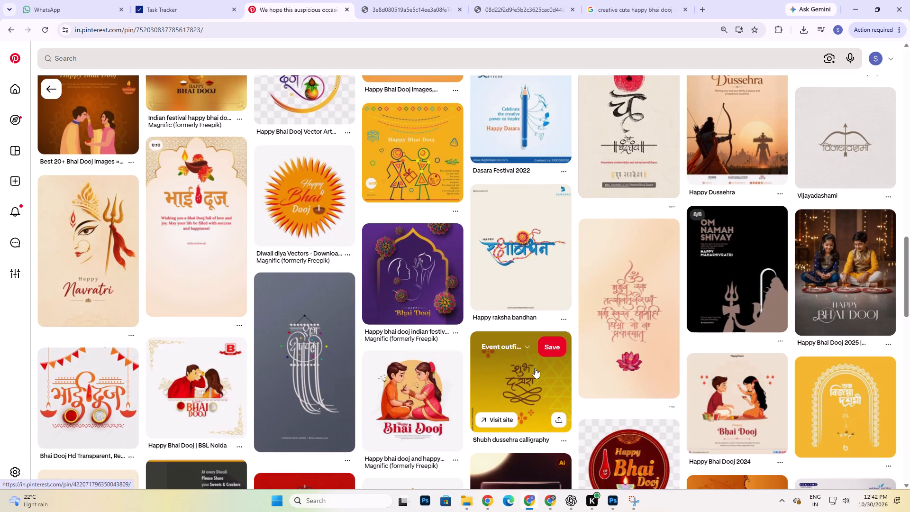
scroll(535, 368, down, 1)
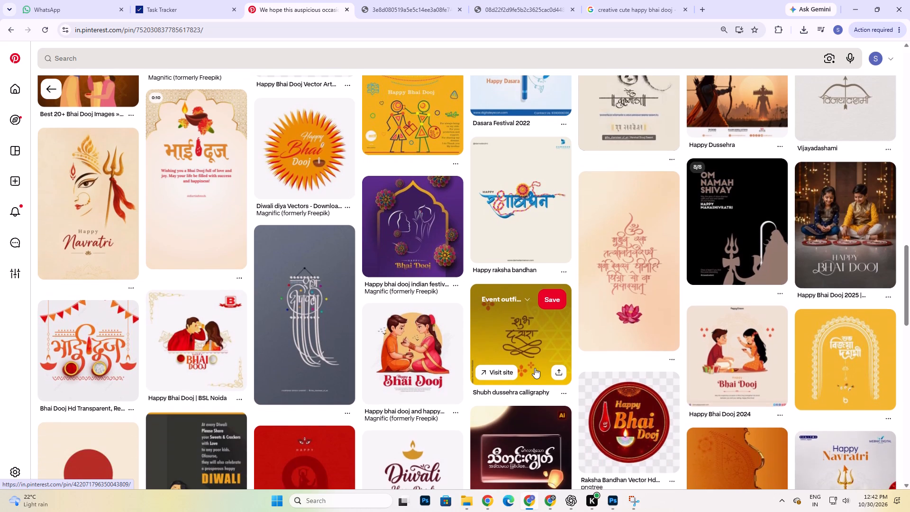
scroll(535, 368, down, 6)
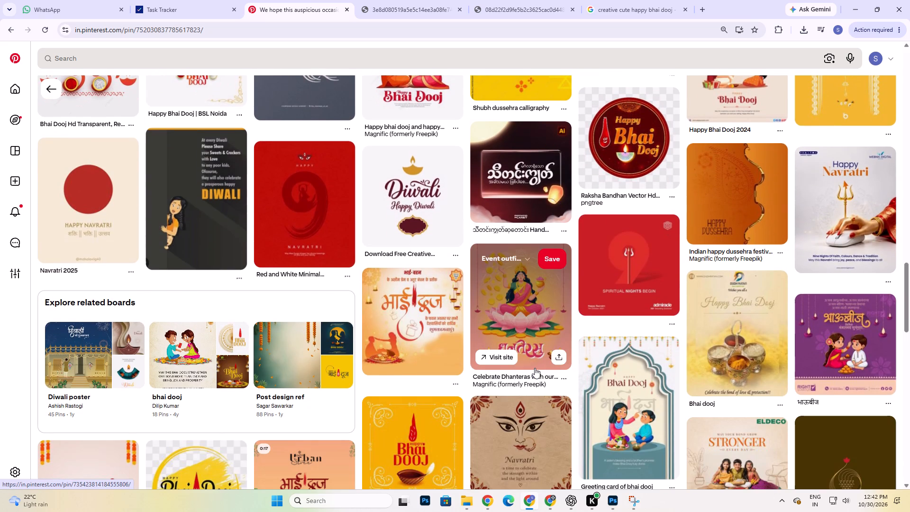
scroll(535, 368, down, 2)
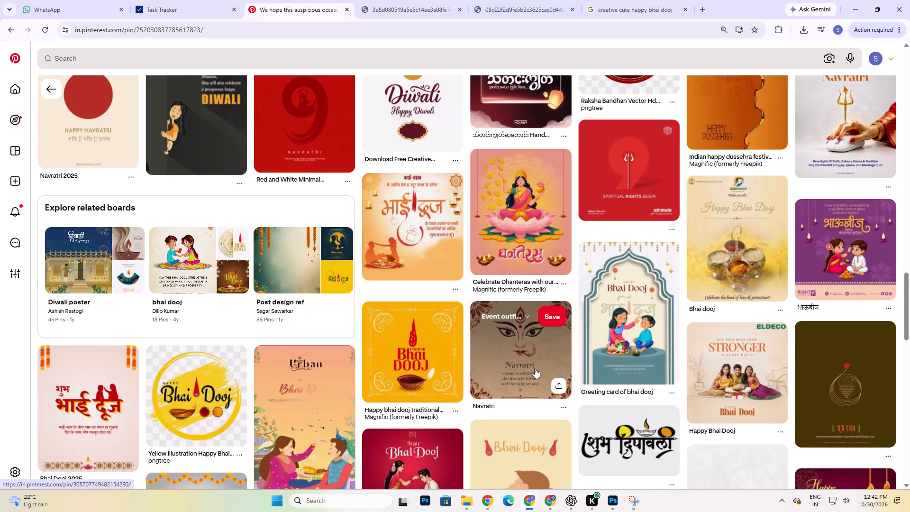
scroll(535, 368, down, 6)
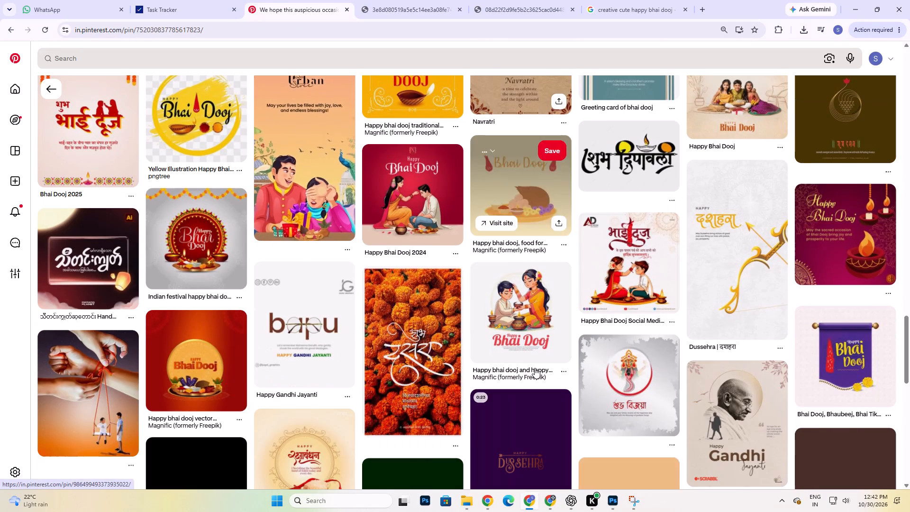
click(618, 289)
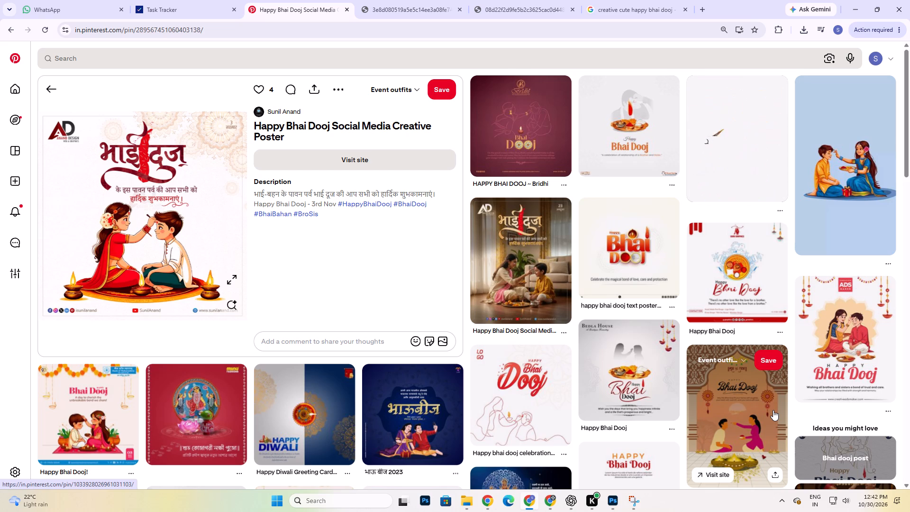
click(655, 111)
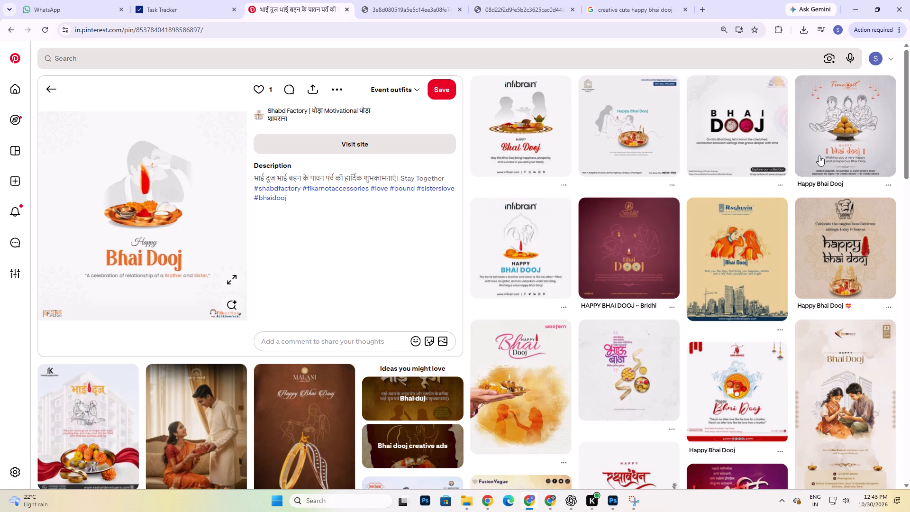
click(614, 503)
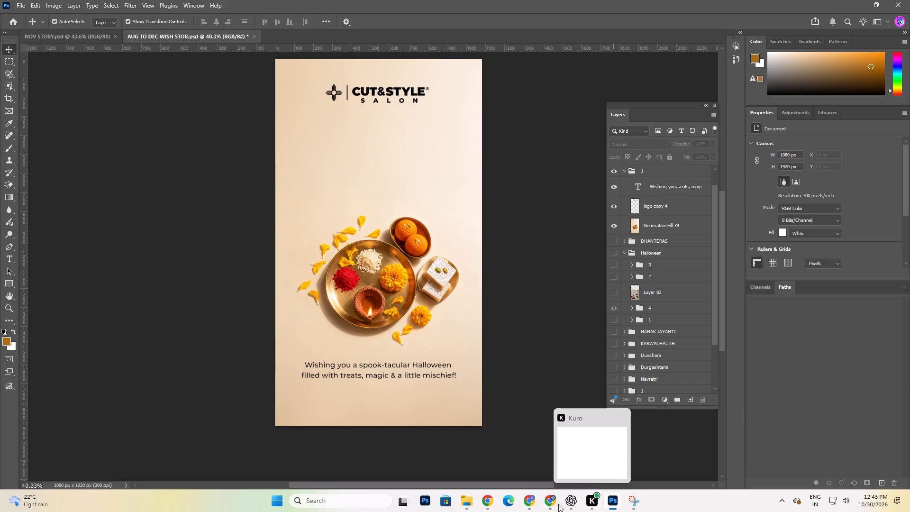
click(623, 172)
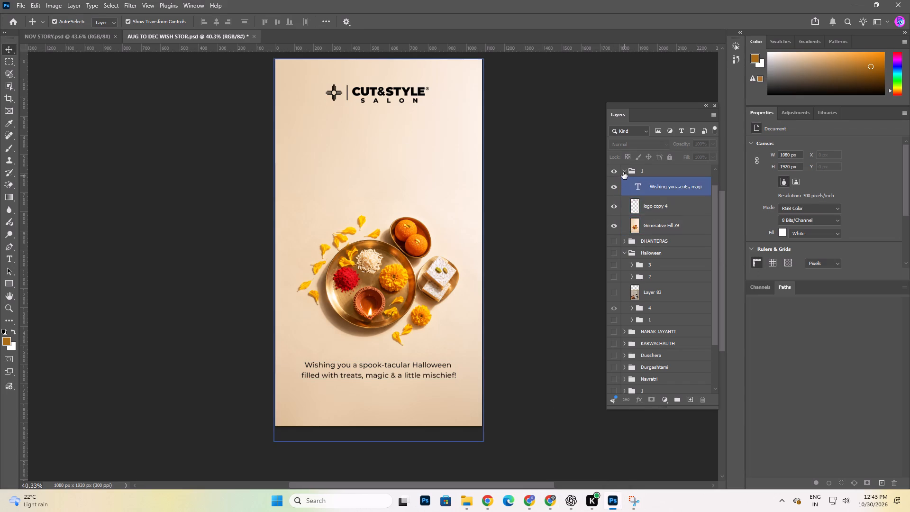
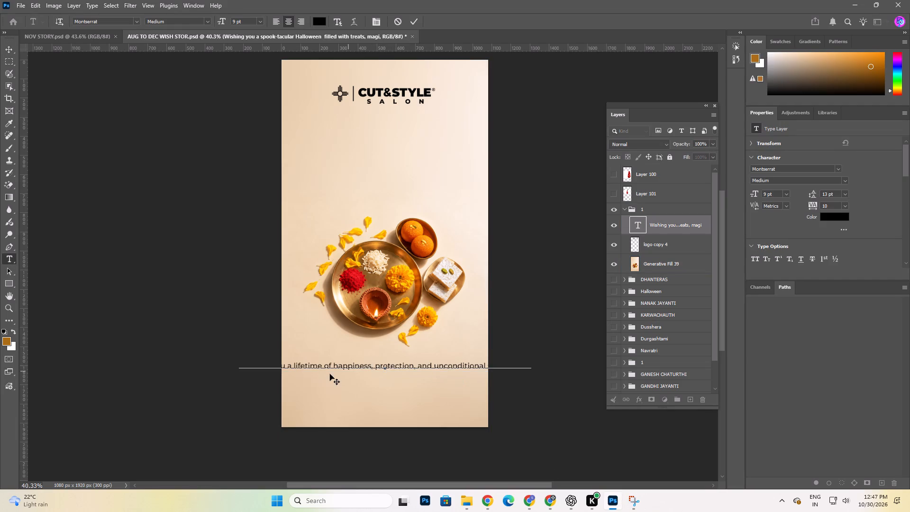
click(334, 366)
key(Return)
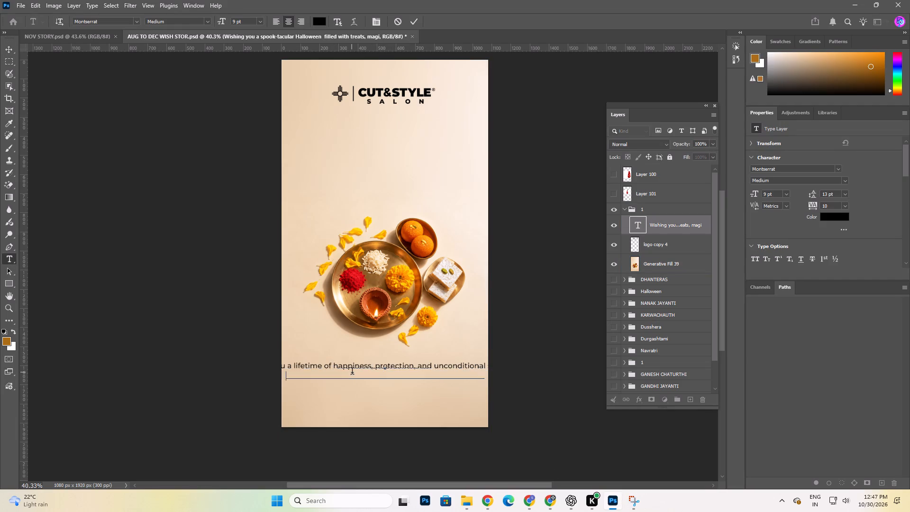
key(BackSpace)
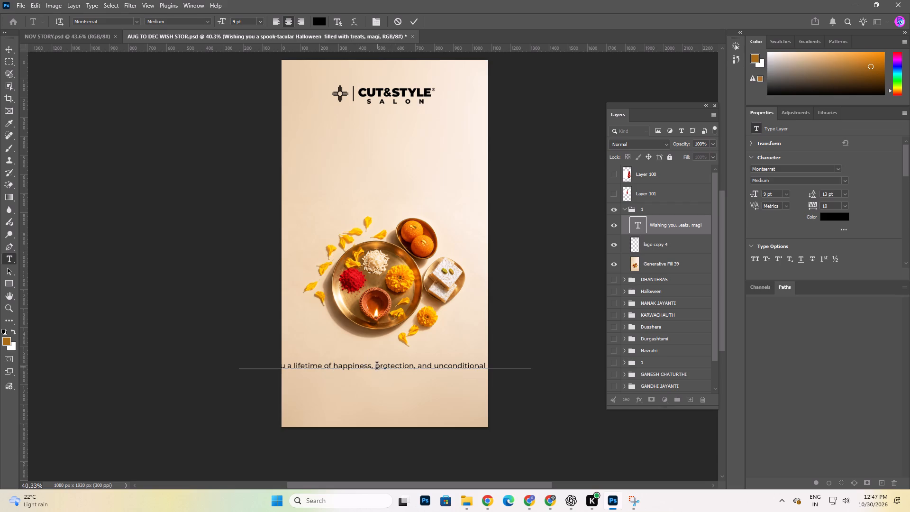
click(377, 367)
key(Return)
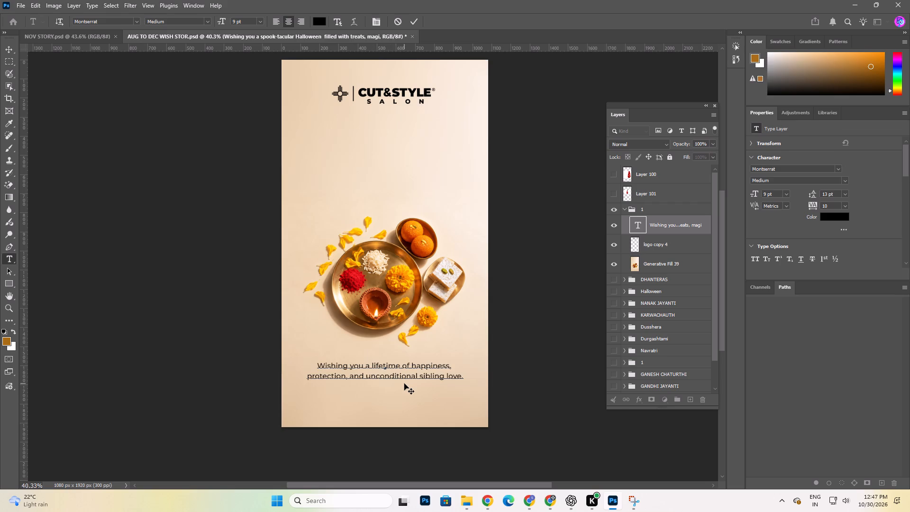
click(418, 19)
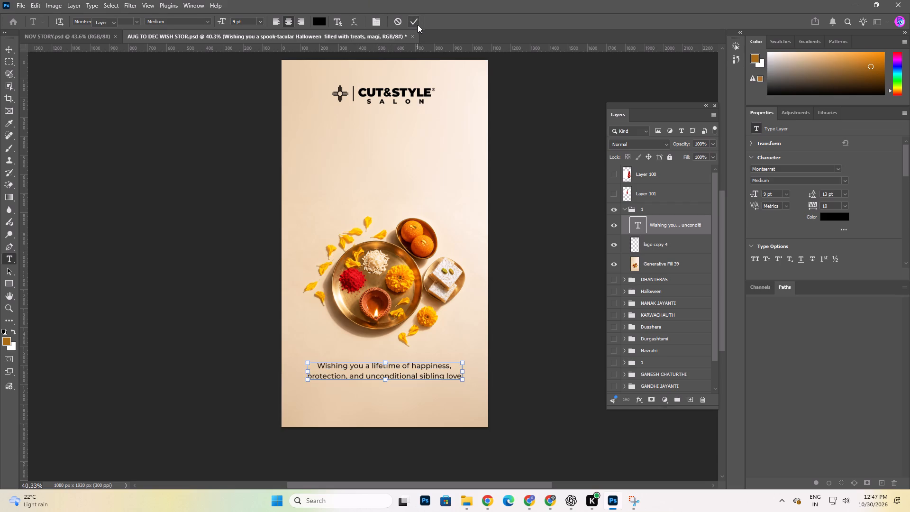
Center the wish text horizontally on the canvas and clear the selection.
key(ctrl+a)
double_click(219, 20)
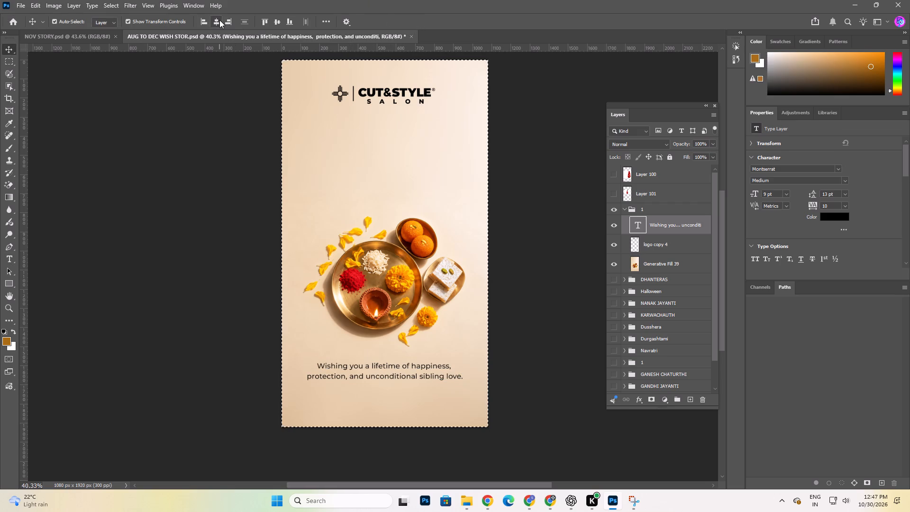
key(ctrl+f)
key(ctrl+f)
key(ctrl+d)
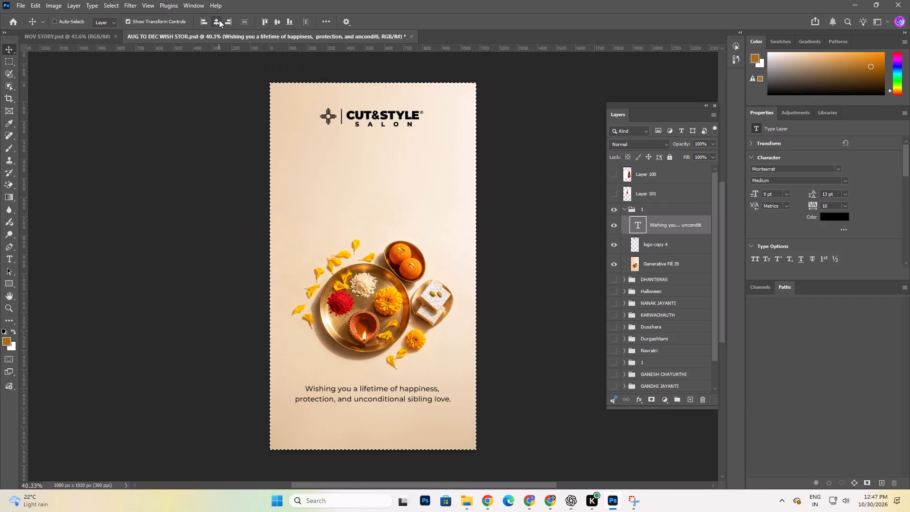
Deselect the wish text layer and save the document.
click(561, 276)
key(space)
drag(469, 272, 473, 266)
key(ctrl+s)
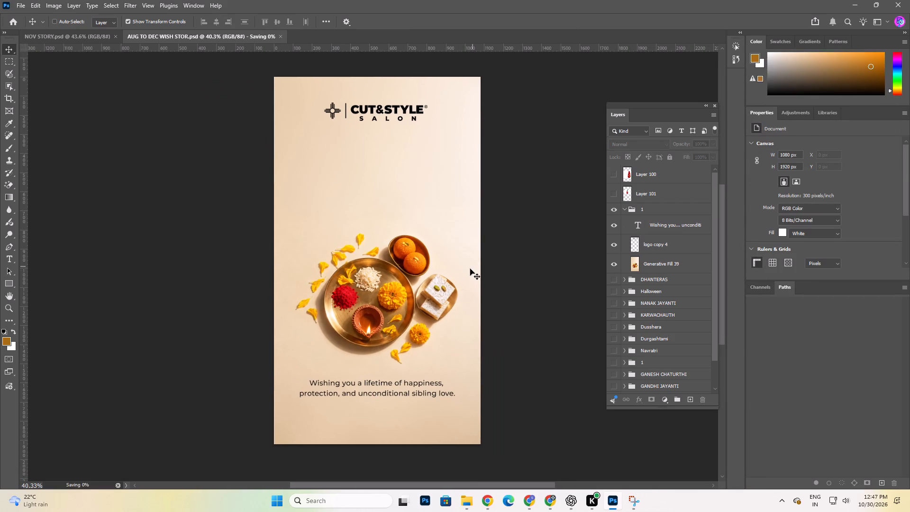
Switch to Chrome to examine the reference Bhai Dooj thali post's heading and layout, and return to Photoshop.
scroll(470, 269, down, 4)
alt+scroll(384, 400, up, 7)
alt+scroll(377, 362, down, 6)
click(529, 498)
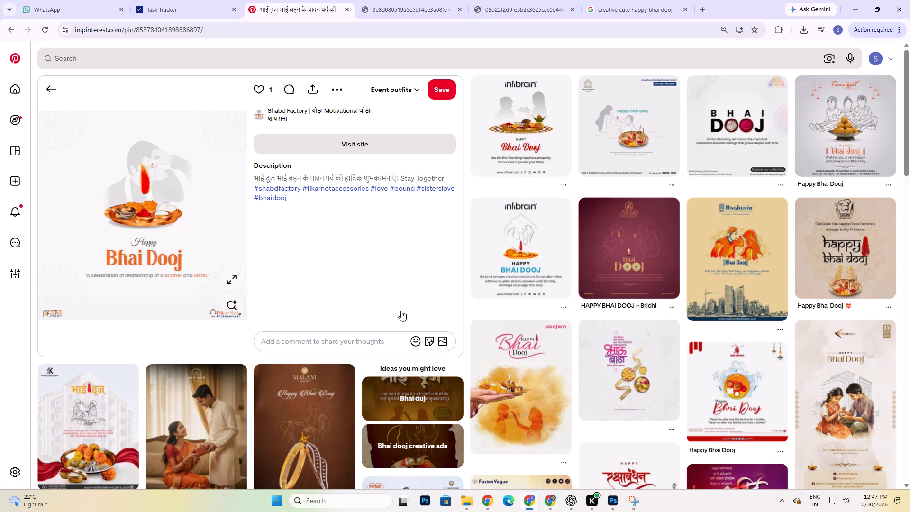
click(383, 0)
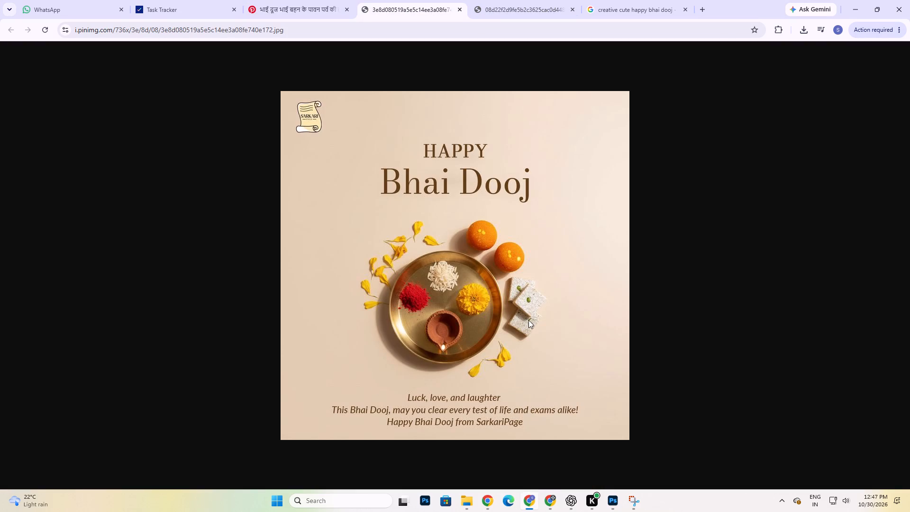
click(616, 502)
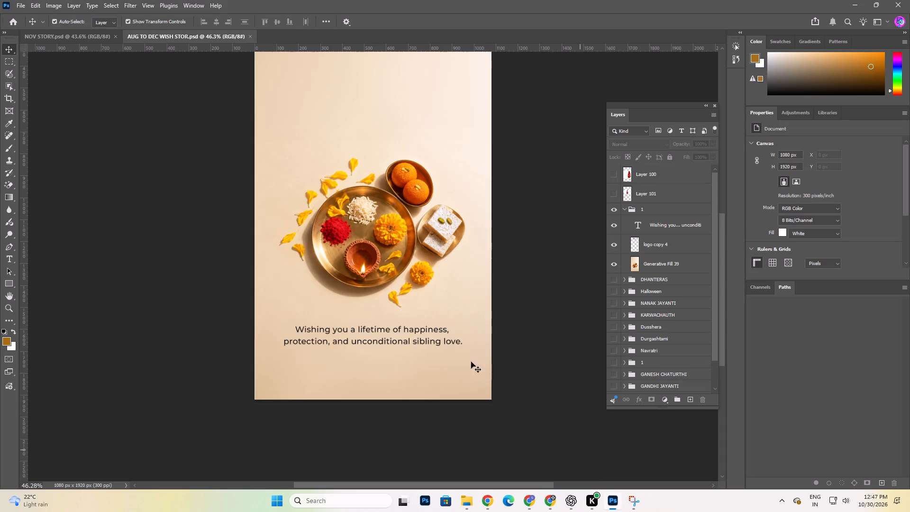
Duplicate the wish text into the space between the logo and the thali and replace its wording with "Bhai Dooj".
click(405, 347)
scroll(417, 322, up, 10)
alt+scroll(420, 262, down, 3)
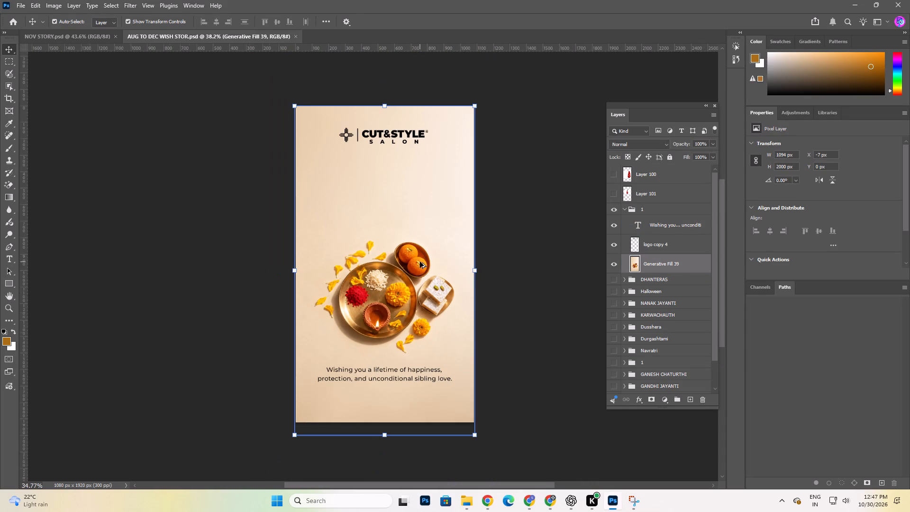
click(510, 300)
key(space)
key(space)
key(space)
key(space)
key(space)
key(space)
key(space)
key(space)
key(space)
drag(445, 249, 442, 225)
click(413, 348)
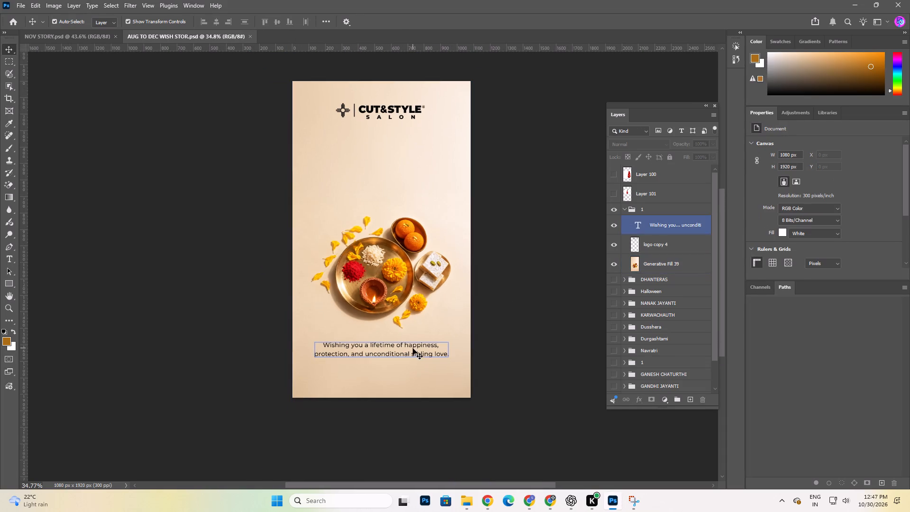
alt+drag(409, 353, 412, 189)
double_click(412, 189)
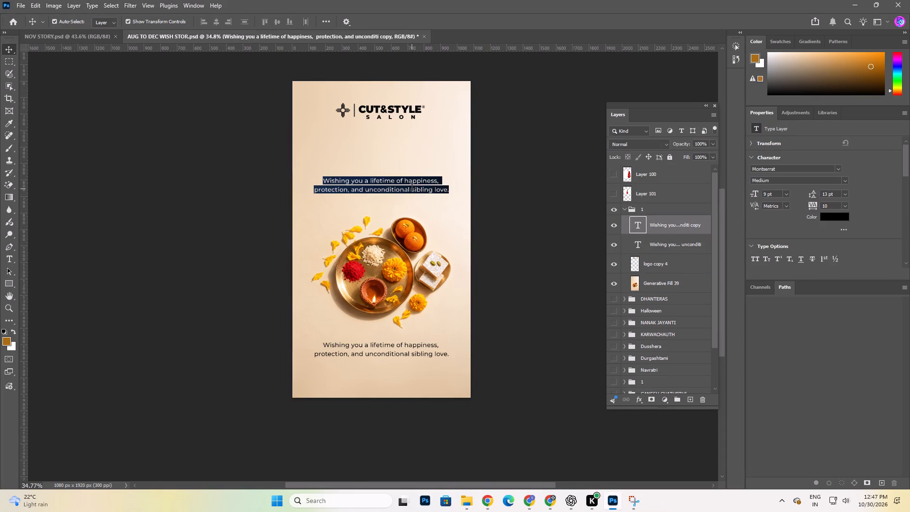
text(Bhai Dooj)
Set the "Bhai Dooj" heading's font size to 23 pt and shift it slightly downward.
key(ctrl+a)
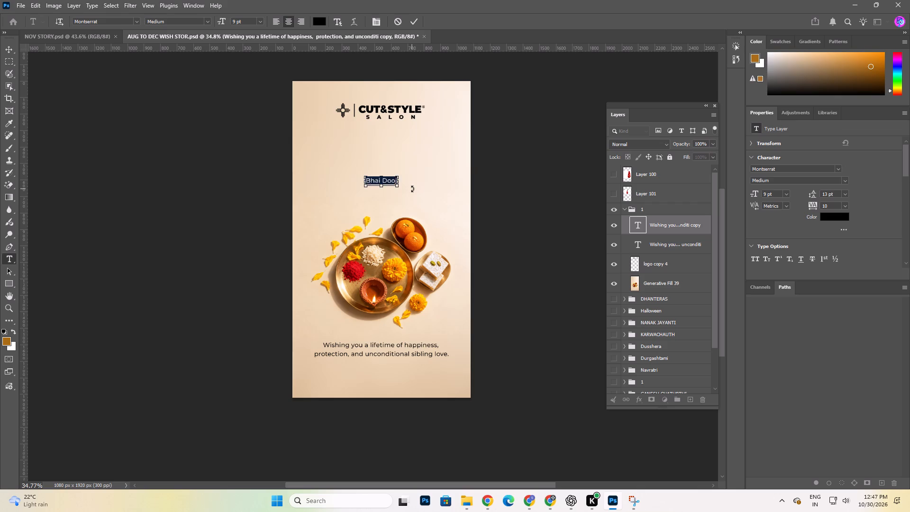
drag(756, 193, 762, 194)
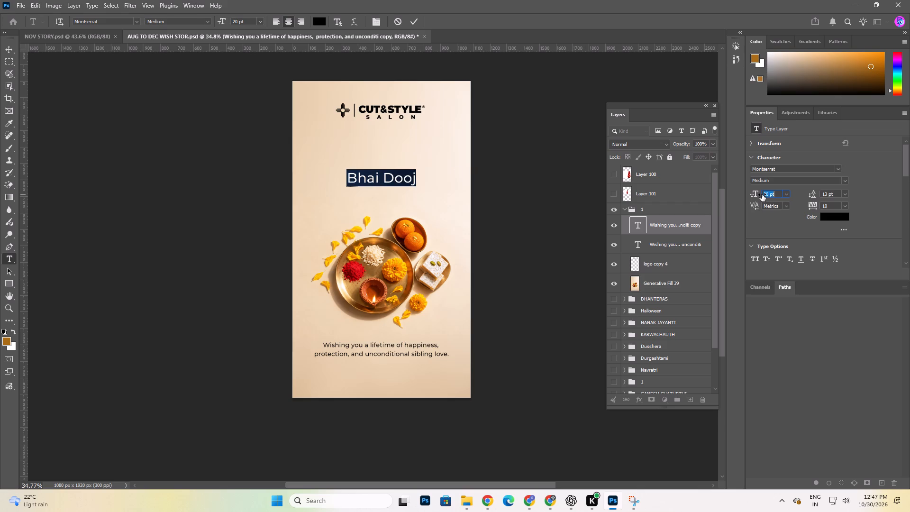
drag(762, 194, 763, 194)
click(393, 185)
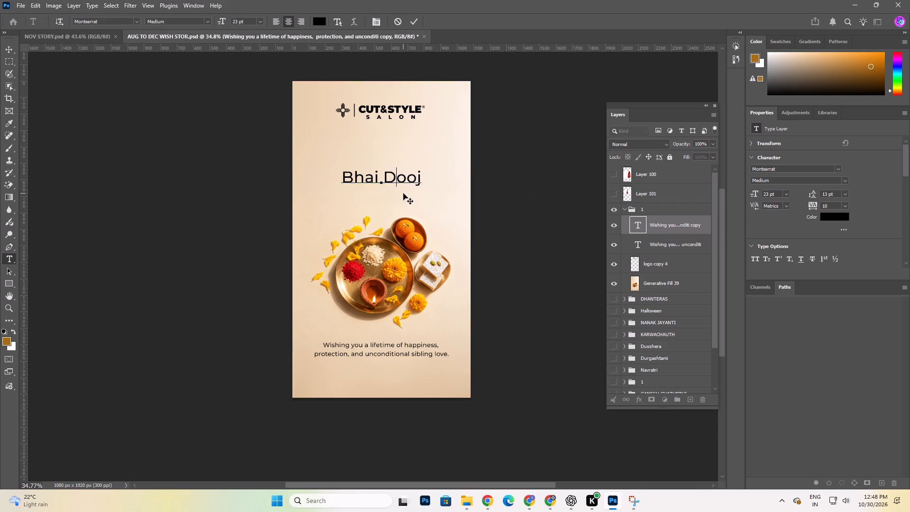
click(403, 193)
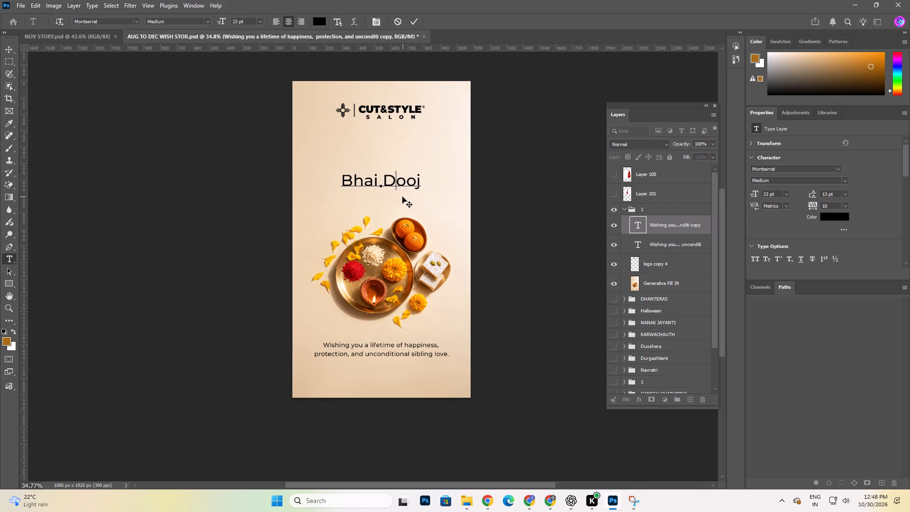
click(416, 24)
Recolour the "Bhai Dooj" heading to golden brown #a6600c.
click(827, 217)
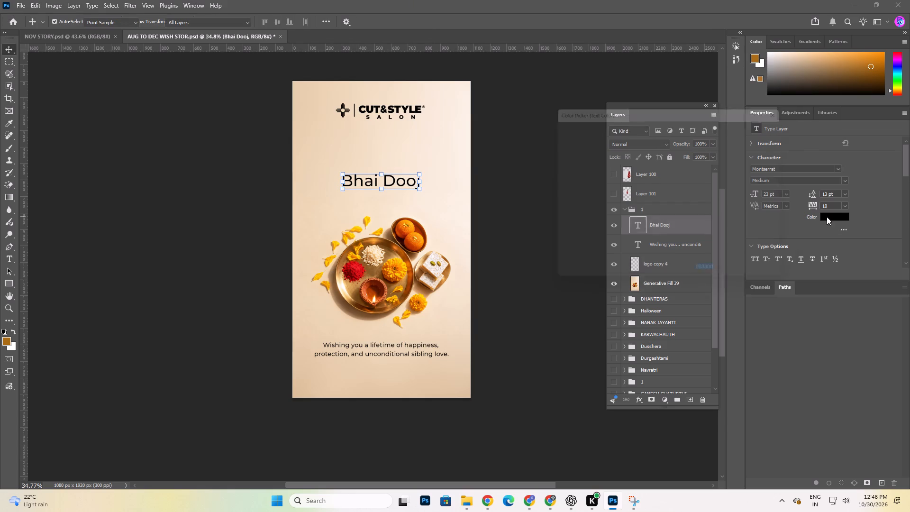
click(390, 256)
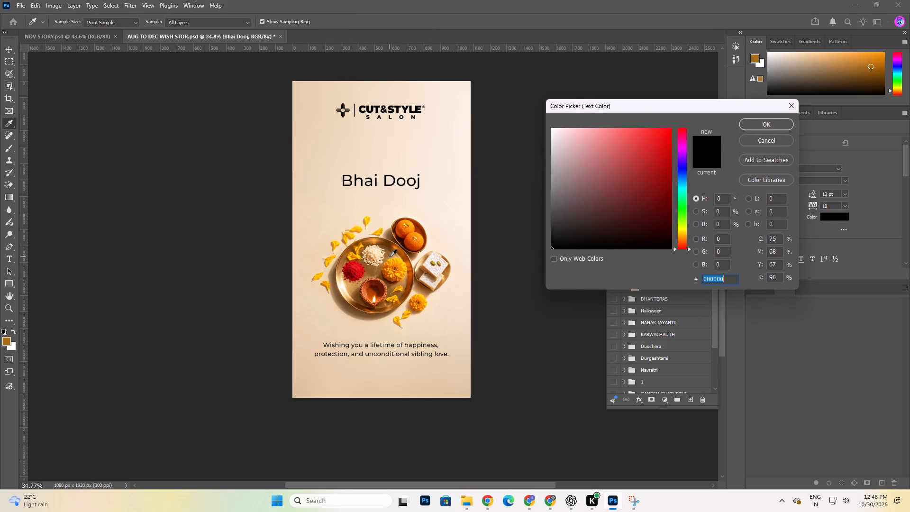
drag(636, 171, 650, 171)
drag(650, 171, 656, 172)
drag(656, 172, 660, 171)
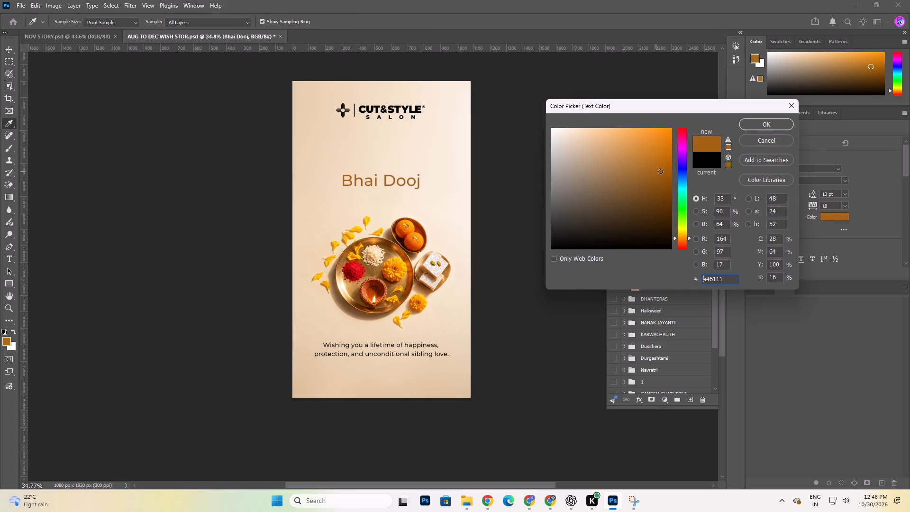
drag(660, 171, 661, 171)
click(659, 171)
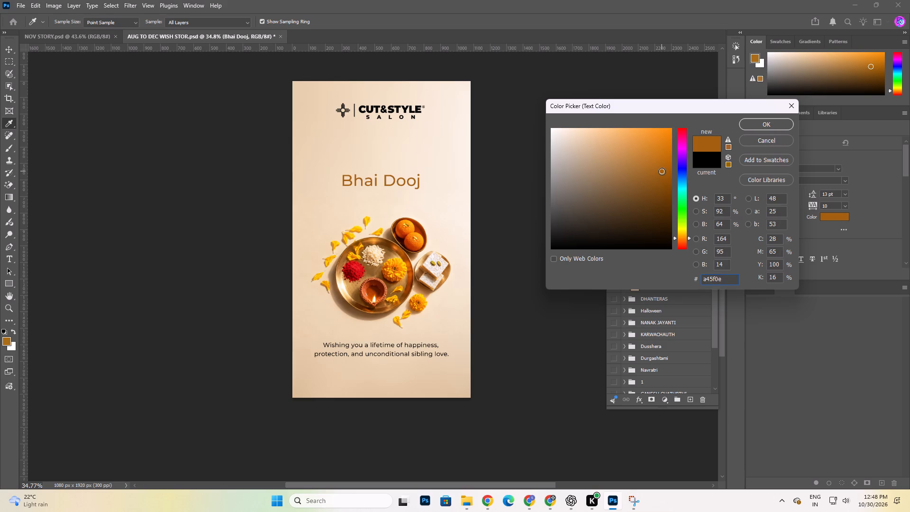
click(662, 171)
click(754, 121)
click(530, 238)
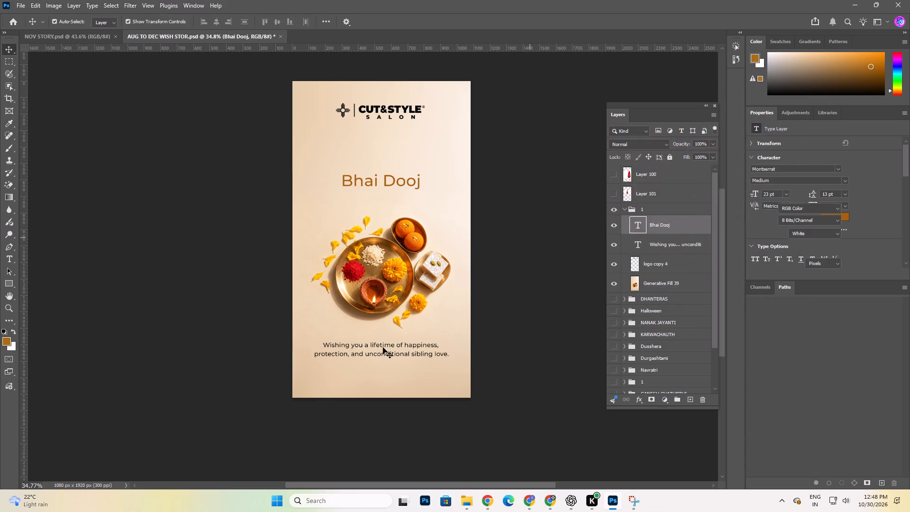
Apply All Caps to the "Bhai Dooj" heading and deselect it.
alt+scroll(373, 354, up, 4)
scroll(456, 257, up, 4)
alt+scroll(454, 231, down, 2)
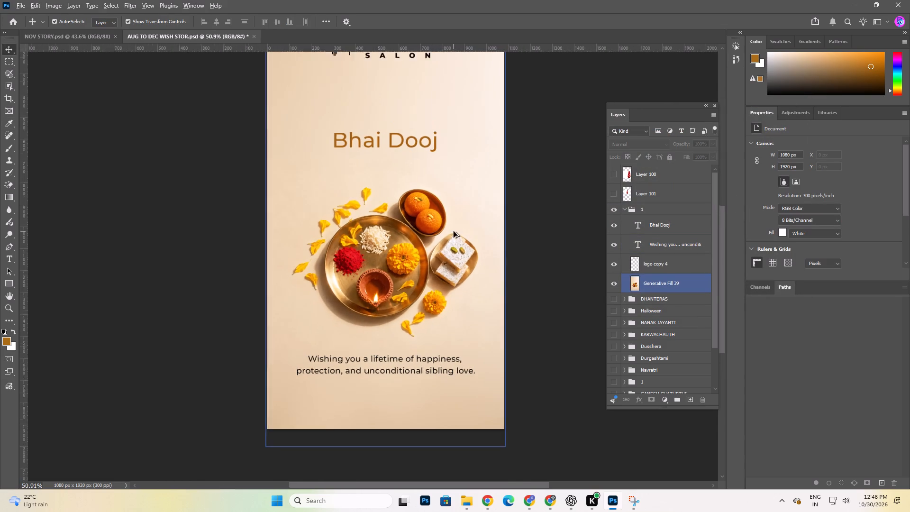
alt+scroll(454, 231, down, 2)
scroll(454, 250, up, 5)
click(431, 202)
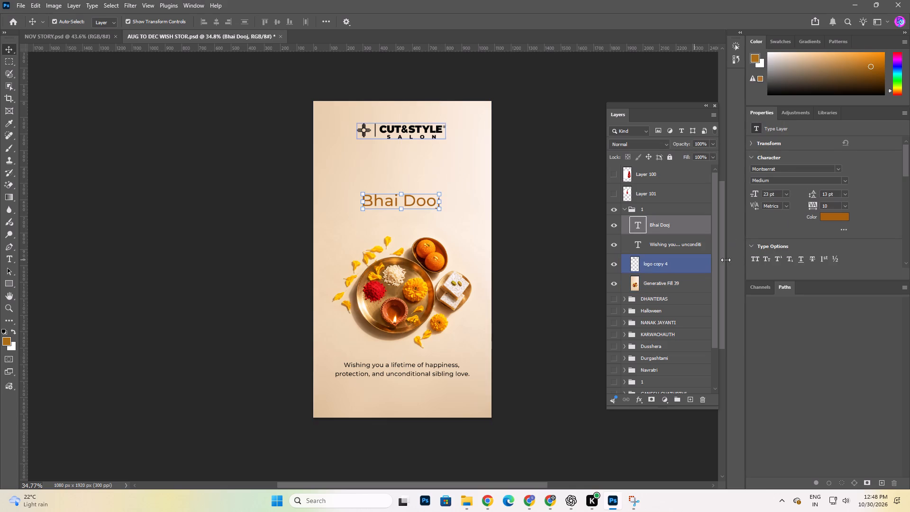
click(751, 257)
click(540, 218)
Move the "BHAI DOOJ" heading slightly upward between the logo and the thali.
key(space)
key(space)
key(space)
key(space)
key(space)
key(space)
key(space)
key(space)
key(space)
key(space)
key(space)
key(space)
key(space)
key(space)
key(space)
key(space)
key(space)
key(space)
key(space)
key(space)
drag(487, 256, 505, 239)
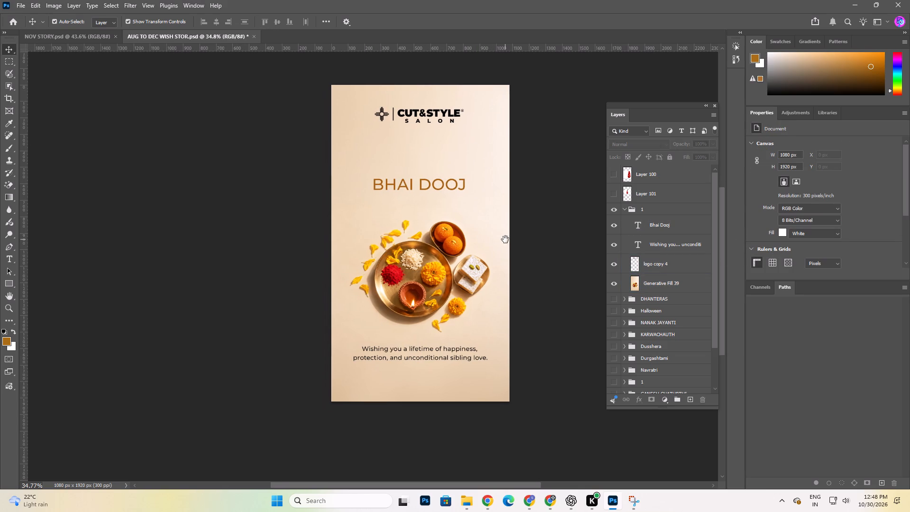
drag(505, 239, 494, 242)
click(432, 191)
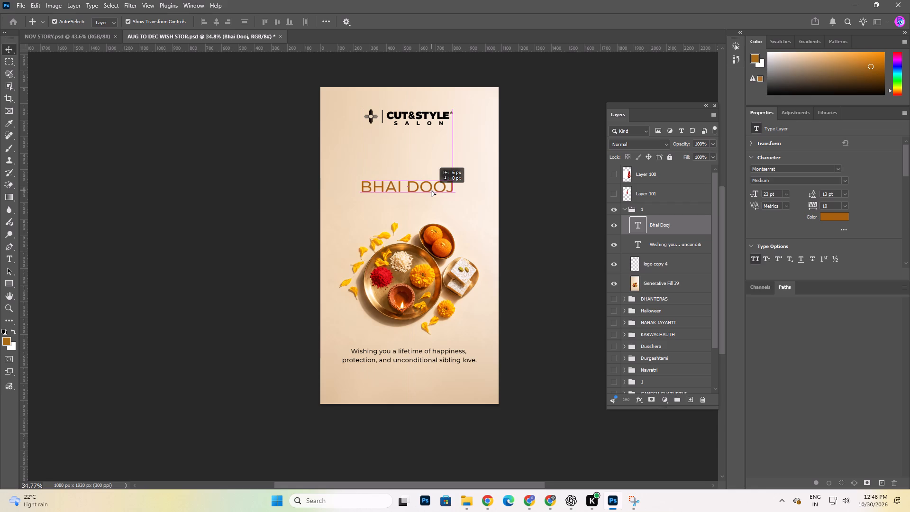
drag(432, 190, 432, 185)
Nudge the thali background image slightly left to an X position of -10 px and deselect it.
key(space)
key(space)
key(space)
key(space)
key(space)
key(space)
key(space)
key(space)
key(space)
key(space)
key(space)
key(space)
drag(473, 268, 461, 269)
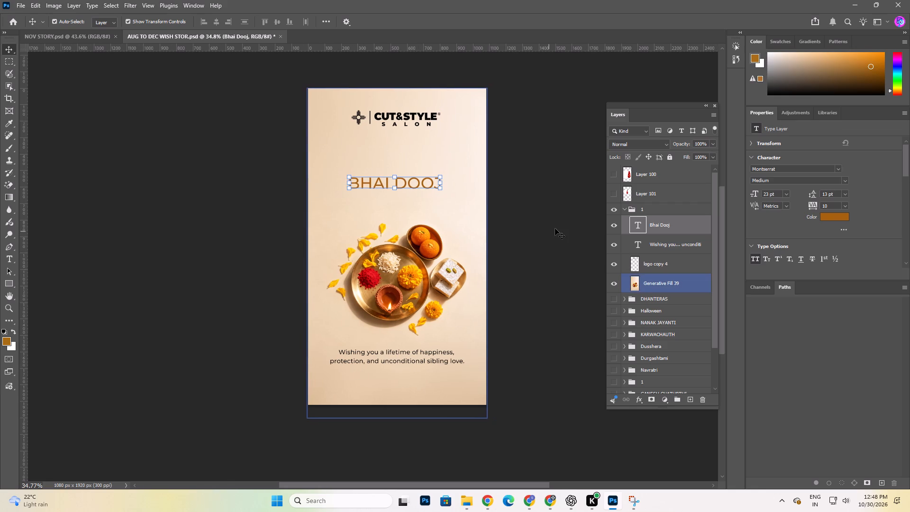
click(356, 301)
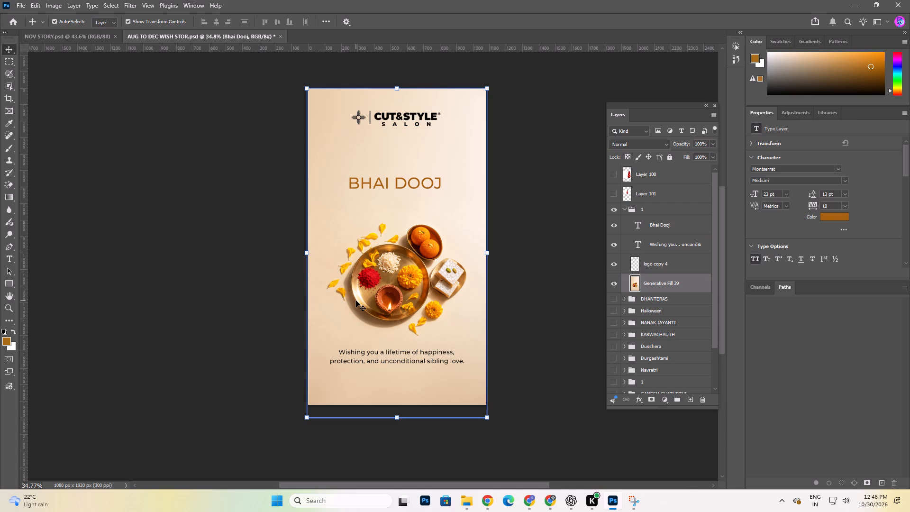
key(Left)
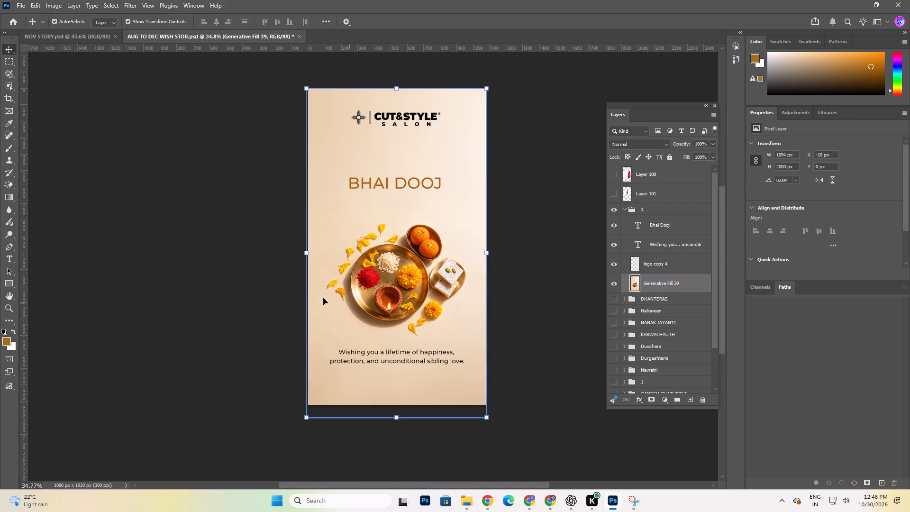
click(310, 293)
click(521, 291)
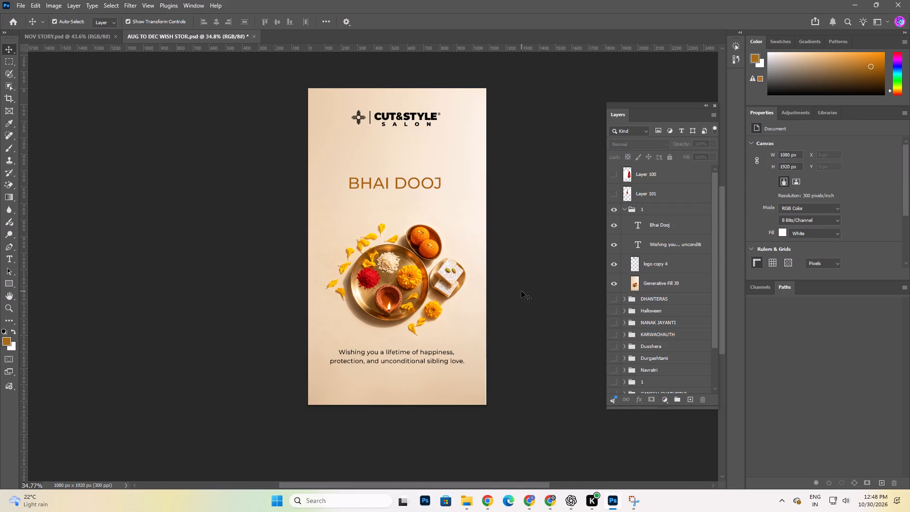
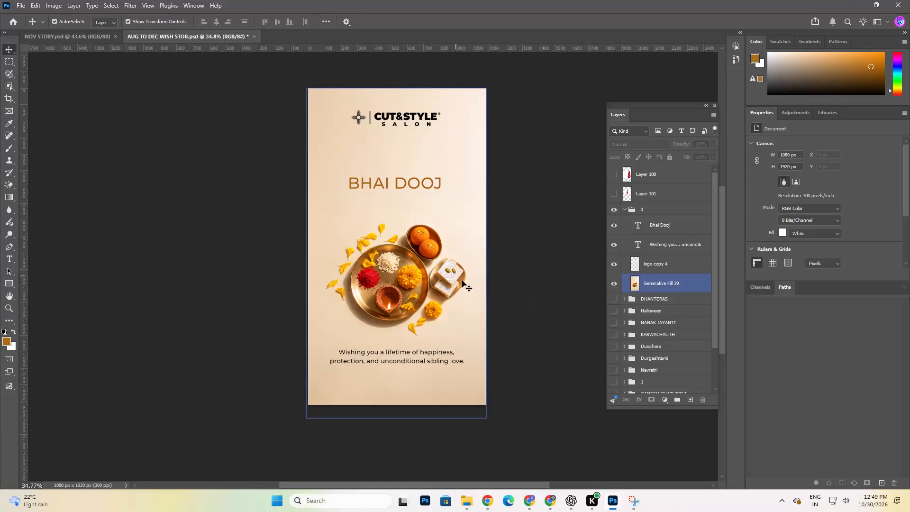
Switch to Chrome and change the Google image search to "bhai dooj text png".
click(428, 188)
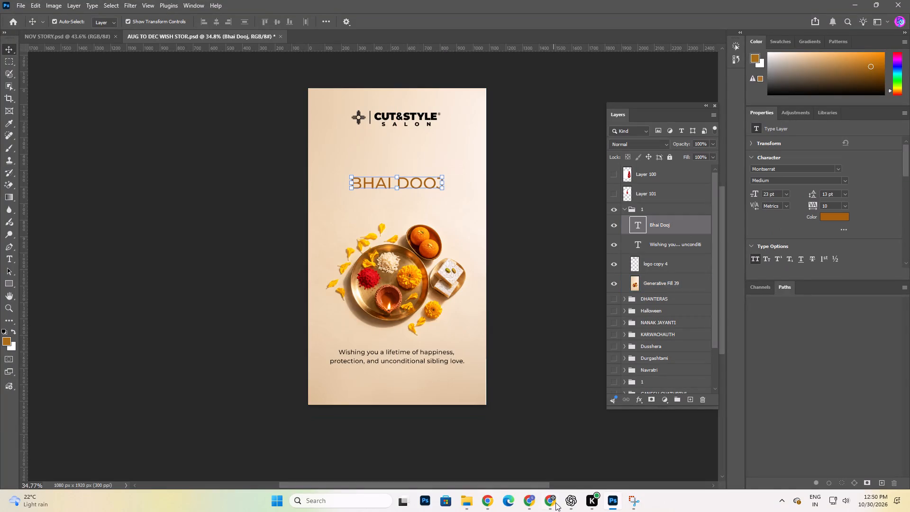
click(534, 497)
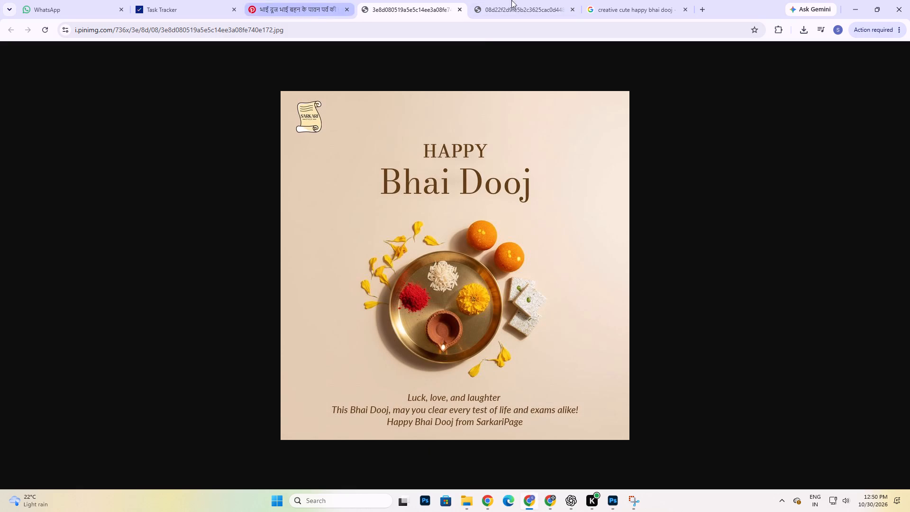
click(629, 7)
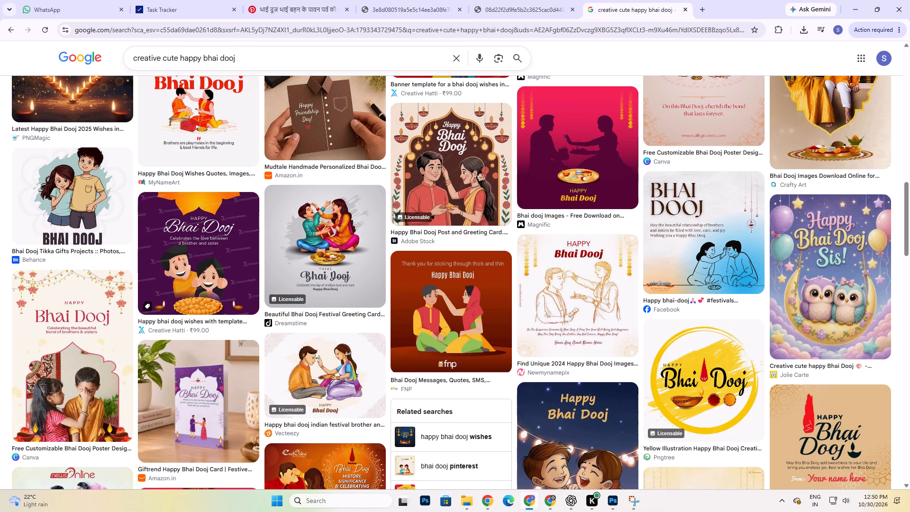
drag(202, 62, 83, 66)
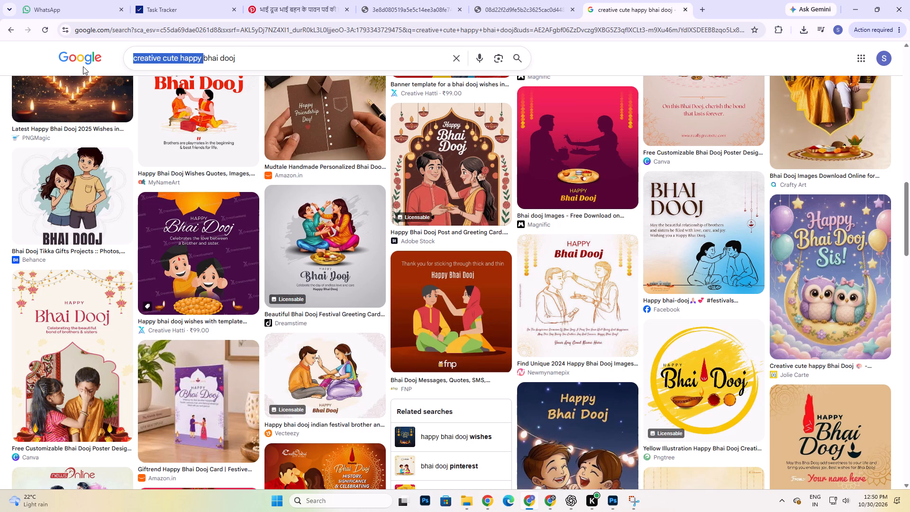
key(BackSpace)
click(195, 56)
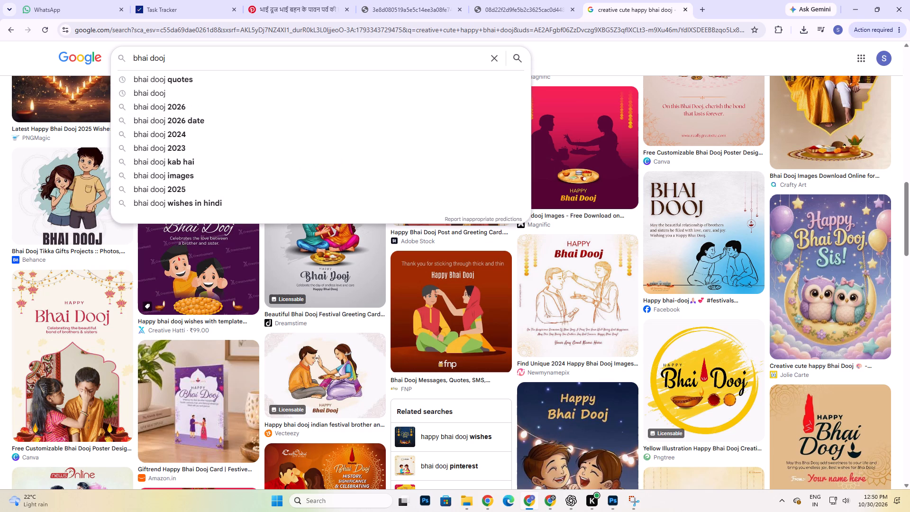
key(space)
text(text png)
key(Return)
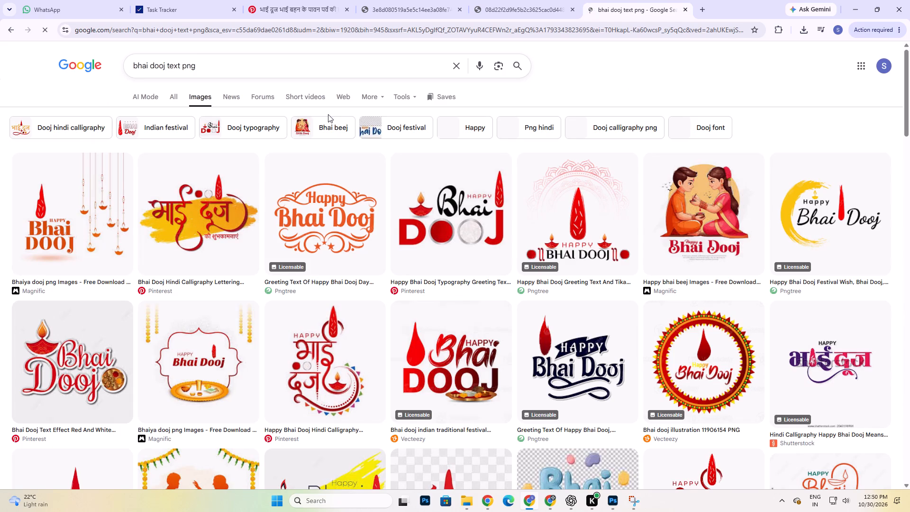
Limit the image results to large size and browse them for a suitable Bhai Dooj lettering design.
click(410, 95)
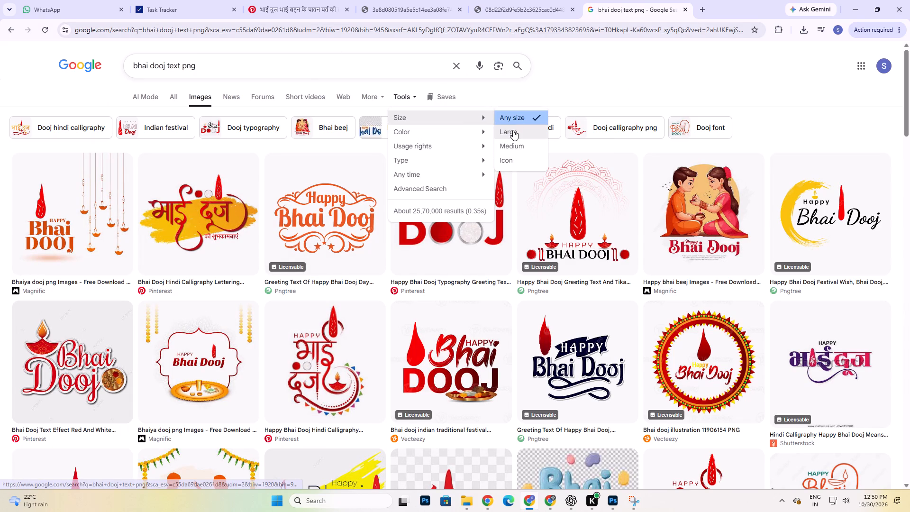
click(513, 130)
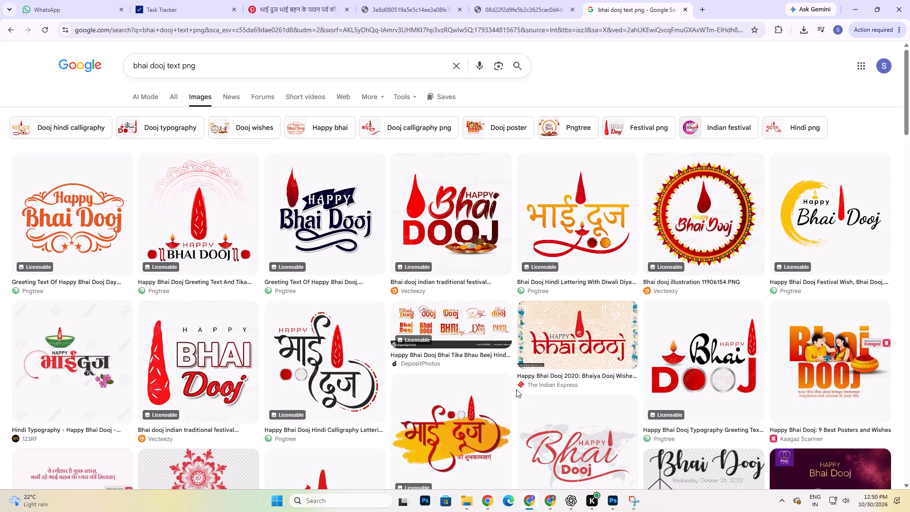
scroll(536, 282, down, 5)
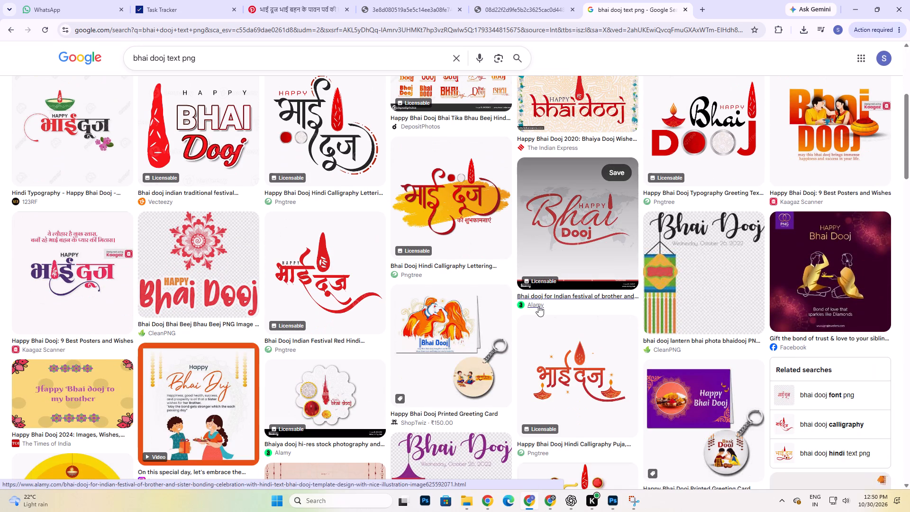
scroll(538, 306, down, 5)
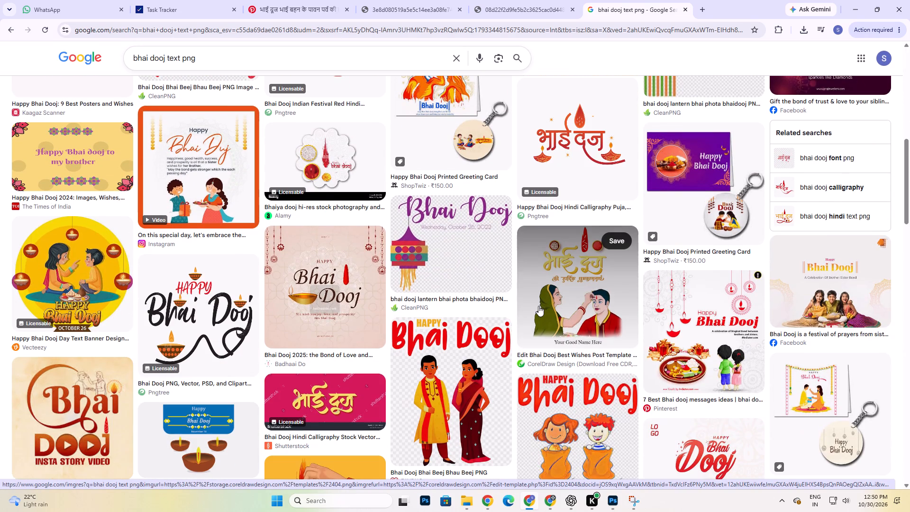
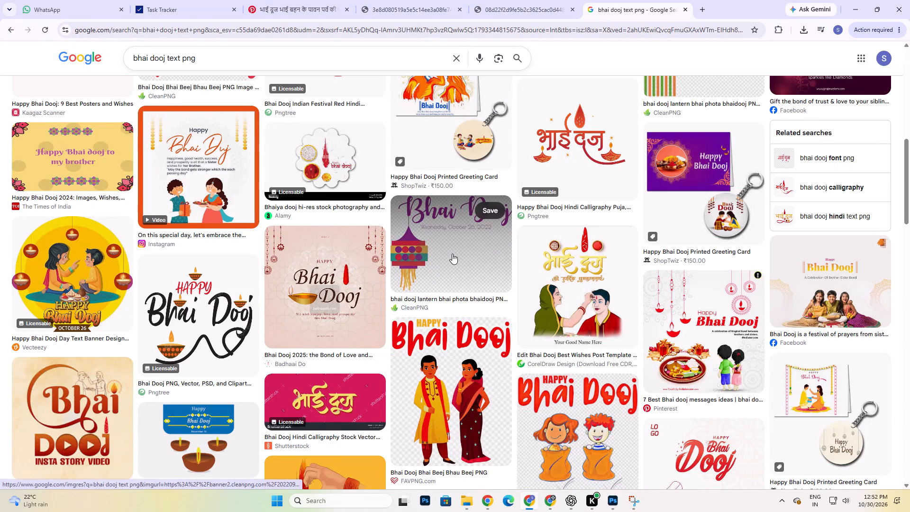
Open the related image search "bhai dooj typography" and browse its results for a suitable heading lettering design.
scroll(452, 254, down, 7)
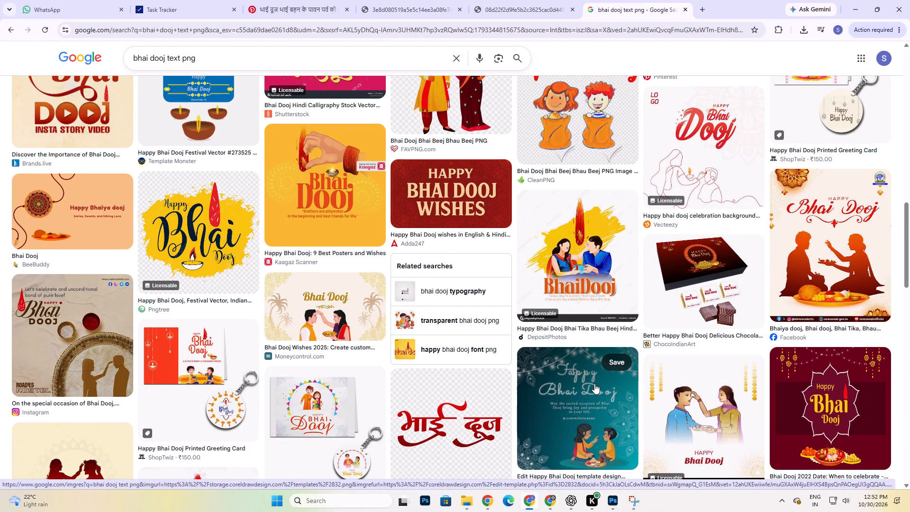
click(458, 287)
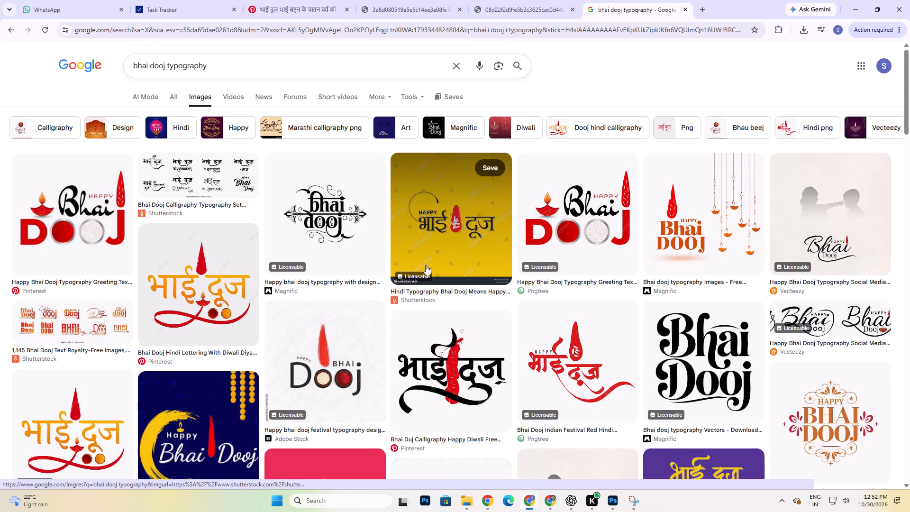
scroll(463, 278, down, 4)
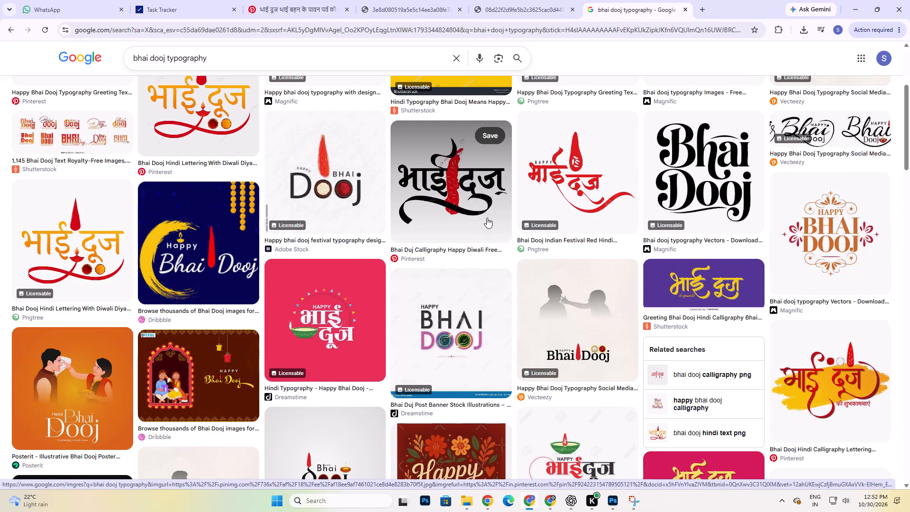
scroll(646, 329, down, 1)
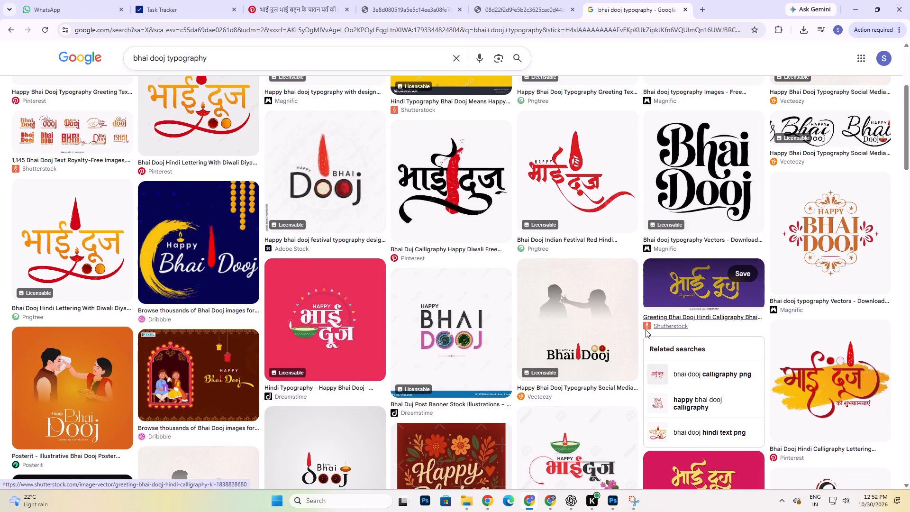
scroll(646, 329, down, 3)
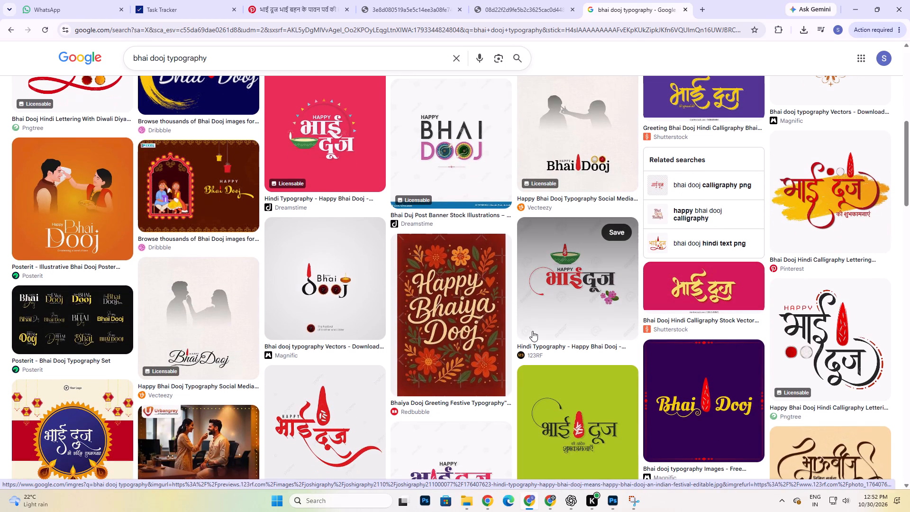
scroll(693, 376, down, 3)
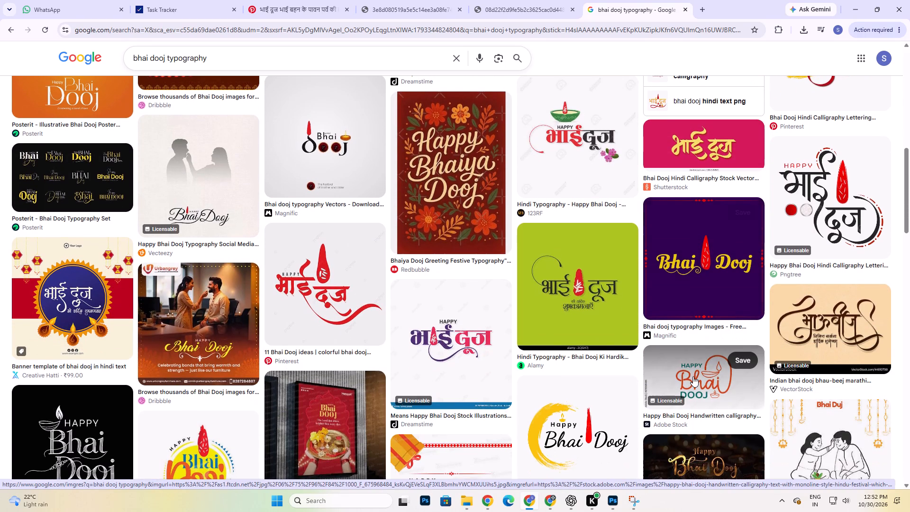
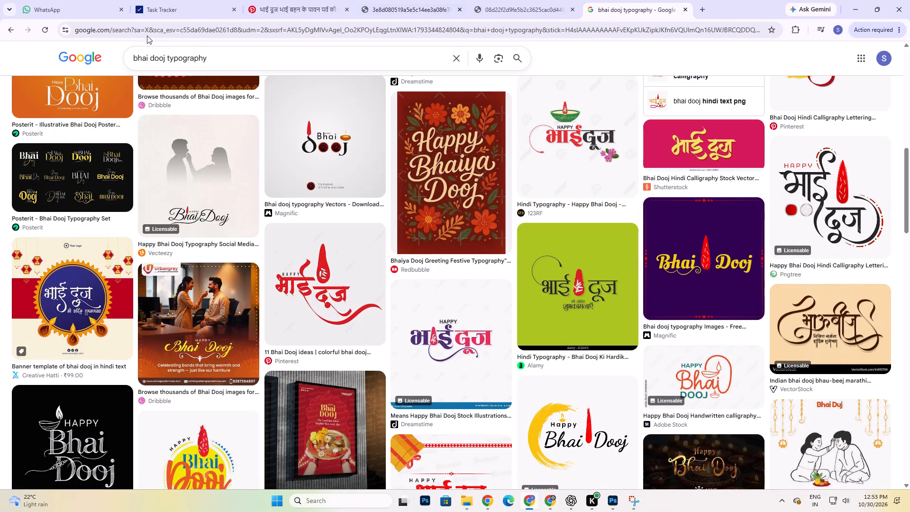
Open the Shutterstock result with yellow Bhai Dooj Hindi calligraphy on a pink background and copy its image.
scroll(804, 510, up, 5)
scroll(747, 406, up, 1)
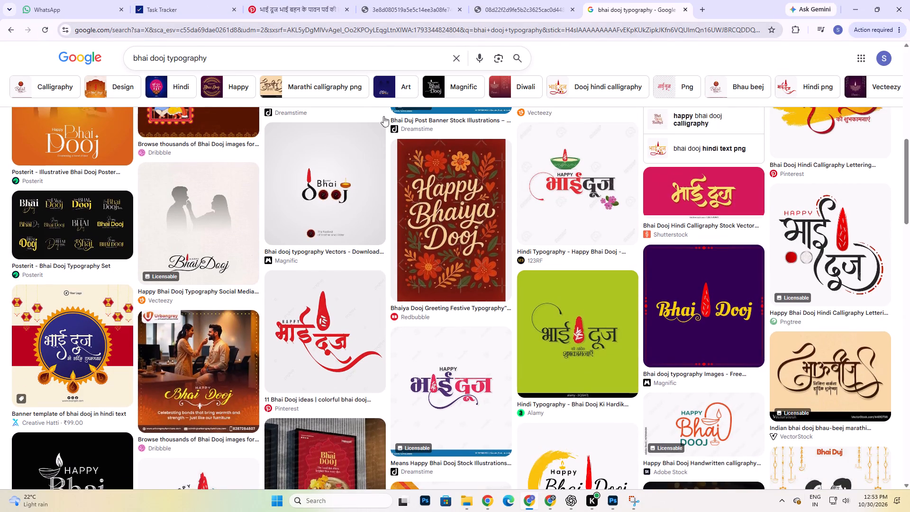
scroll(391, 223, up, 3)
click(703, 334)
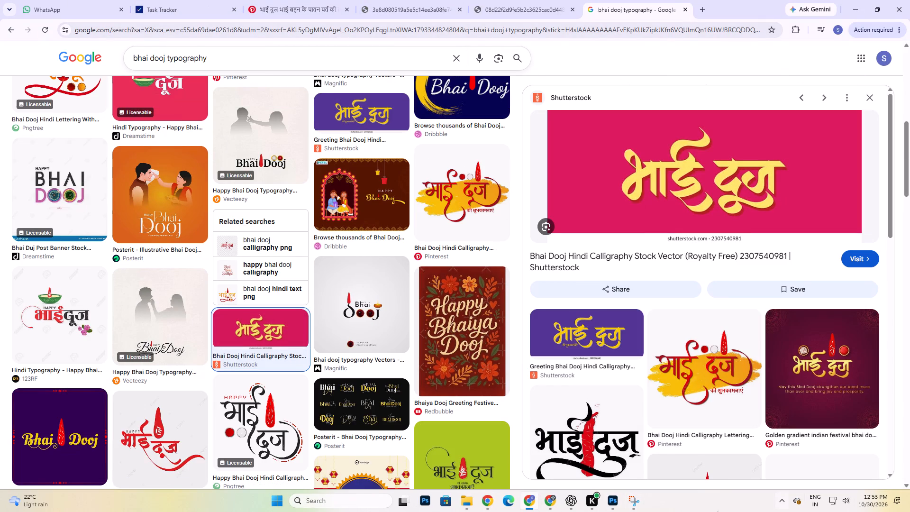
right_click(698, 170)
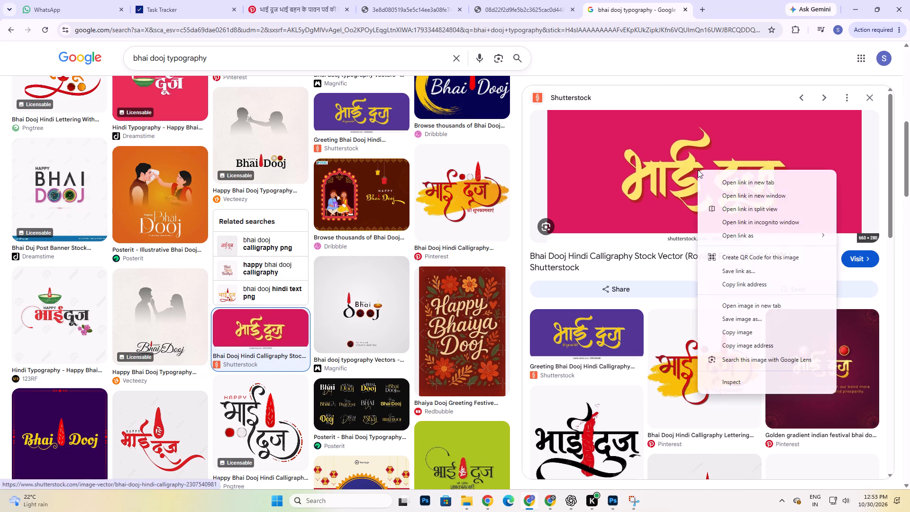
click(752, 329)
Examine the related Bhai Dooj calligraphy images, including the purple Shutterstock version, for alternative heading lettering.
scroll(805, 238, up, 1)
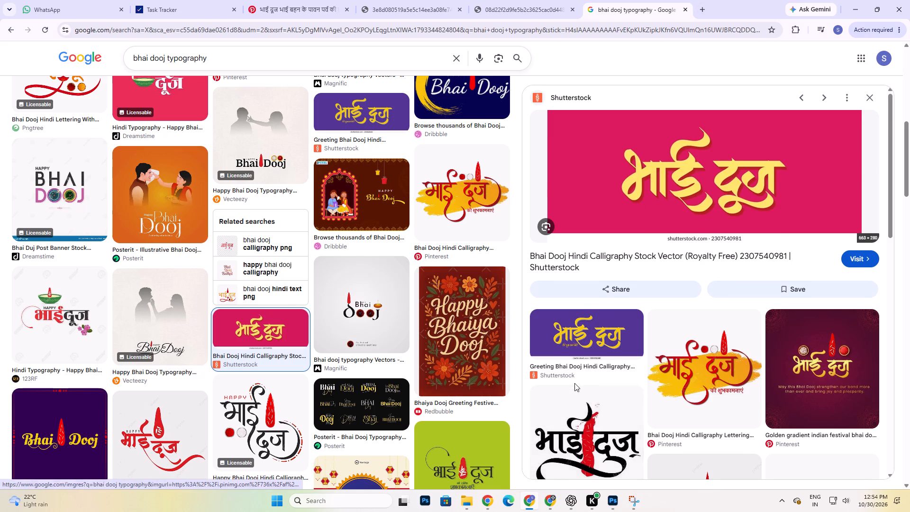
scroll(574, 383, down, 2)
scroll(574, 383, up, 1)
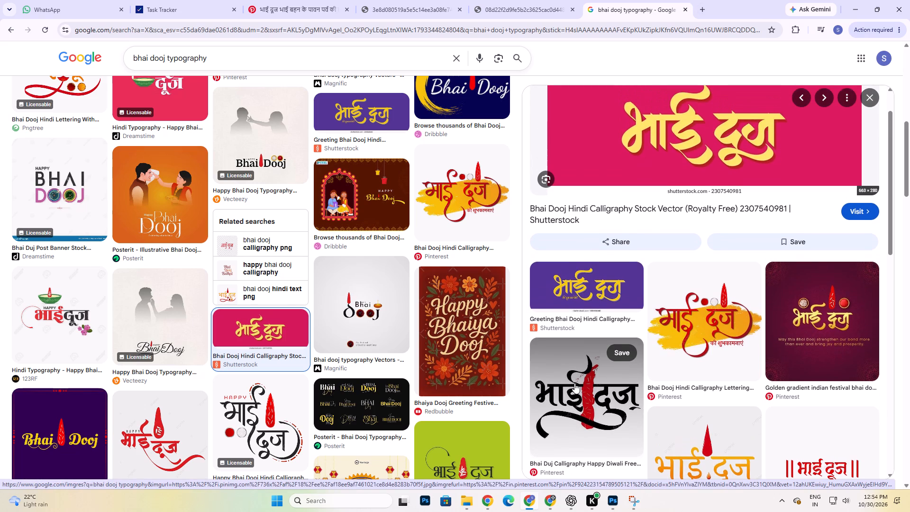
scroll(574, 383, down, 1)
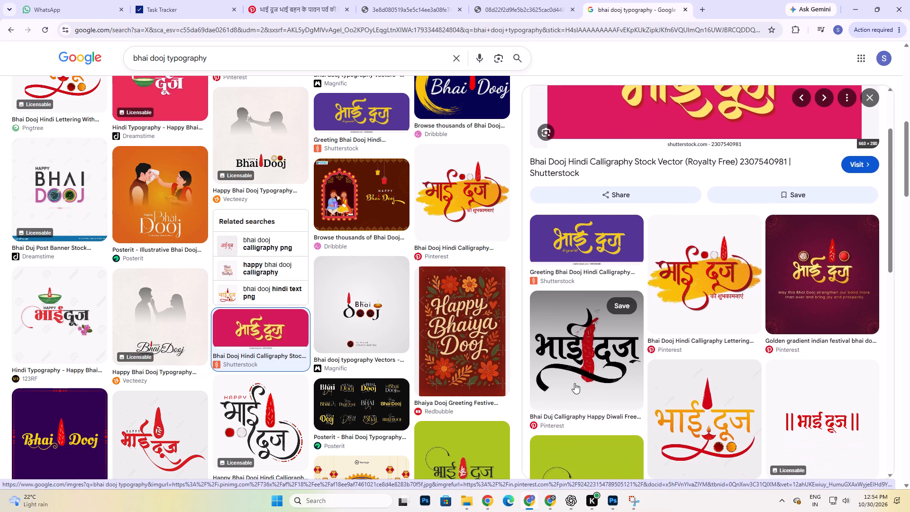
scroll(574, 383, down, 2)
click(602, 157)
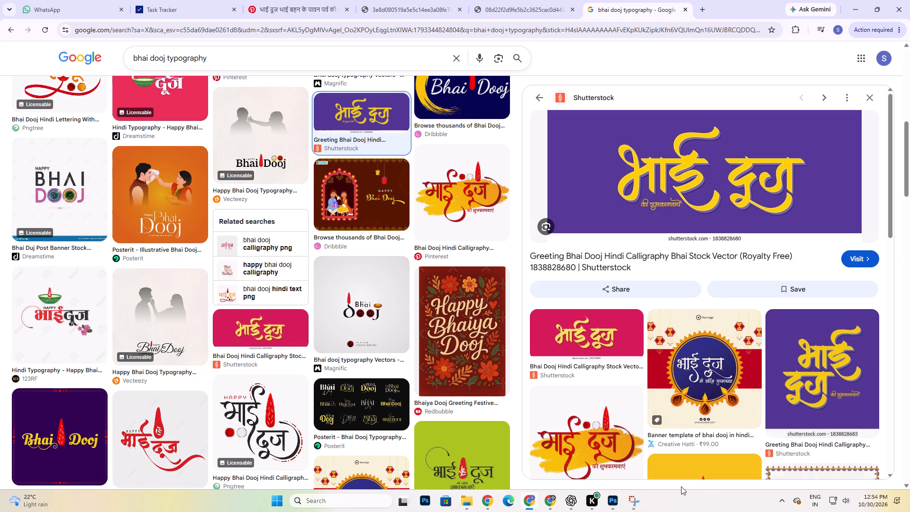
scroll(681, 486, down, 2)
scroll(717, 367, down, 2)
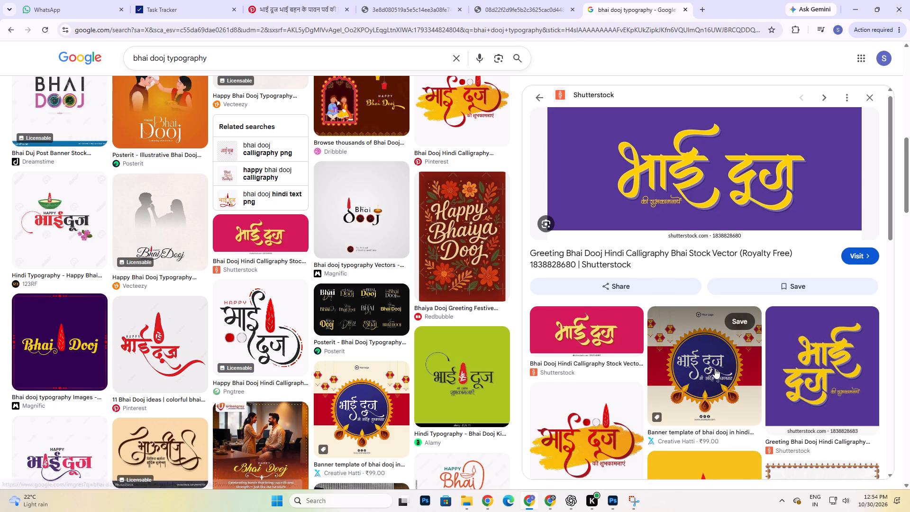
scroll(715, 368, down, 3)
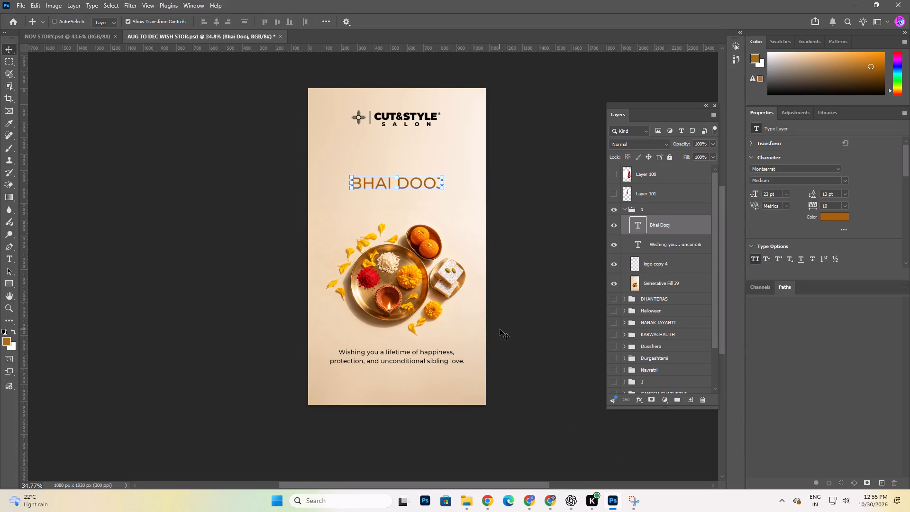
key(ctrl+v)
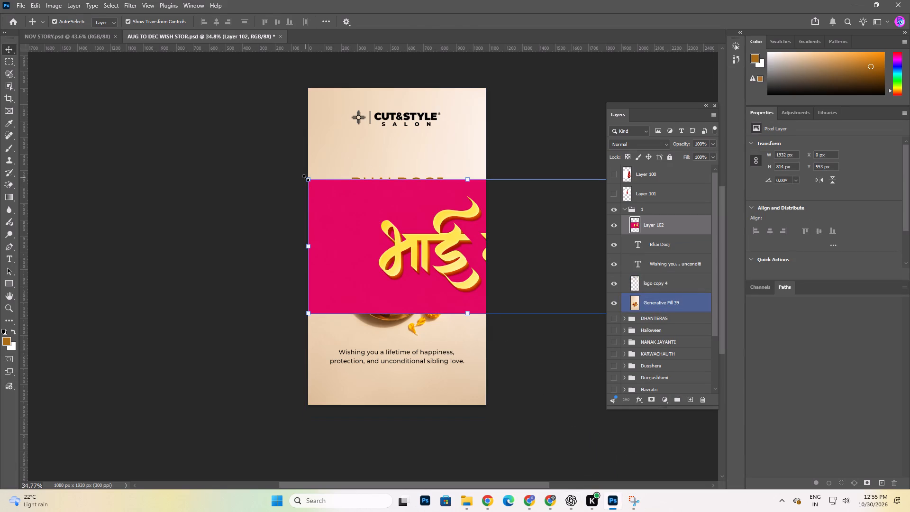
drag(306, 178, 445, 296)
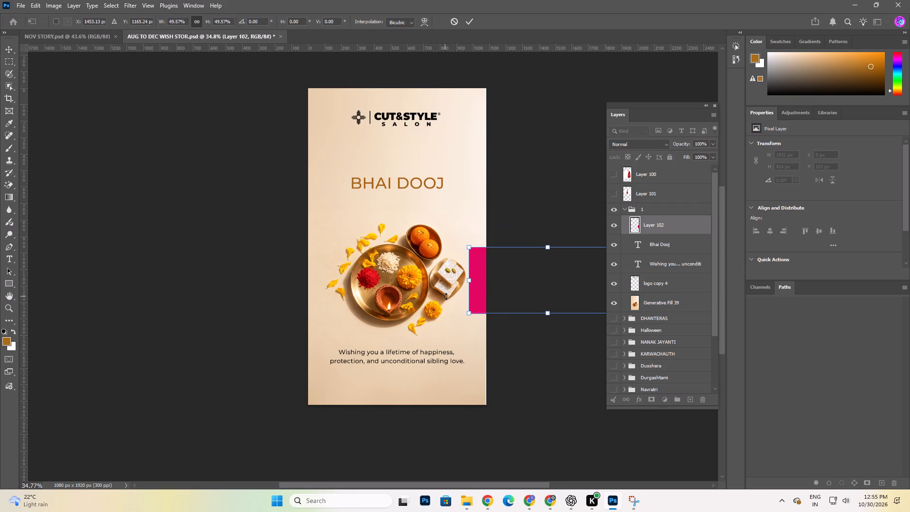
drag(505, 273, 362, 183)
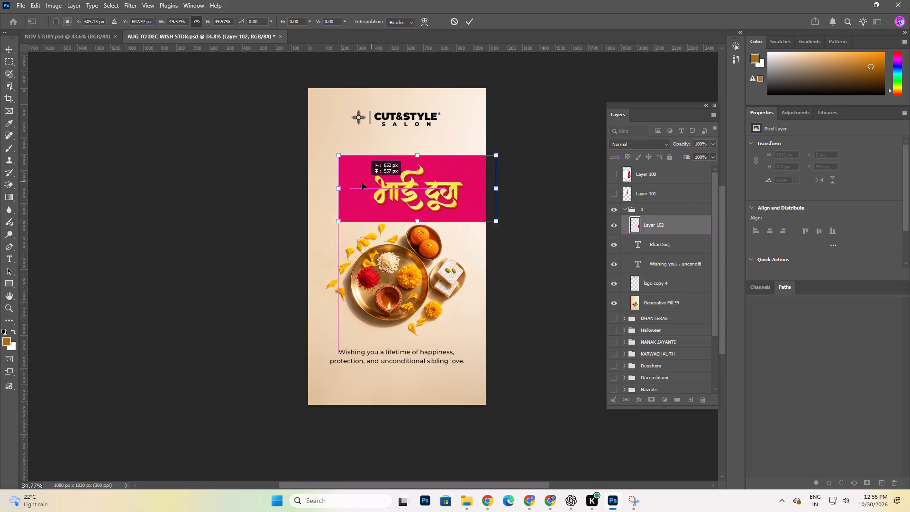
drag(362, 183, 361, 178)
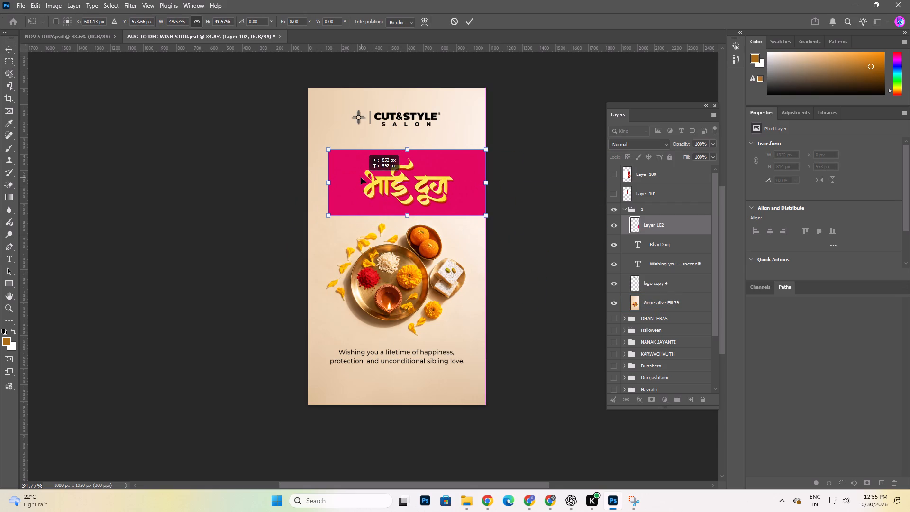
drag(361, 178, 359, 179)
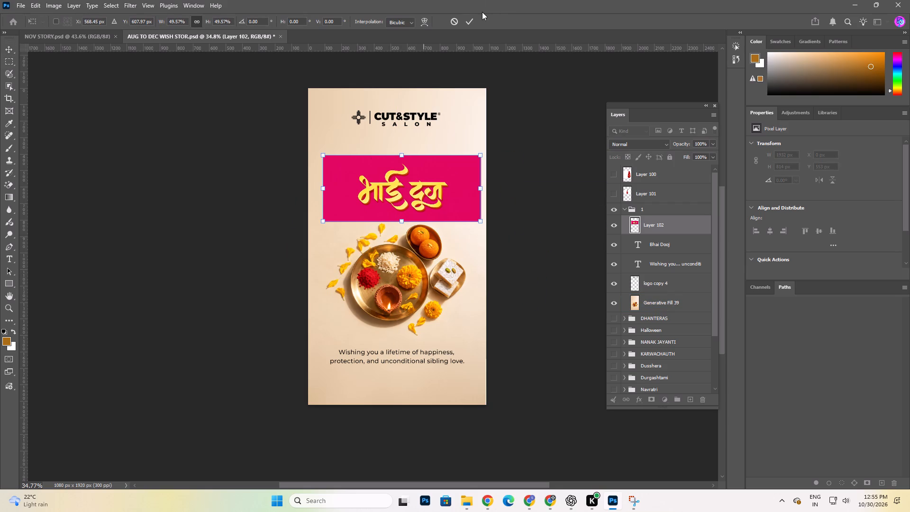
click(473, 22)
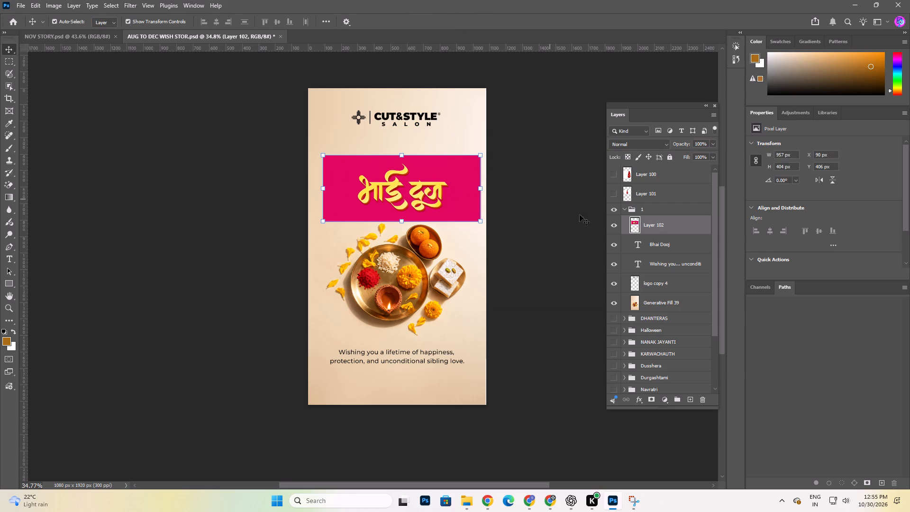
Hide the Bhai Dooj text layer beneath the pasted calligraphy.
click(615, 244)
click(531, 207)
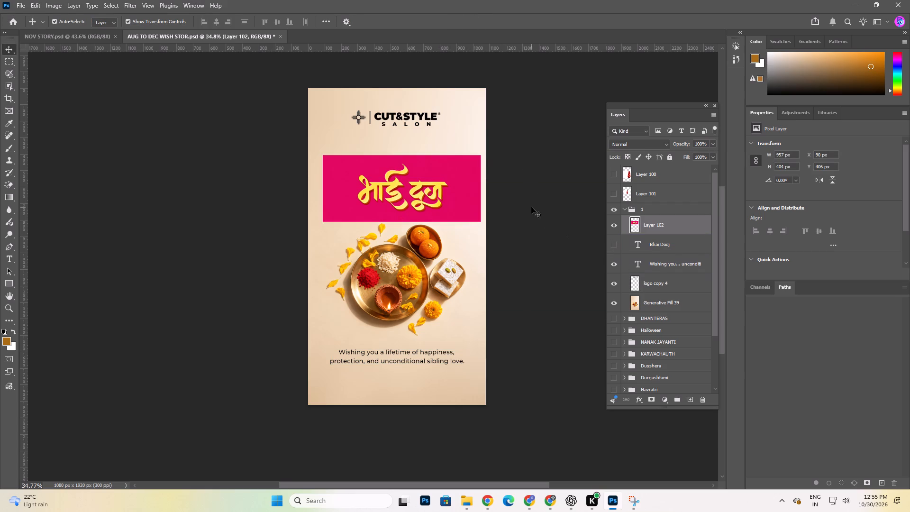
Select the calligraphy layer's pink background with Color Range, delete it and clear the selection.
key(ctrl+equal)
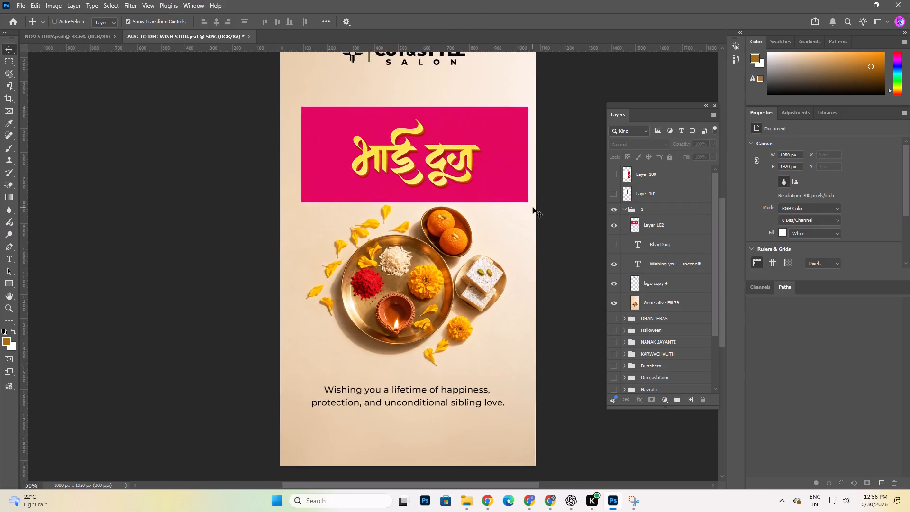
key(ctrl+equal)
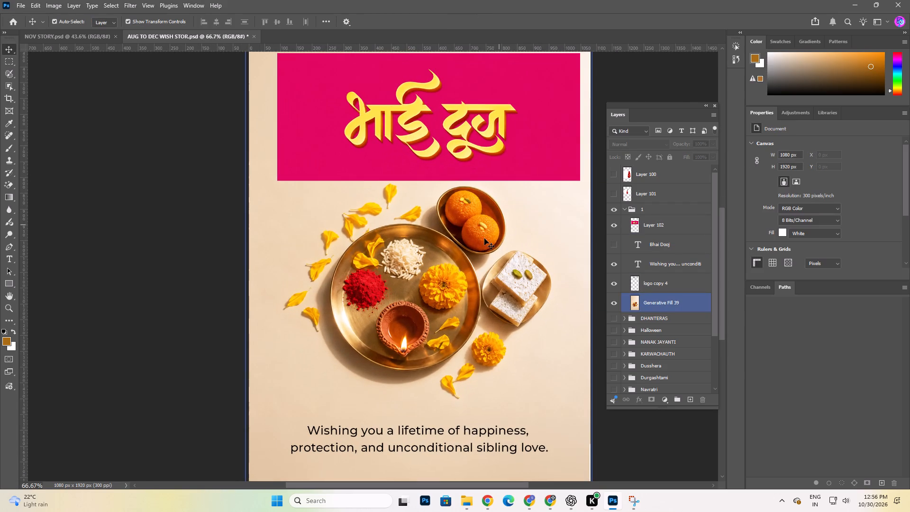
scroll(482, 240, up, 13)
click(467, 194)
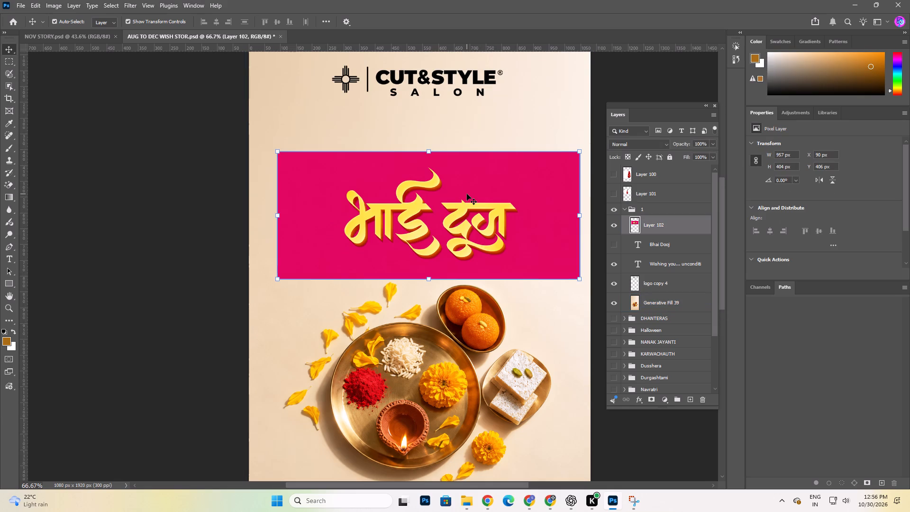
click(105, 3)
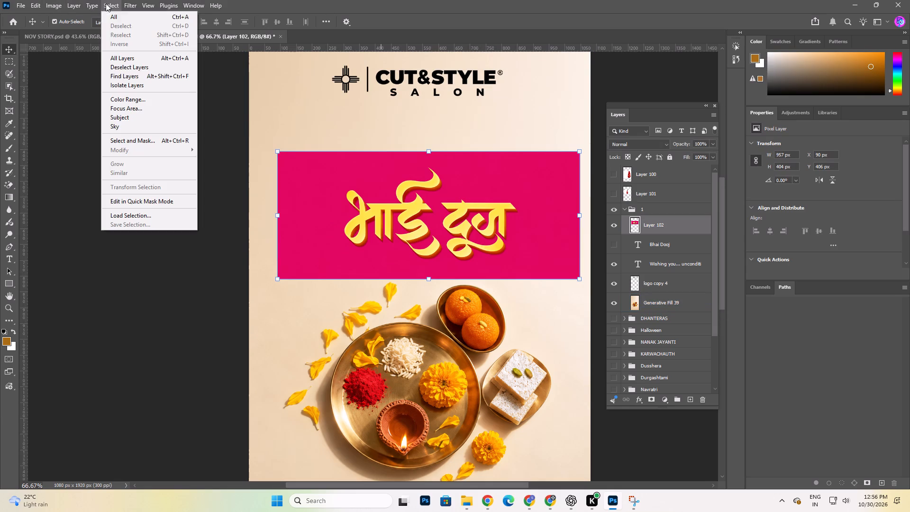
click(129, 97)
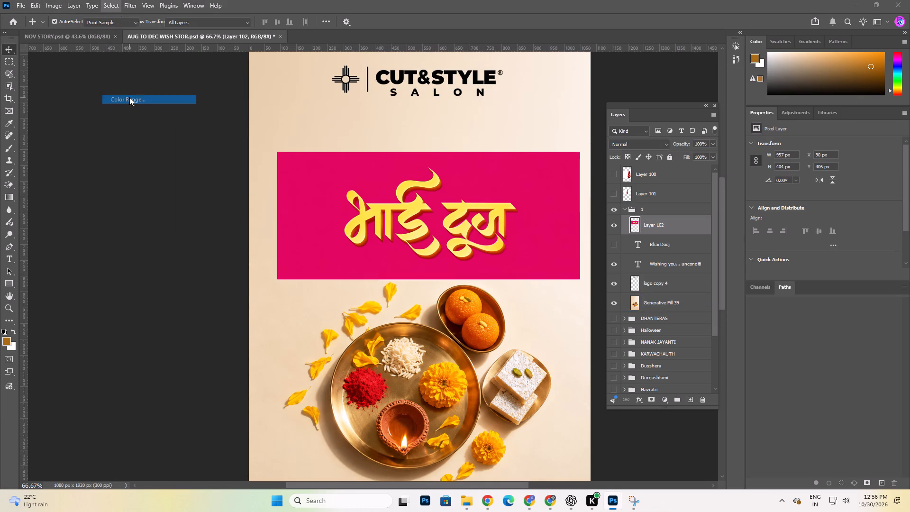
click(327, 227)
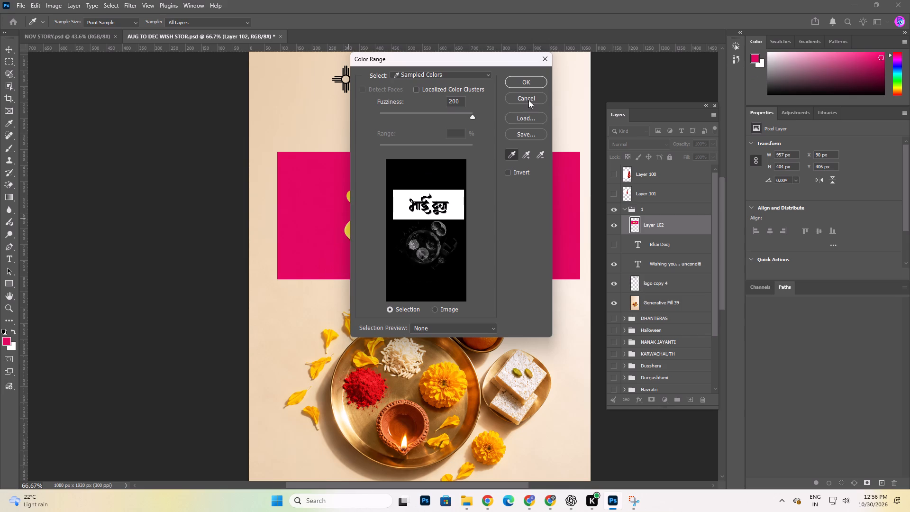
click(517, 80)
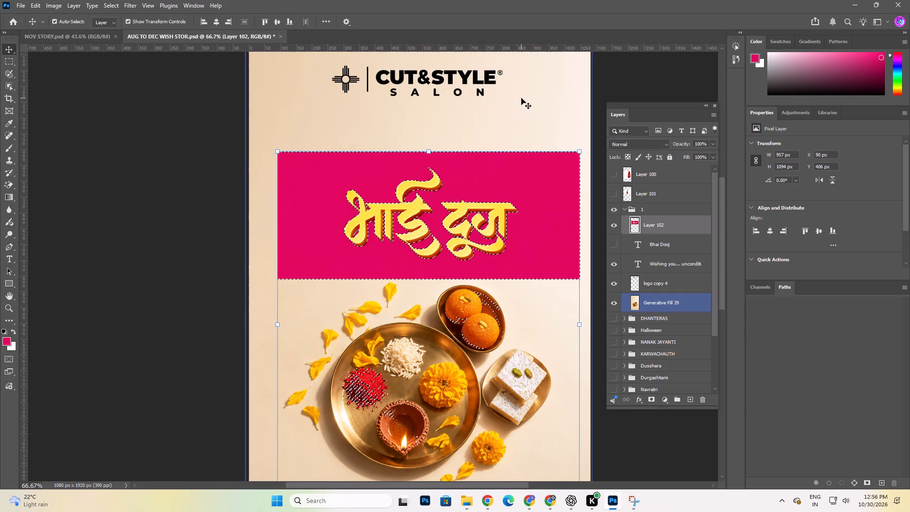
key(Delete)
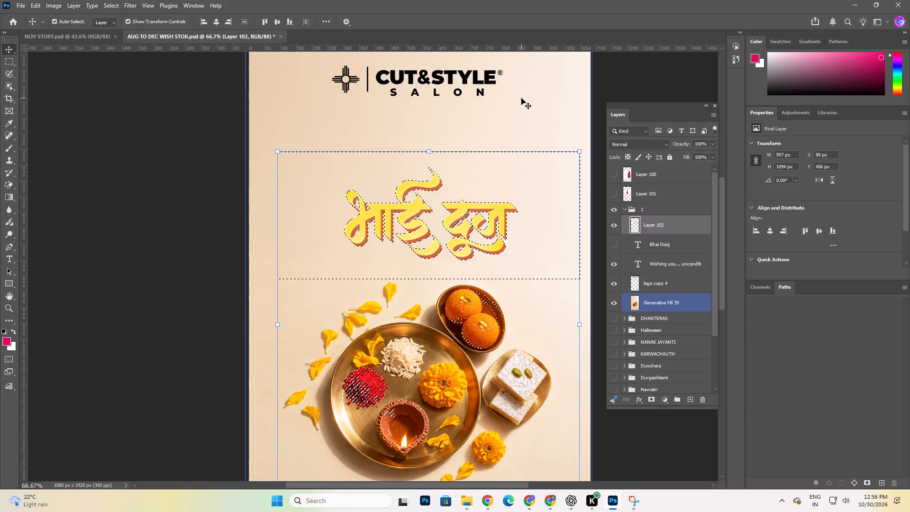
key(ctrl+d)
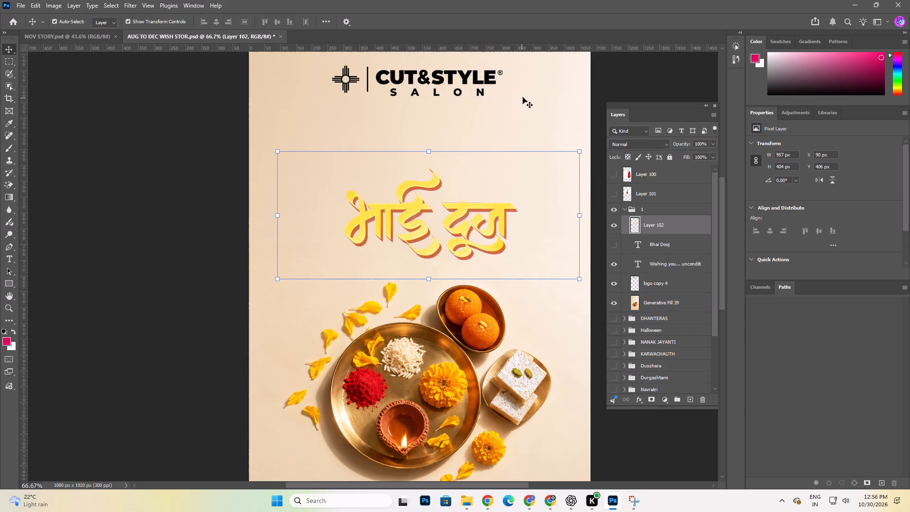
Move the Hindi calligraphy layer horizontally to about X 62 px, keeping it at Y 406 px.
click(150, 225)
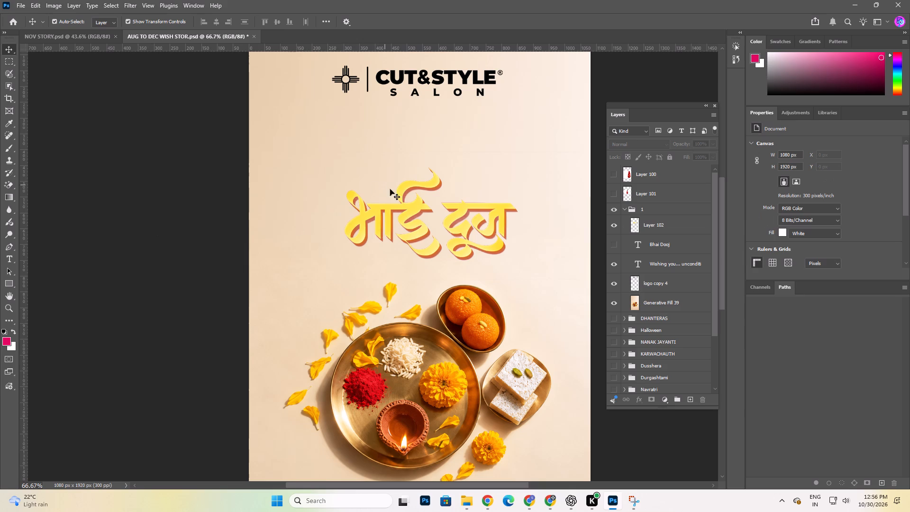
click(410, 201)
click(408, 214)
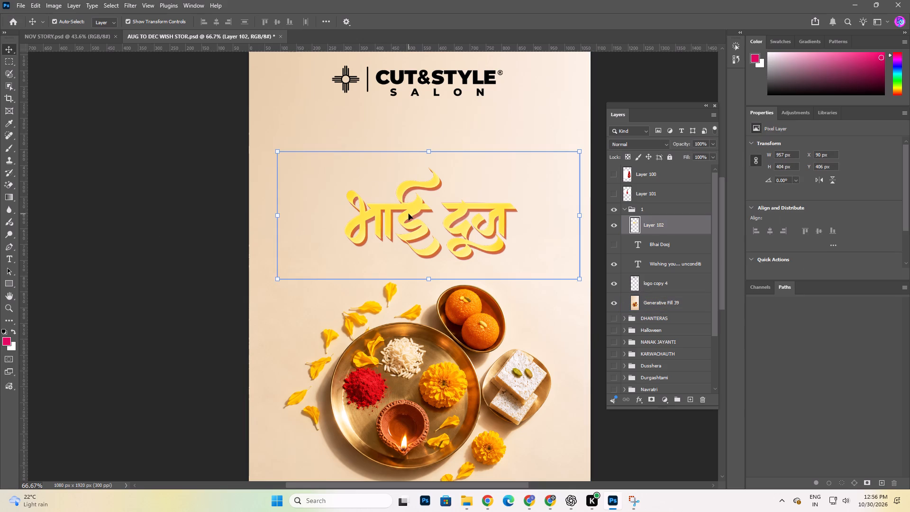
drag(409, 214, 402, 214)
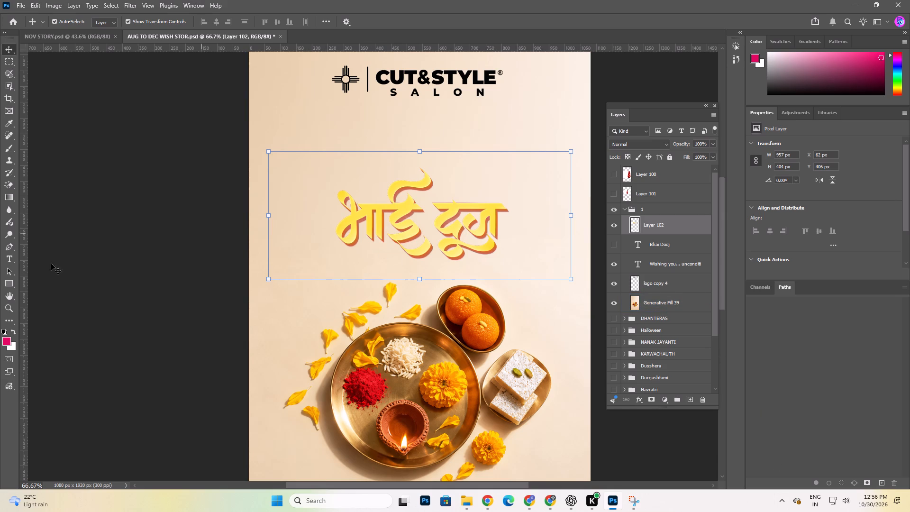
Marquee the calligraphy in an area about 578 × 325 px, invert the selection, delete the leftover pixels outside it and deselect.
click(8, 63)
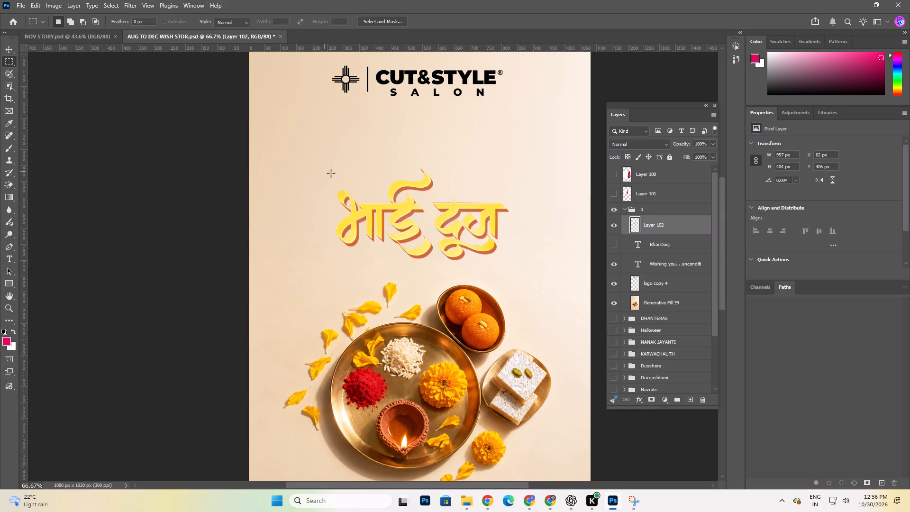
drag(329, 165, 406, 210)
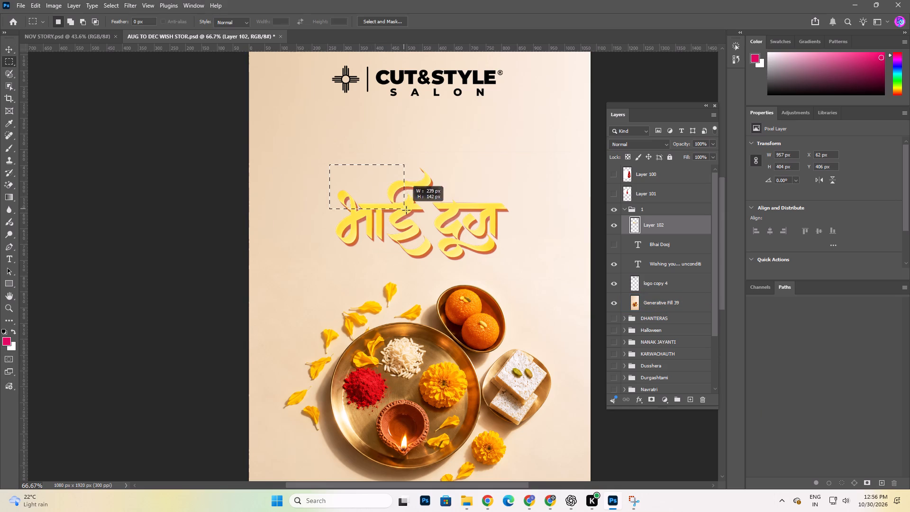
drag(406, 210, 509, 267)
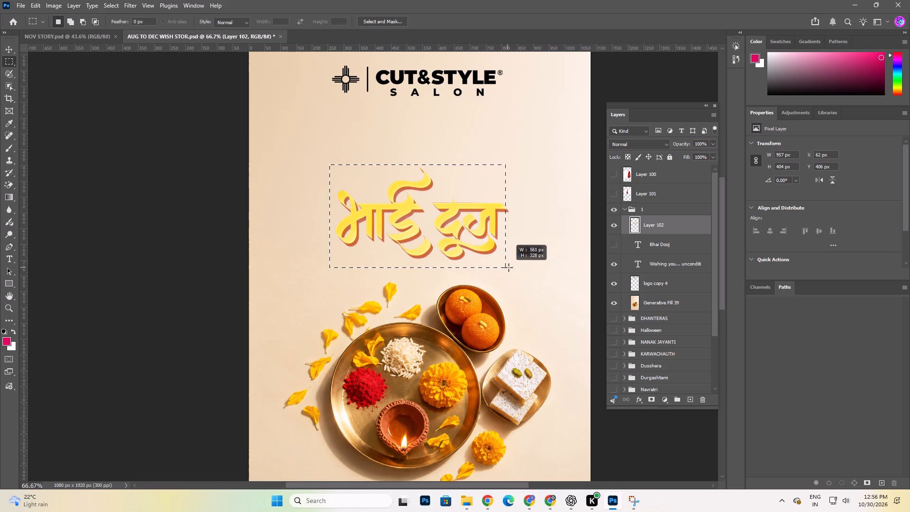
drag(509, 267, 511, 266)
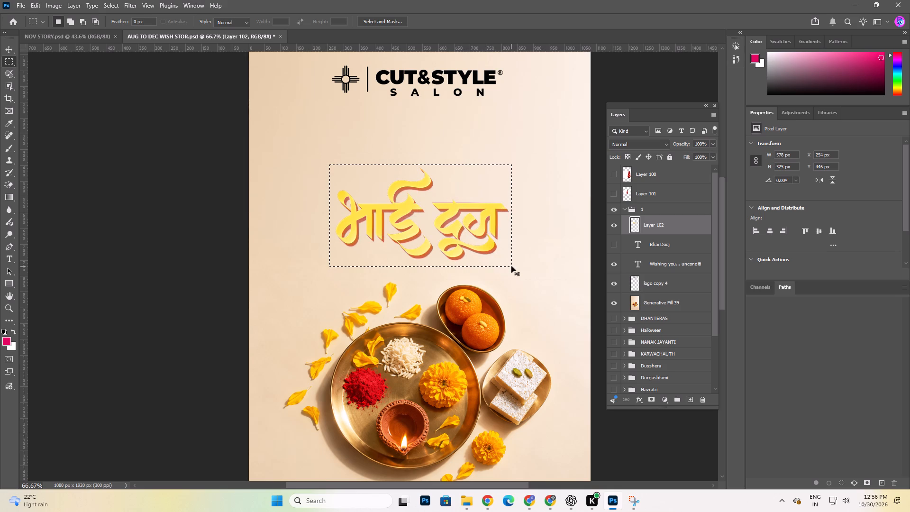
key(ctrl+shift+i)
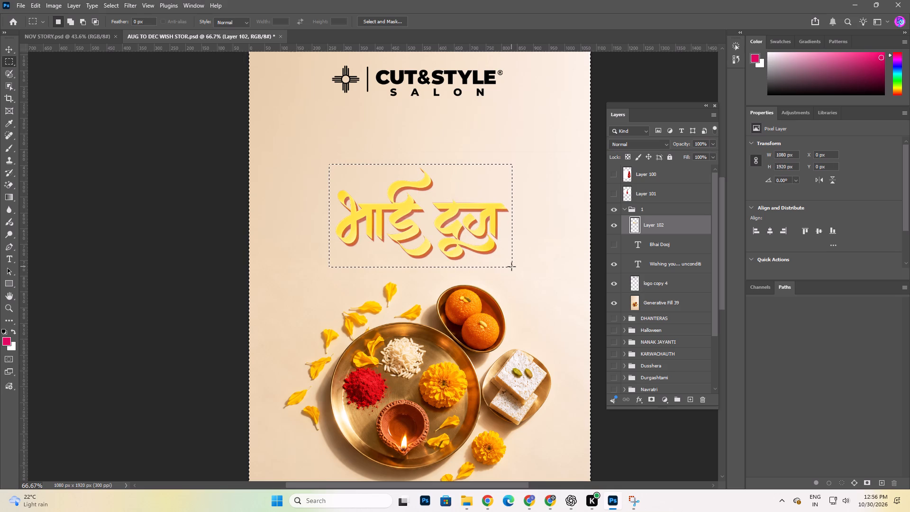
key(Delete)
key(ctrl+d)
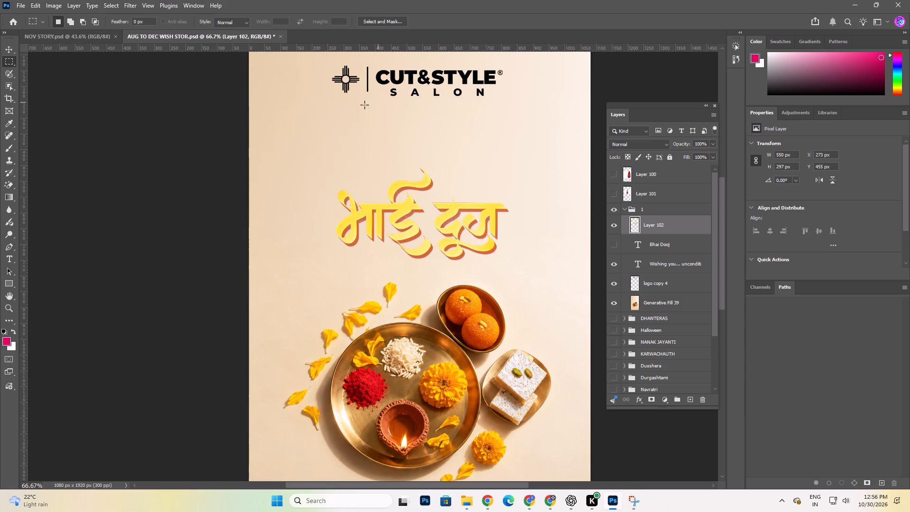
Move the trimmed calligraphy up beneath the salon logo, to about X 252 px, Y 398 px.
click(8, 45)
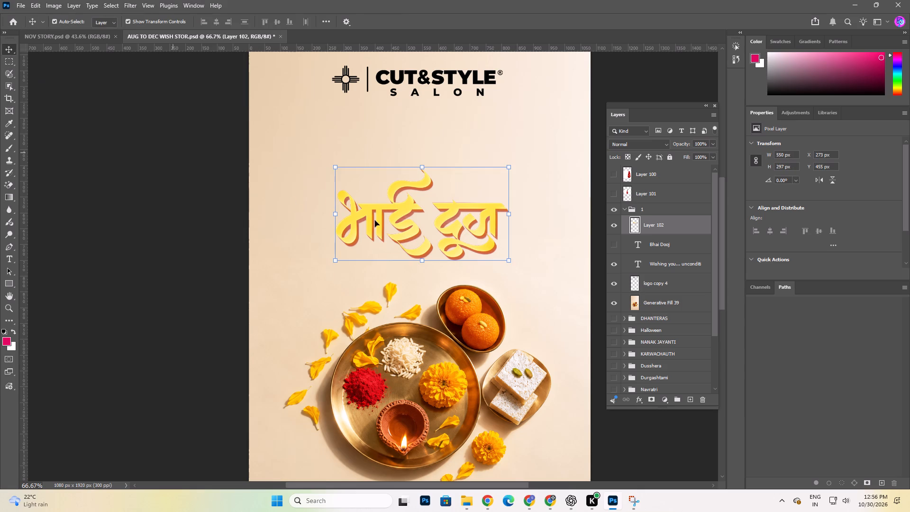
drag(409, 226, 399, 219)
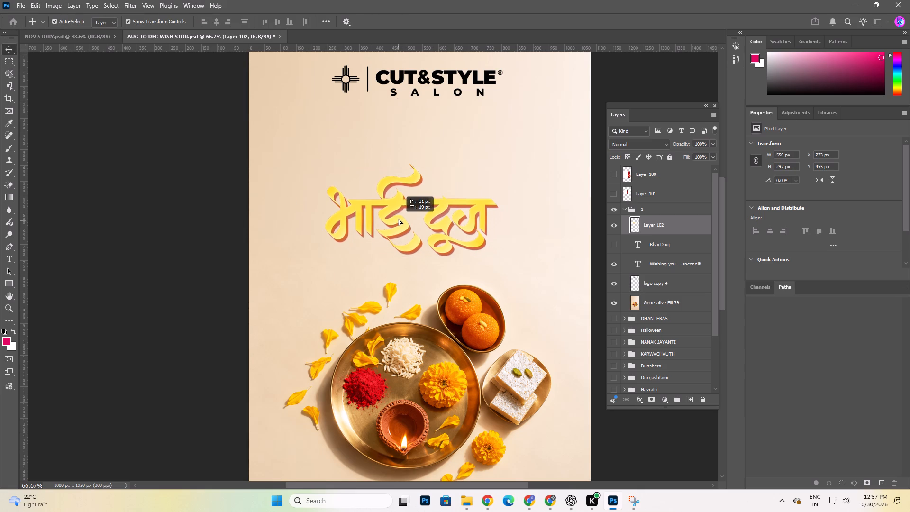
drag(399, 219, 401, 208)
Add a Color Overlay effect to the calligraphy layer and open its overlay colour.
double_click(690, 229)
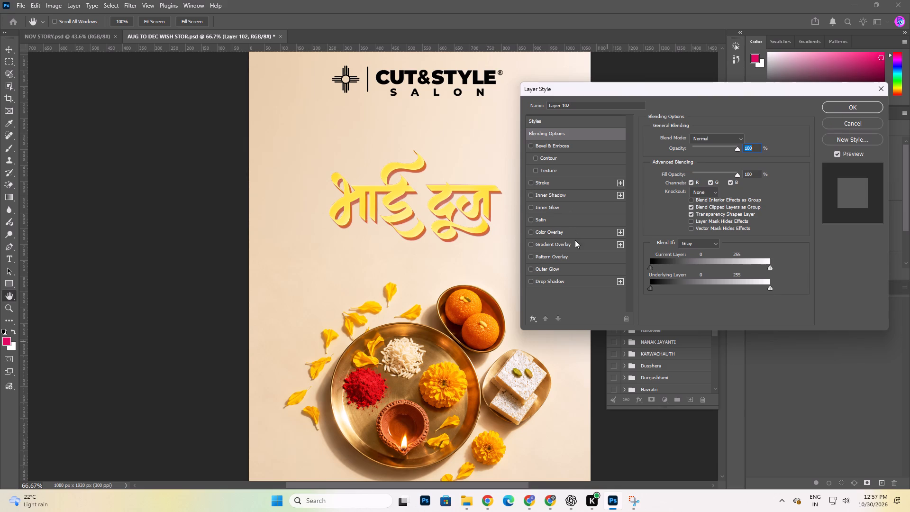
click(555, 233)
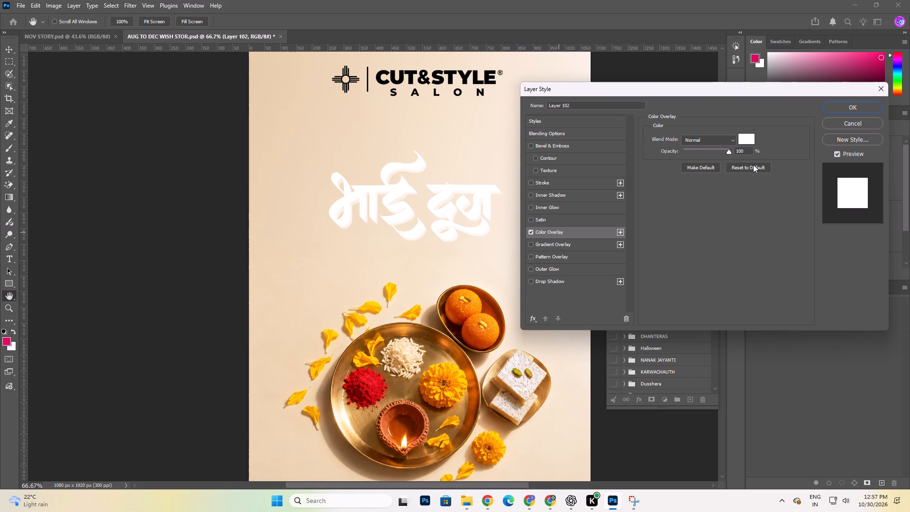
click(747, 140)
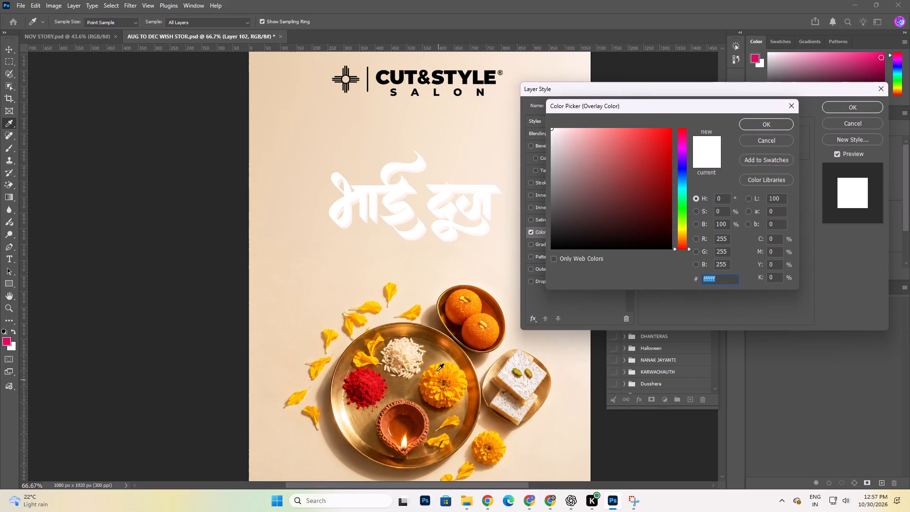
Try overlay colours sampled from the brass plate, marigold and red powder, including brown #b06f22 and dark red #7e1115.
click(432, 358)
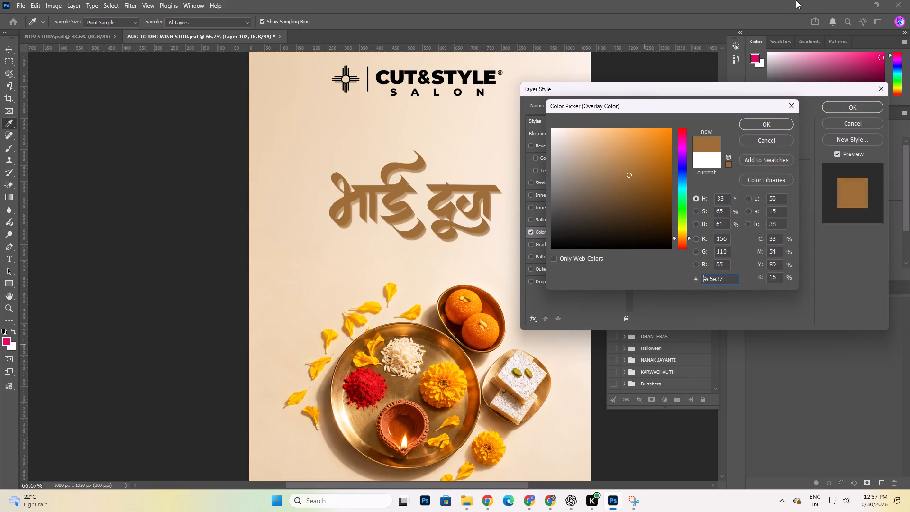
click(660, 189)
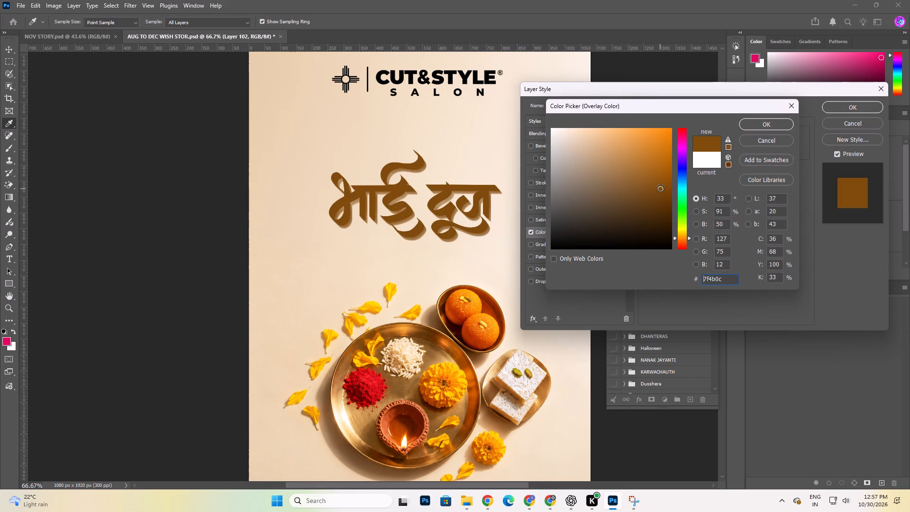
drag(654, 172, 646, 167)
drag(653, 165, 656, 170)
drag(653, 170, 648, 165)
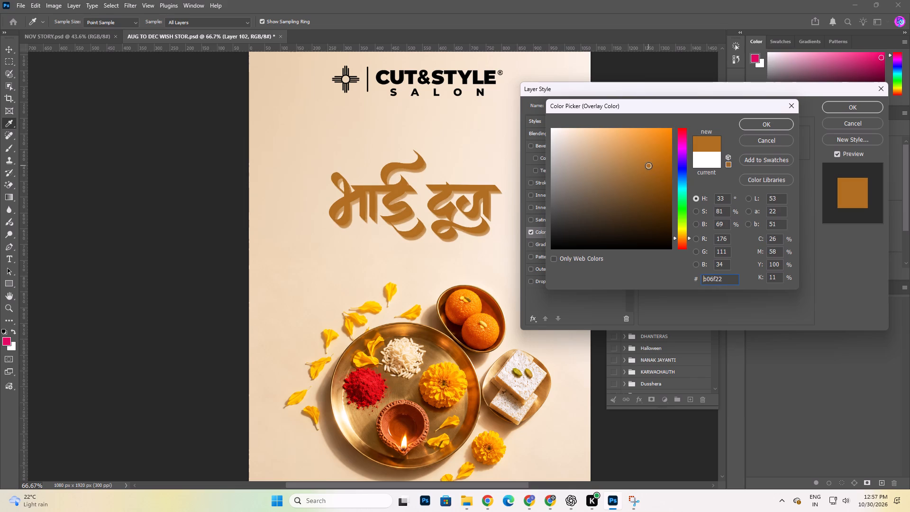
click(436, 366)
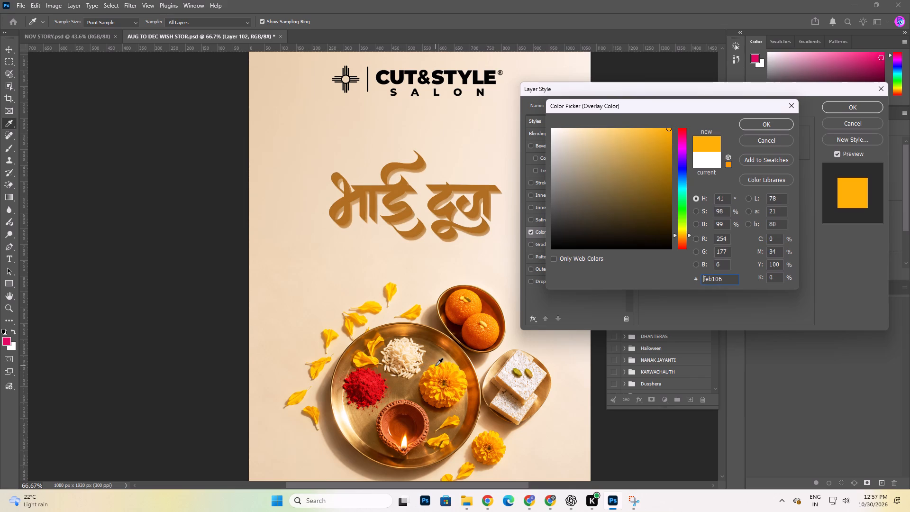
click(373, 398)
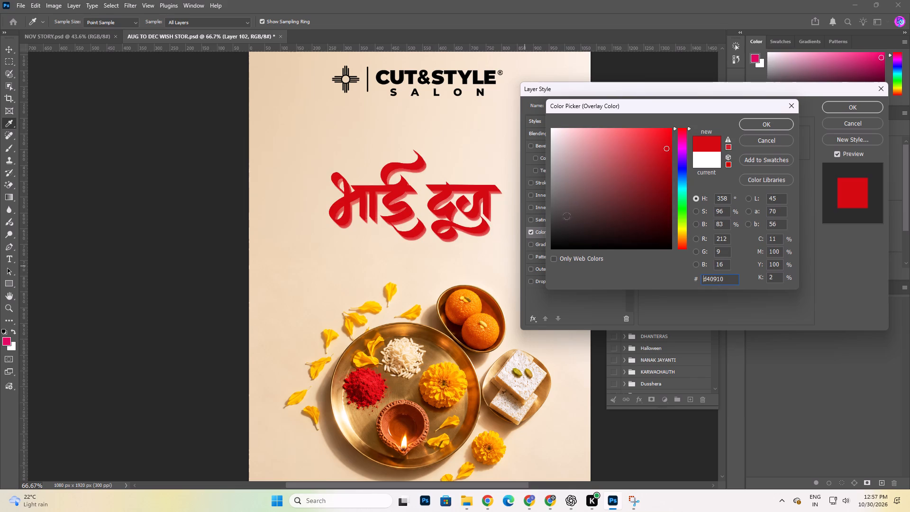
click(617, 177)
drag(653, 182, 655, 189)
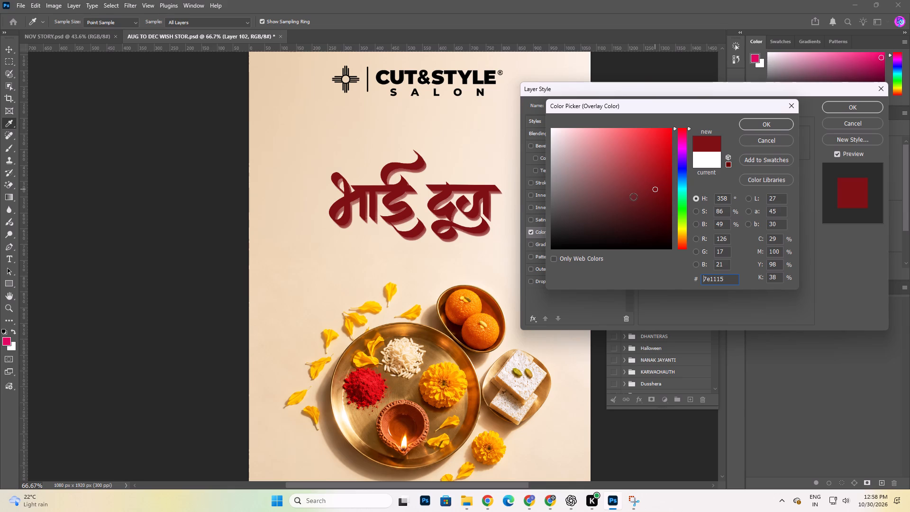
Set the calligraphy's overlay colour to golden brown #a16106 with hue 35° and apply the layer style.
click(688, 237)
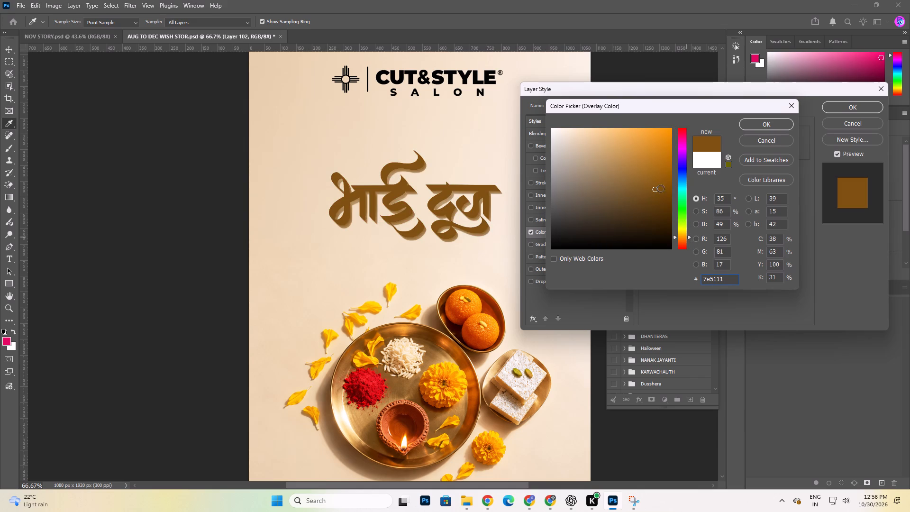
click(665, 186)
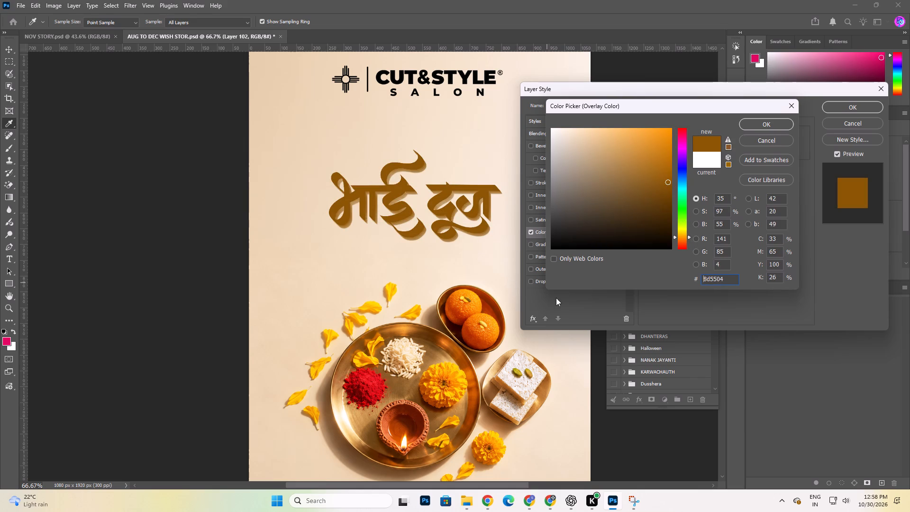
drag(670, 181, 654, 175)
drag(664, 172, 668, 174)
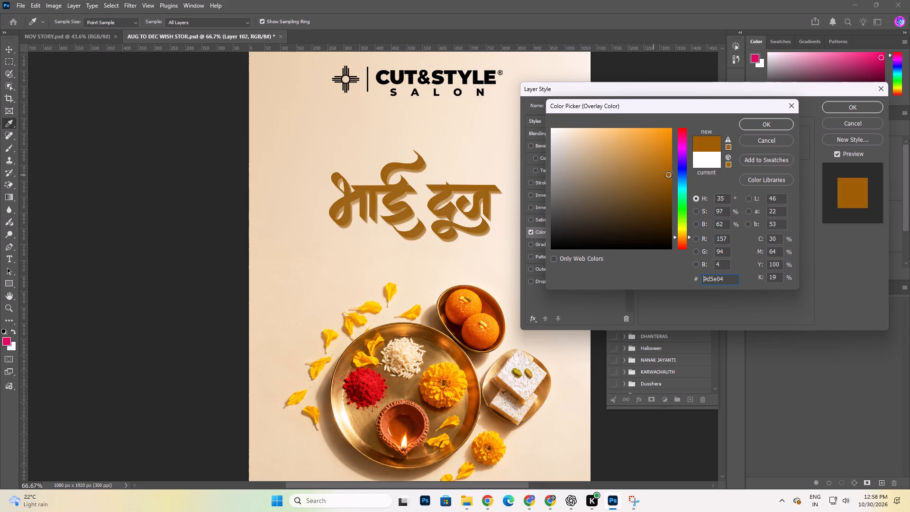
click(668, 174)
click(757, 128)
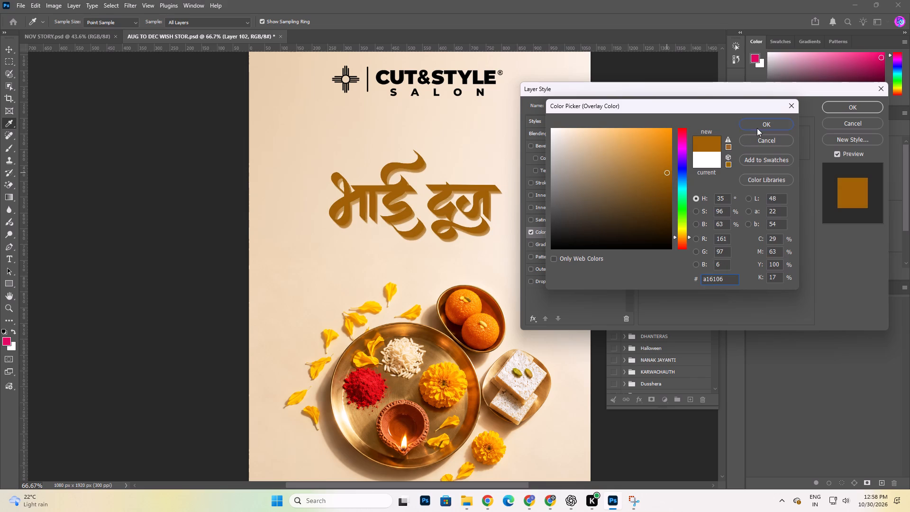
click(832, 111)
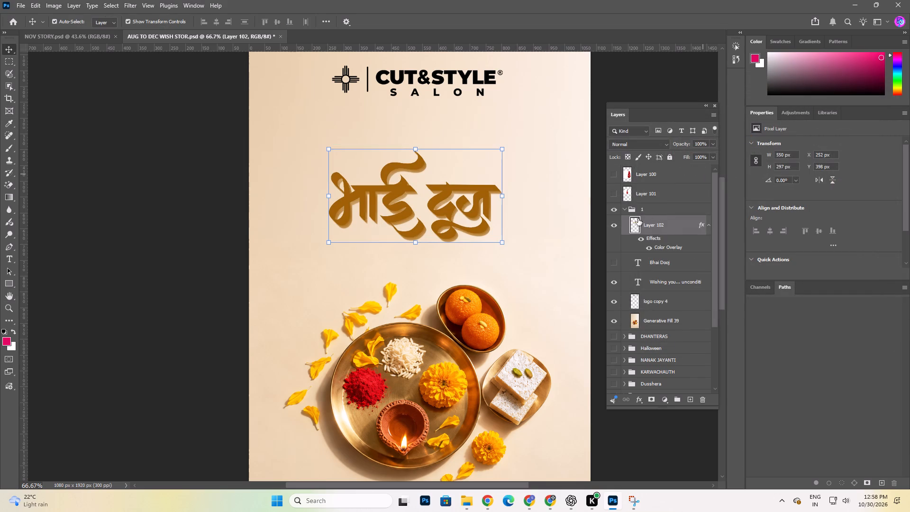
Deselect the calligraphy layer, fit the whole story in view and save the document.
click(601, 229)
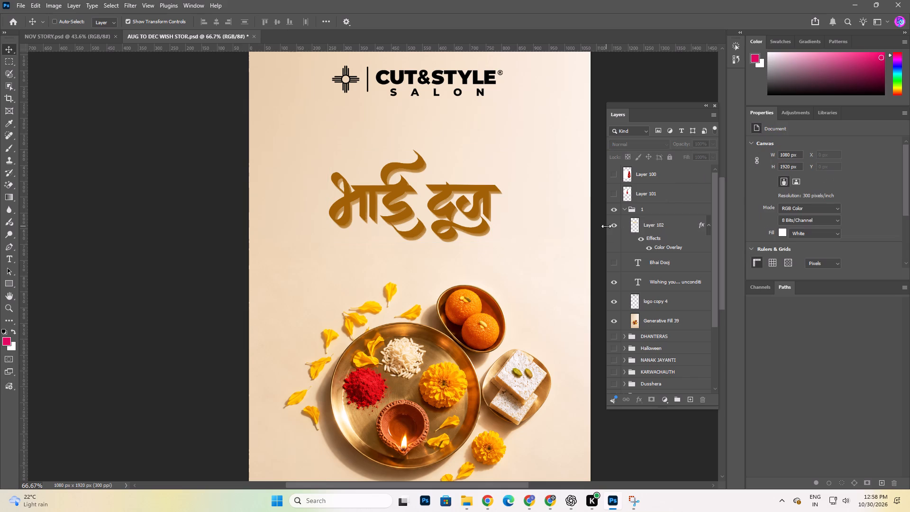
key(ctrl+0)
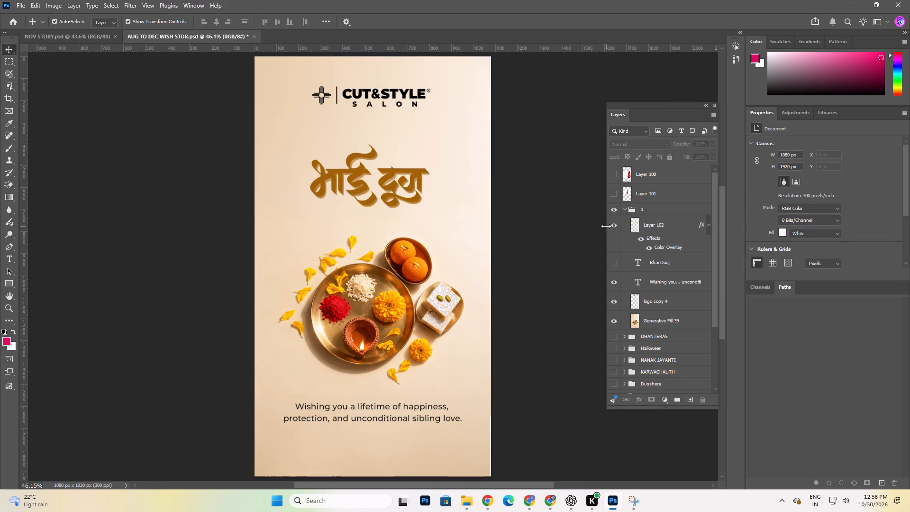
key(ctrl+s)
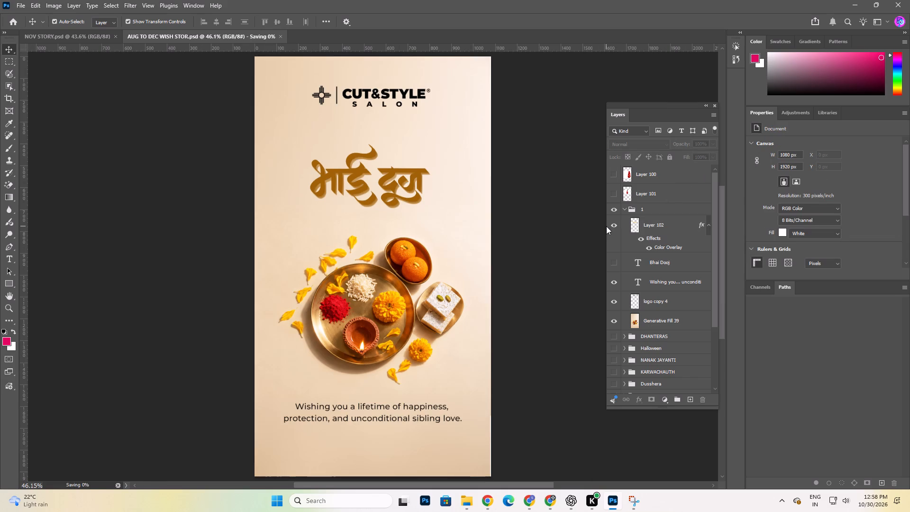
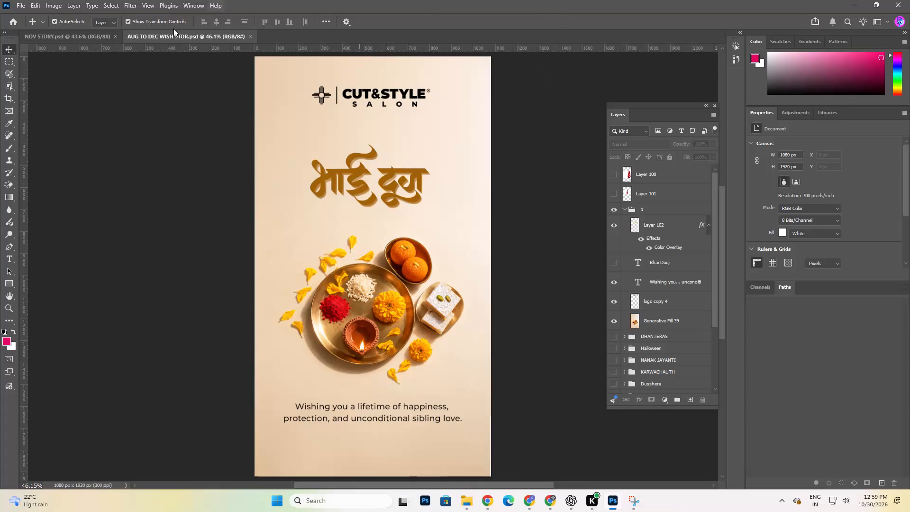
Hide the Hindi calligraphy layer and show the Bhai Dooj text layer in its place.
click(364, 187)
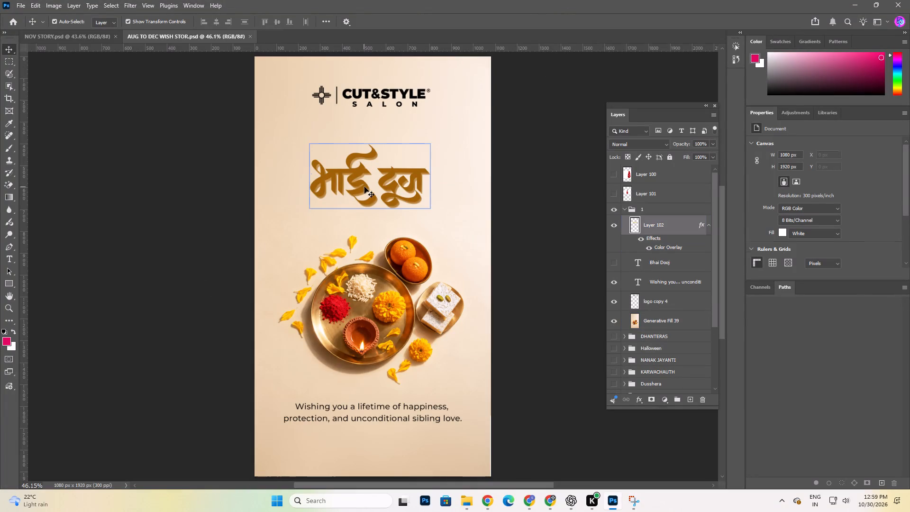
click(614, 230)
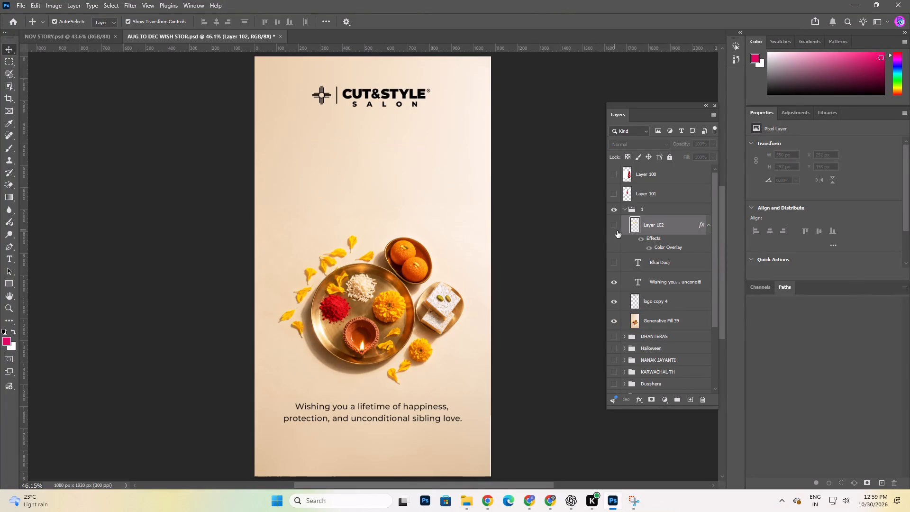
click(616, 266)
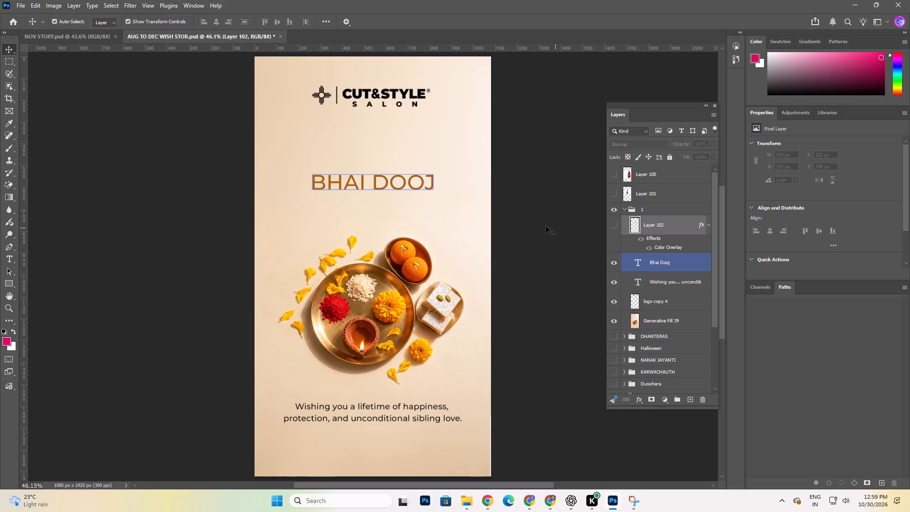
Preview the installed fonts on the BHAI DOOJ heading and set its font to DM Serif Display Regular.
click(386, 185)
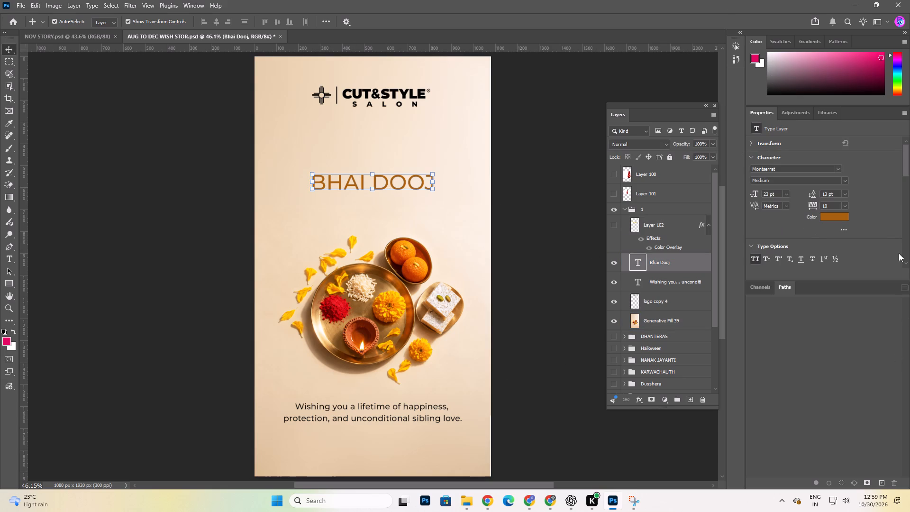
click(836, 167)
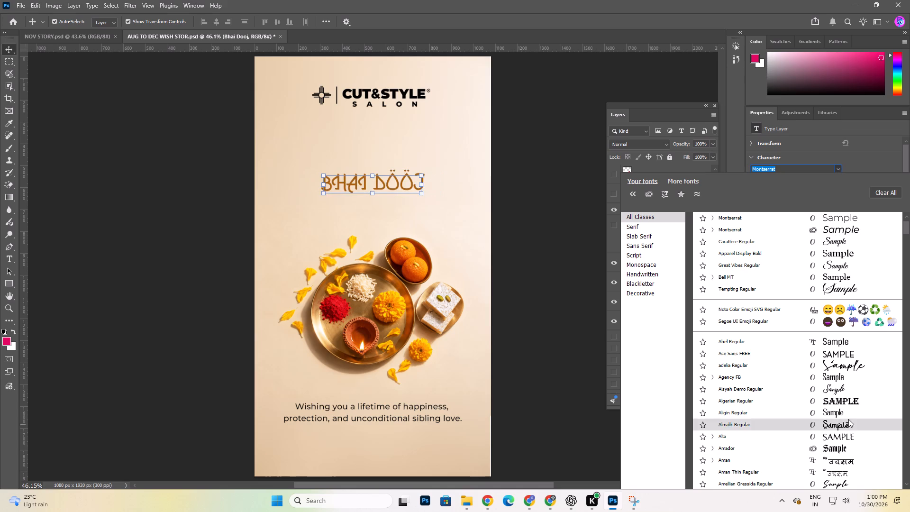
scroll(835, 385, down, 5)
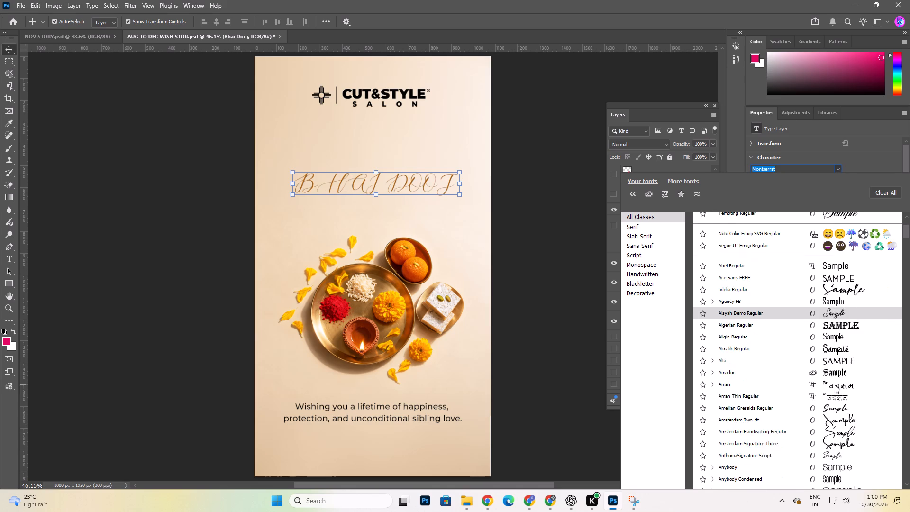
scroll(835, 385, down, 4)
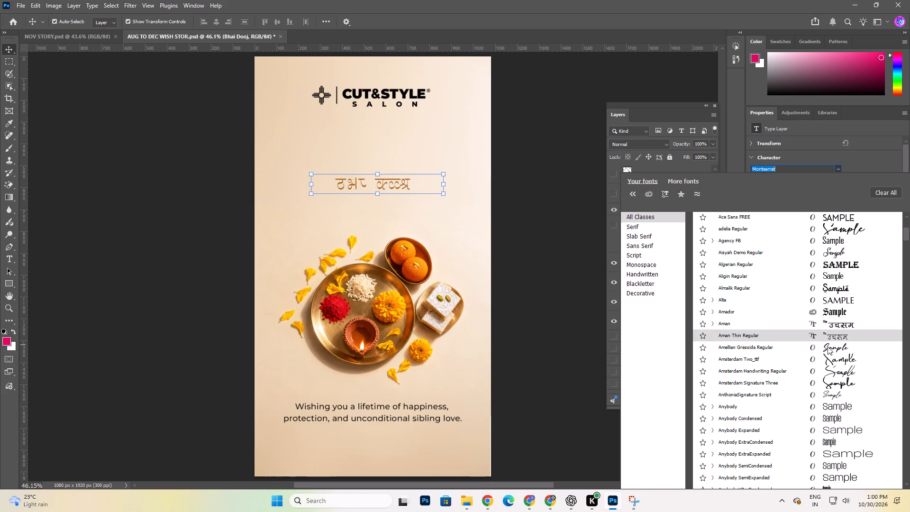
scroll(825, 355, down, 1)
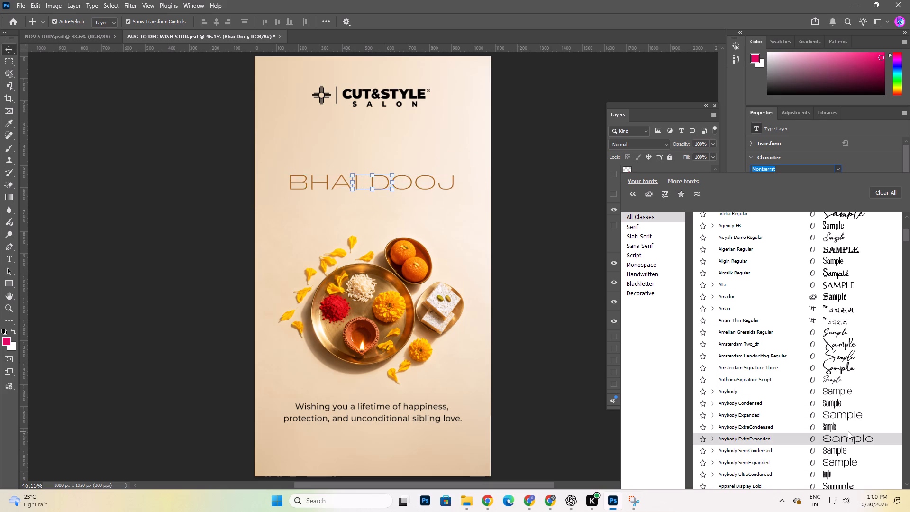
scroll(848, 432, down, 6)
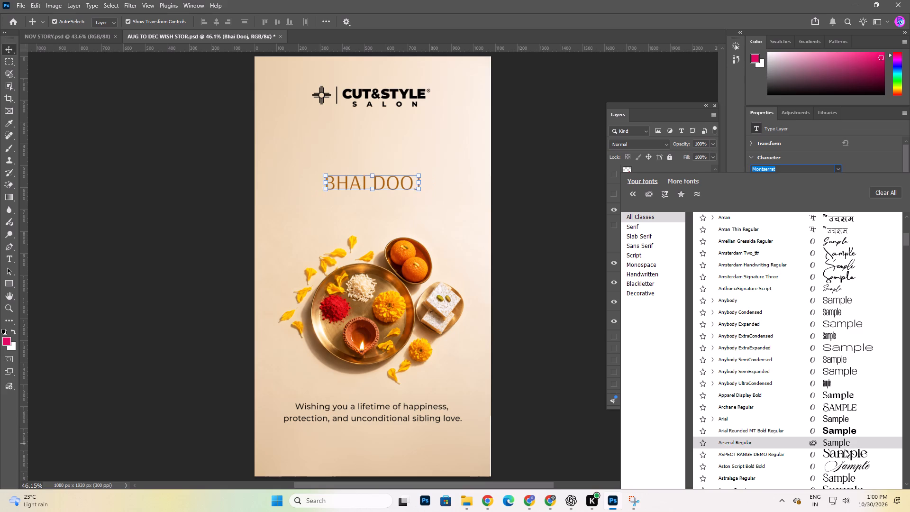
scroll(846, 449, down, 6)
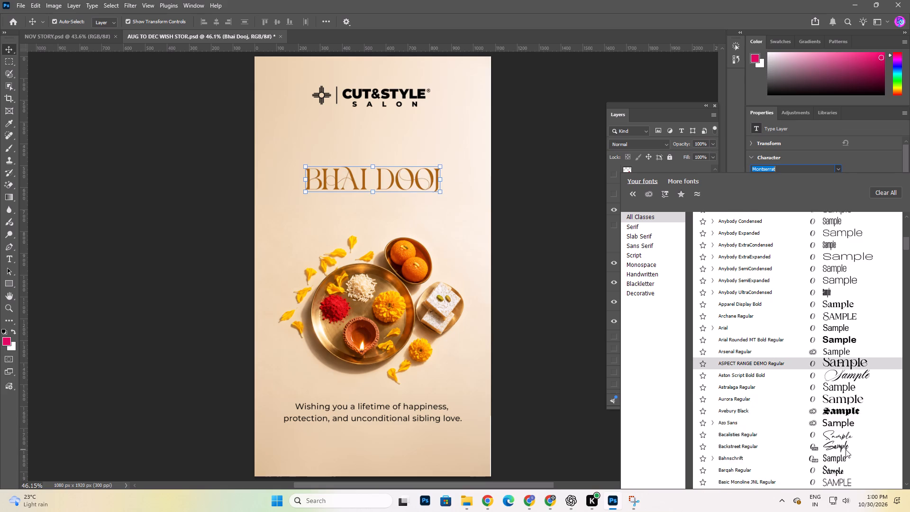
scroll(846, 449, down, 1)
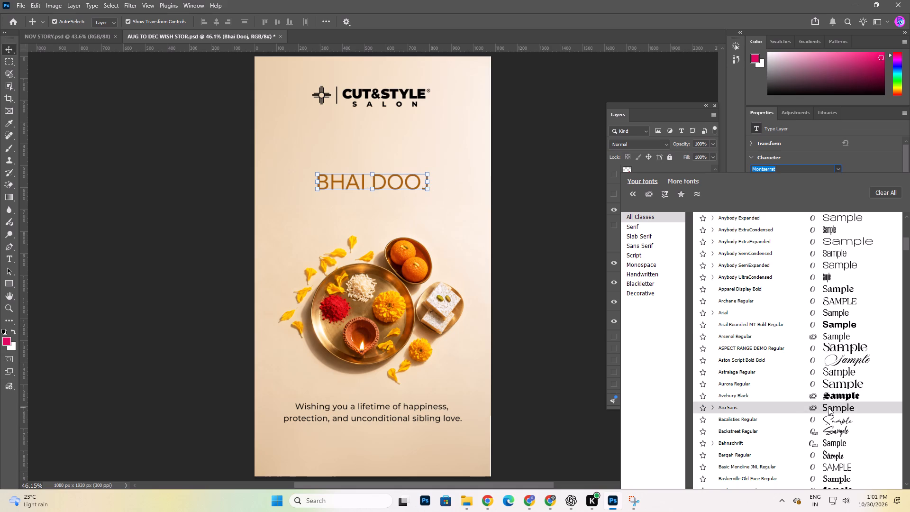
scroll(828, 408, down, 3)
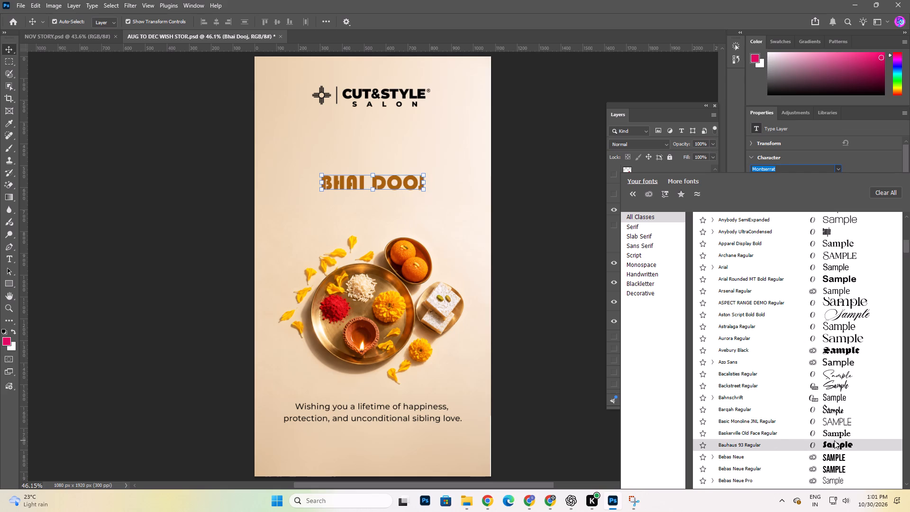
scroll(834, 440, down, 2)
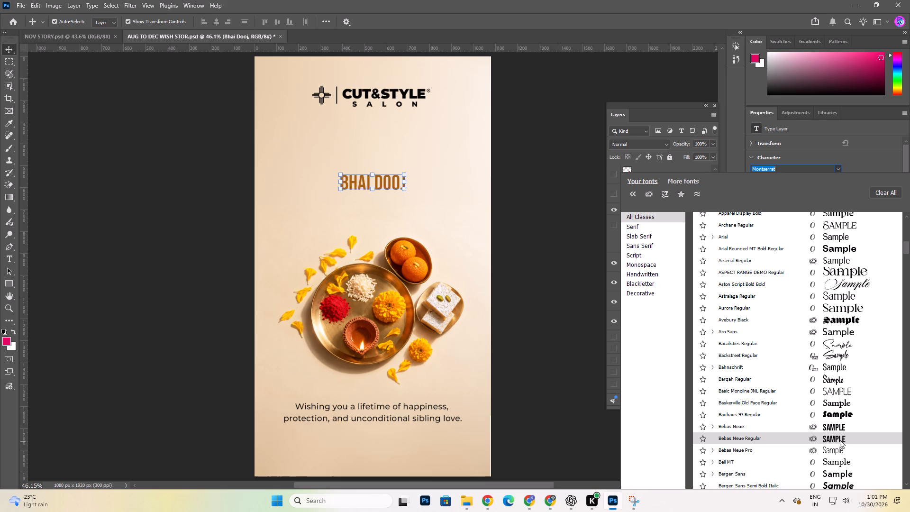
scroll(840, 440, down, 3)
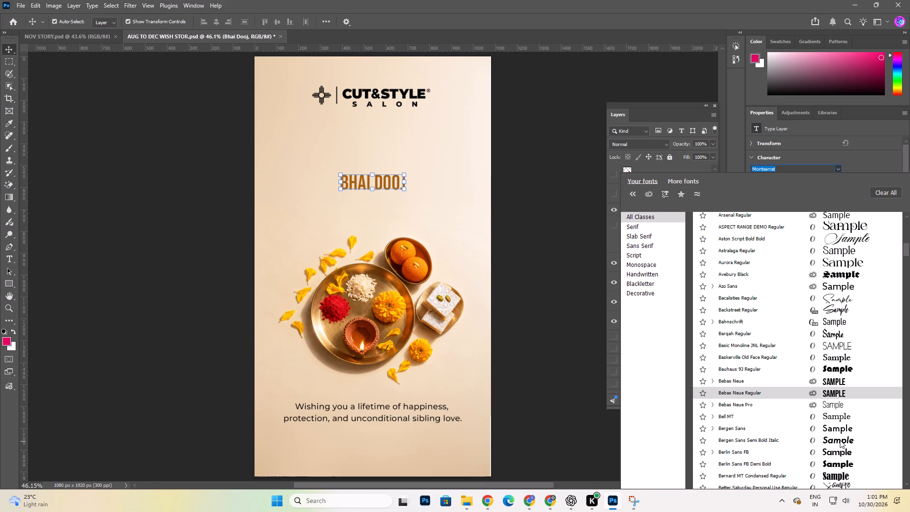
scroll(840, 440, down, 2)
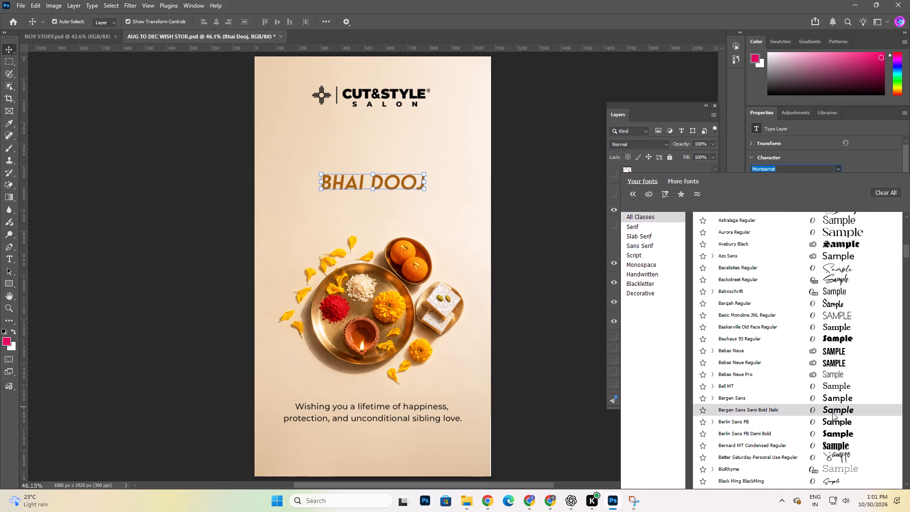
scroll(830, 429, down, 4)
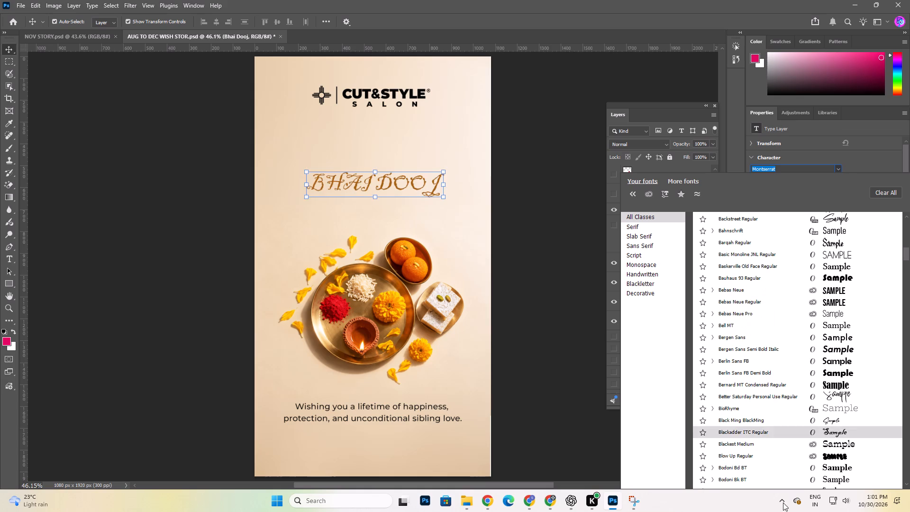
scroll(829, 466, down, 6)
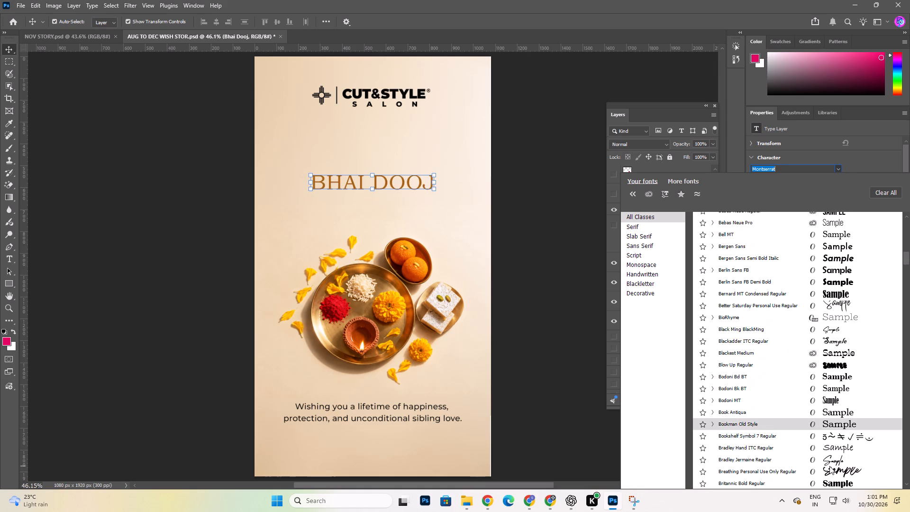
scroll(829, 466, down, 4)
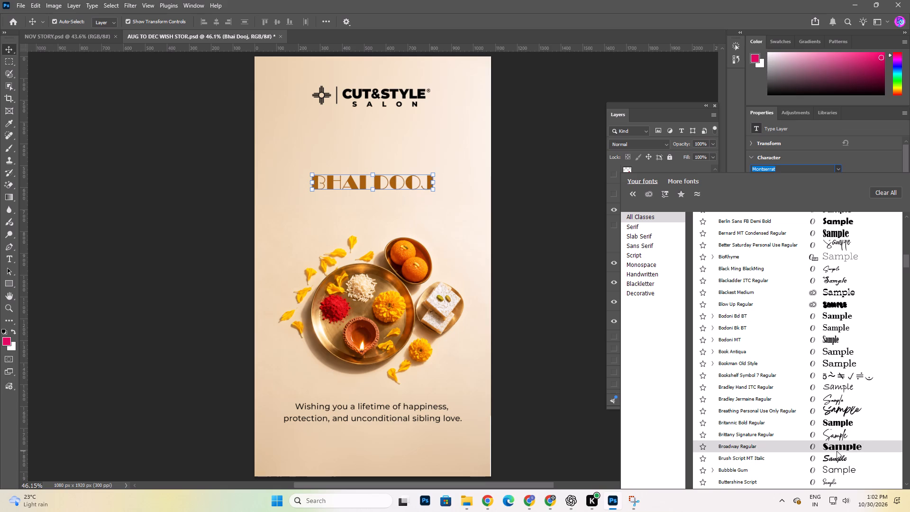
scroll(837, 451, down, 9)
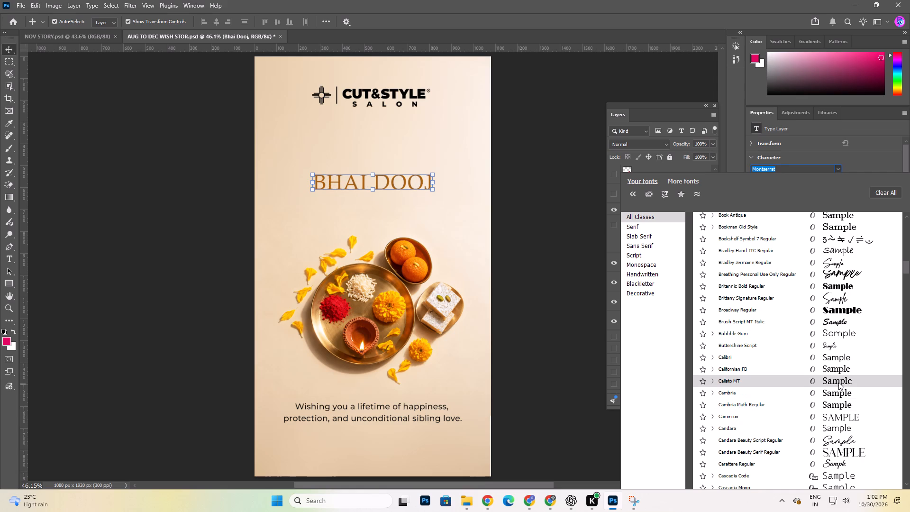
scroll(838, 382, down, 6)
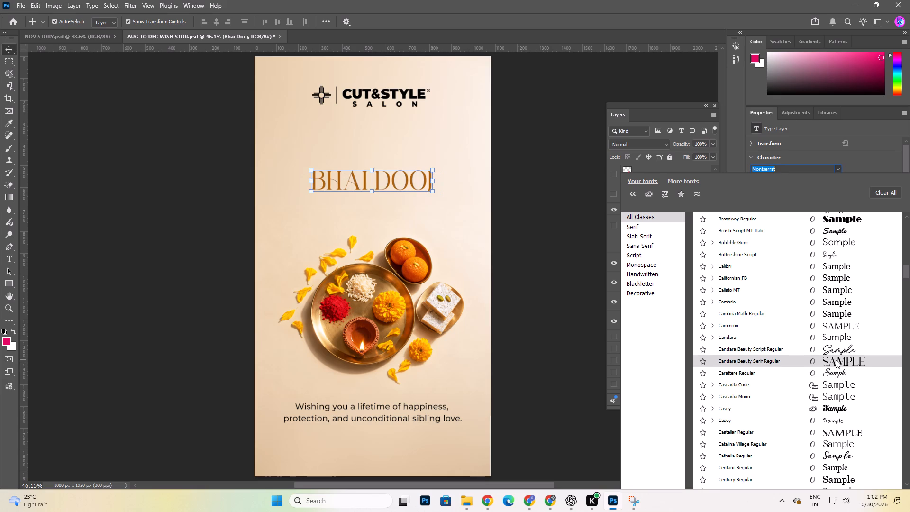
scroll(836, 360, down, 1)
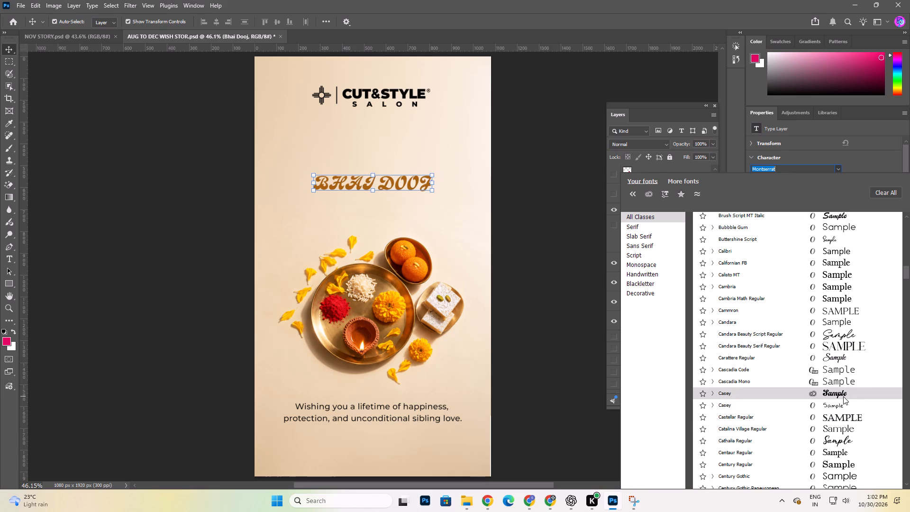
scroll(843, 396, down, 4)
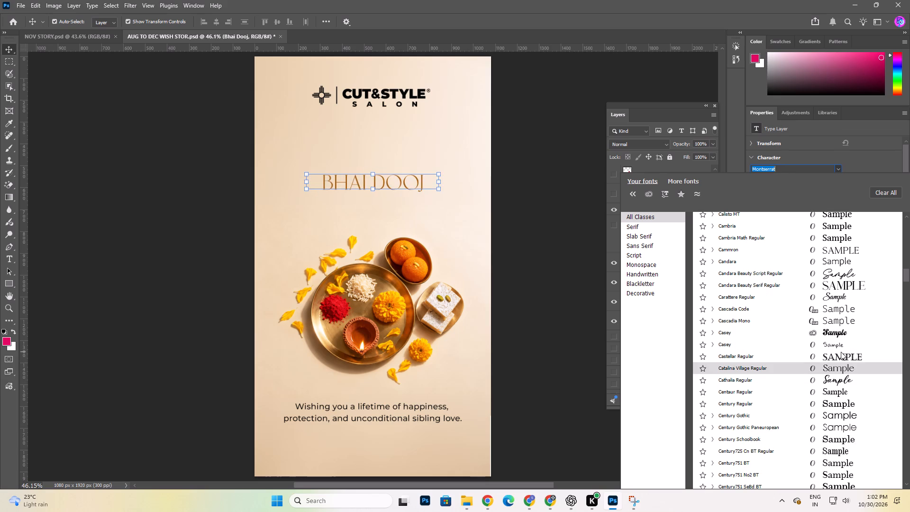
scroll(841, 352, down, 2)
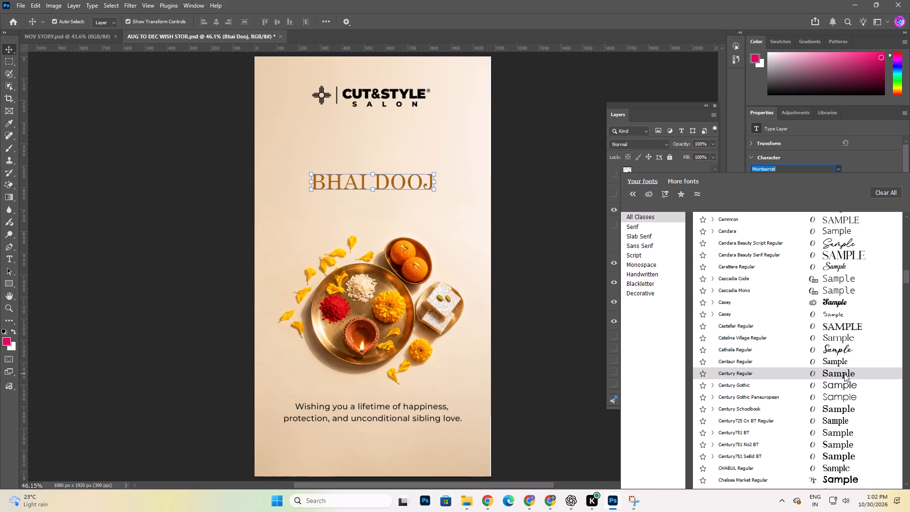
scroll(844, 374, down, 3)
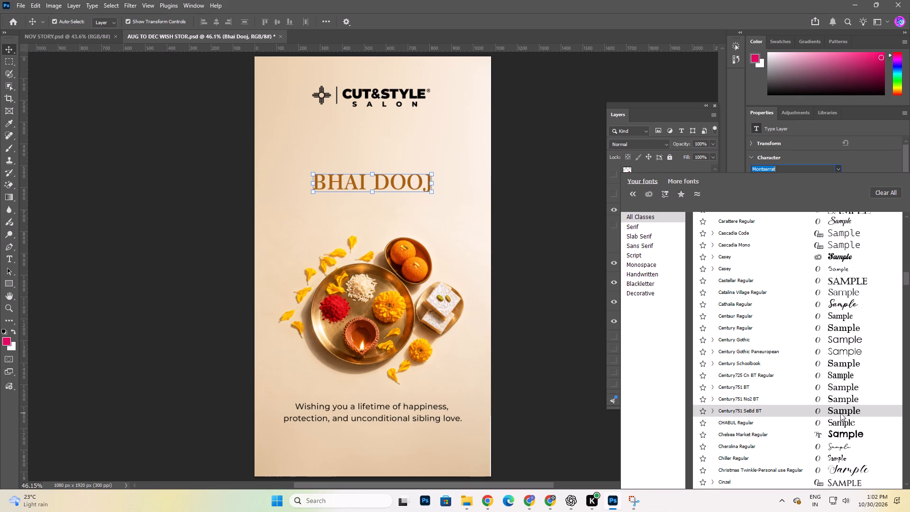
scroll(840, 413, down, 4)
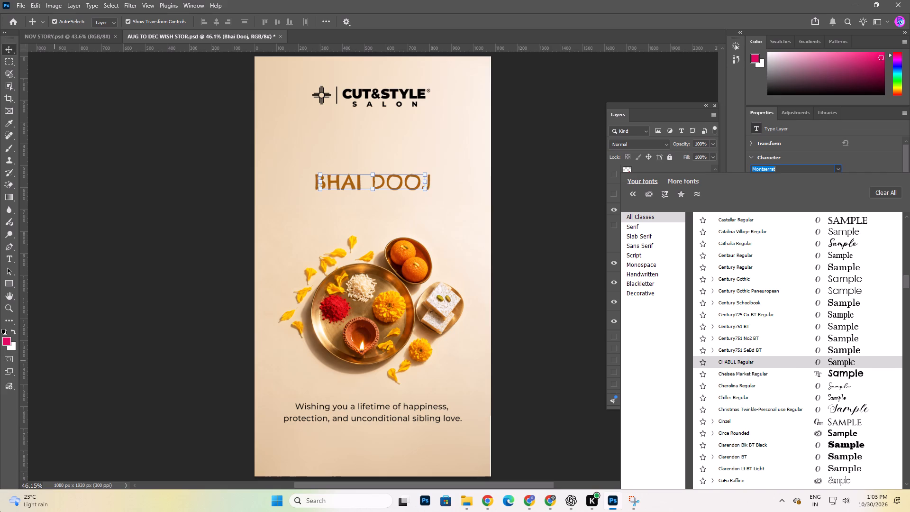
scroll(832, 444, down, 2)
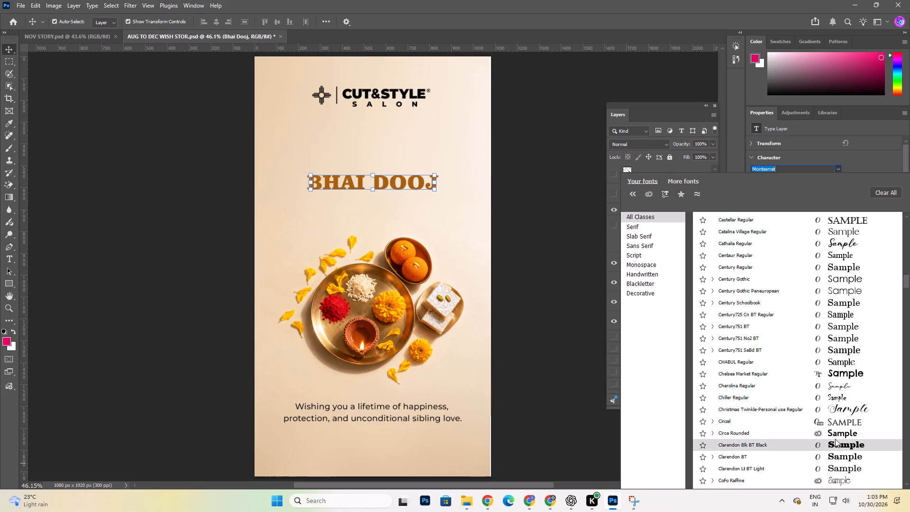
scroll(835, 439, down, 11)
scroll(829, 377, down, 2)
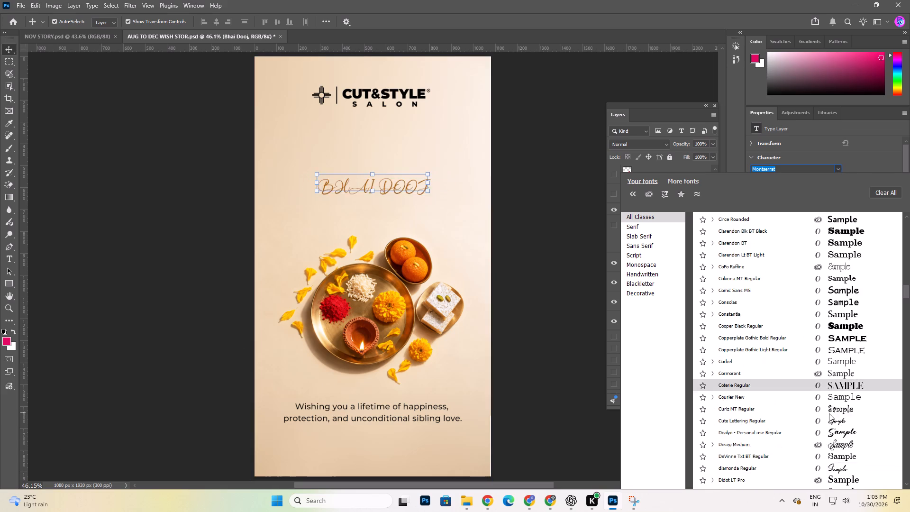
scroll(829, 413, down, 3)
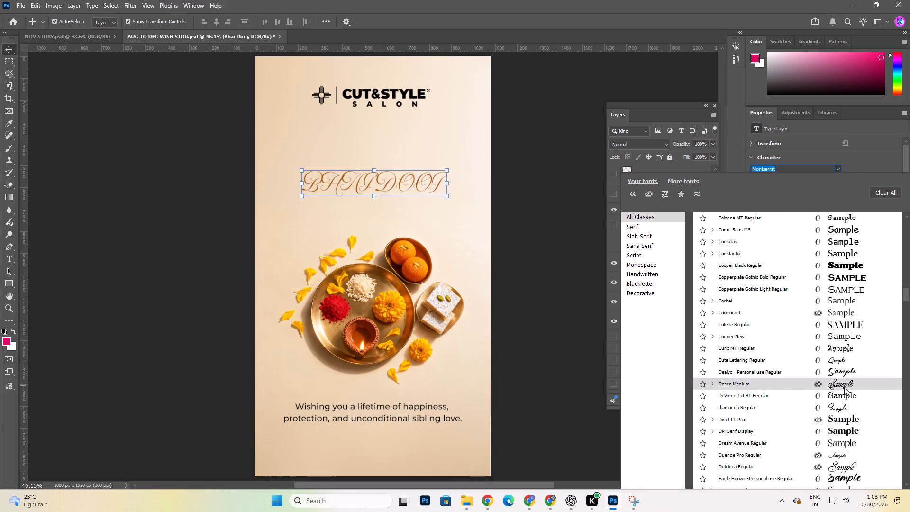
scroll(845, 395, down, 3)
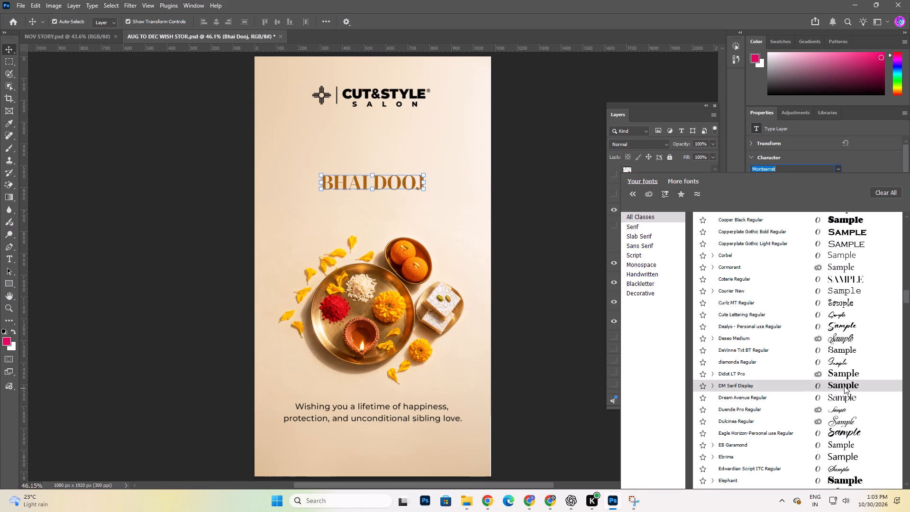
click(844, 386)
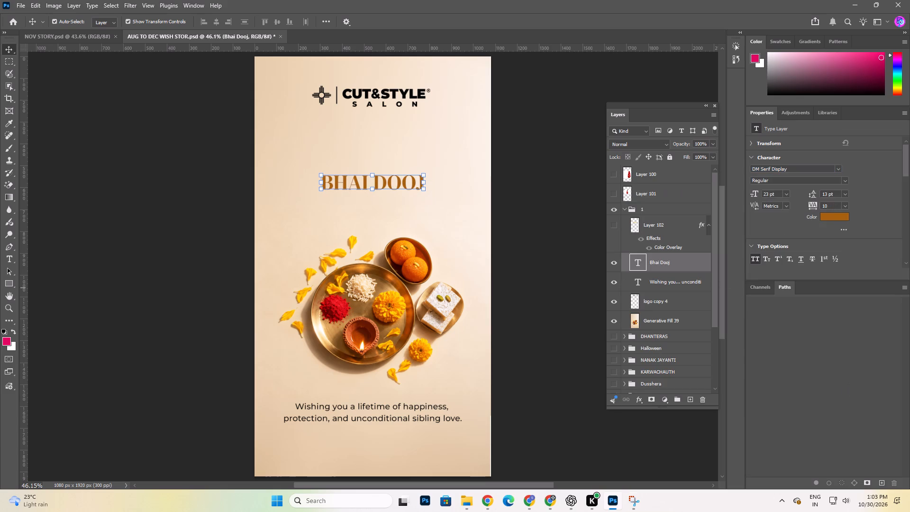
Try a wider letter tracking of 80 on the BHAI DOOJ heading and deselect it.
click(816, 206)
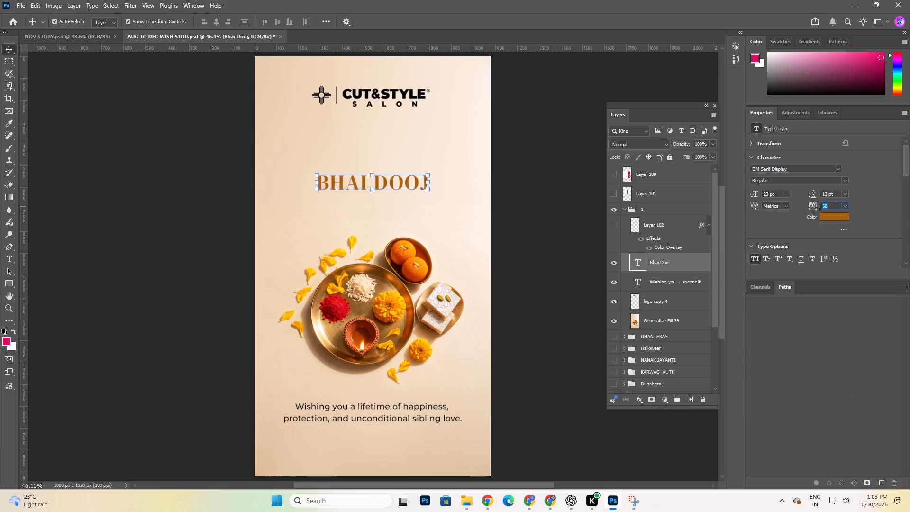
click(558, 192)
Move the BHAI DOOJ heading slightly down towards the thali, keeping it horizontally centred.
key(space)
key(space)
key(space)
key(space)
key(space)
key(space)
key(space)
key(space)
key(space)
key(space)
key(space)
key(space)
key(space)
key(space)
key(space)
key(space)
key(space)
key(space)
key(space)
key(space)
drag(397, 313, 464, 285)
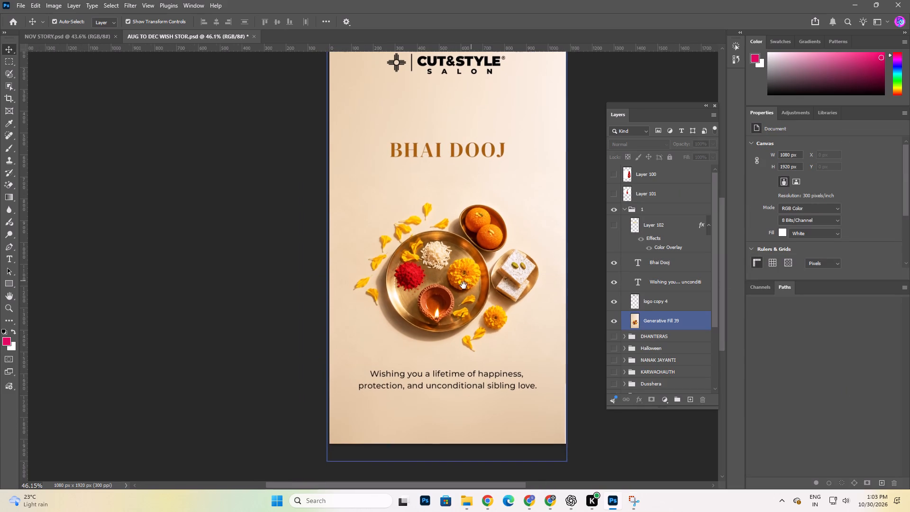
drag(464, 285, 462, 286)
scroll(462, 303, up, 7)
drag(464, 186, 463, 198)
Set the BHAI DOOJ heading's font size to 26 pt.
click(758, 192)
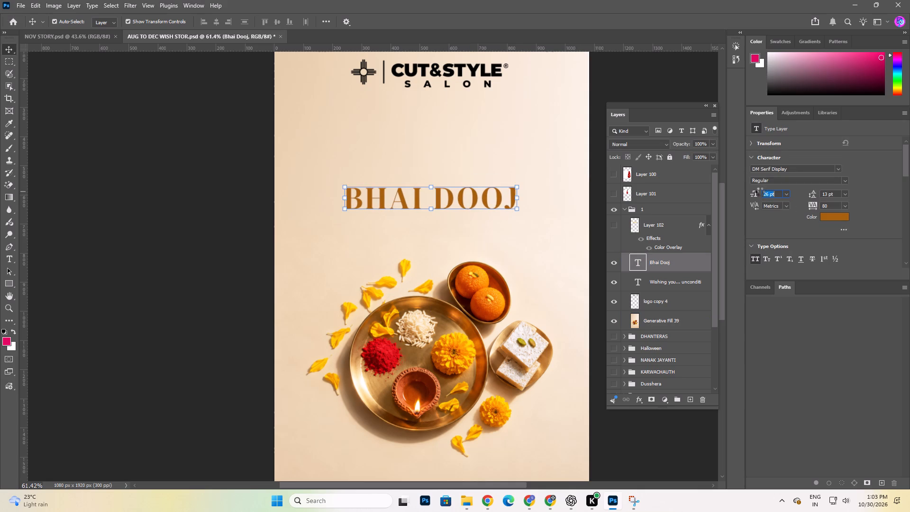
Set the BHAI DOOJ heading's letter tracking to 10.
alt+scroll(401, 215, down, 3)
click(846, 205)
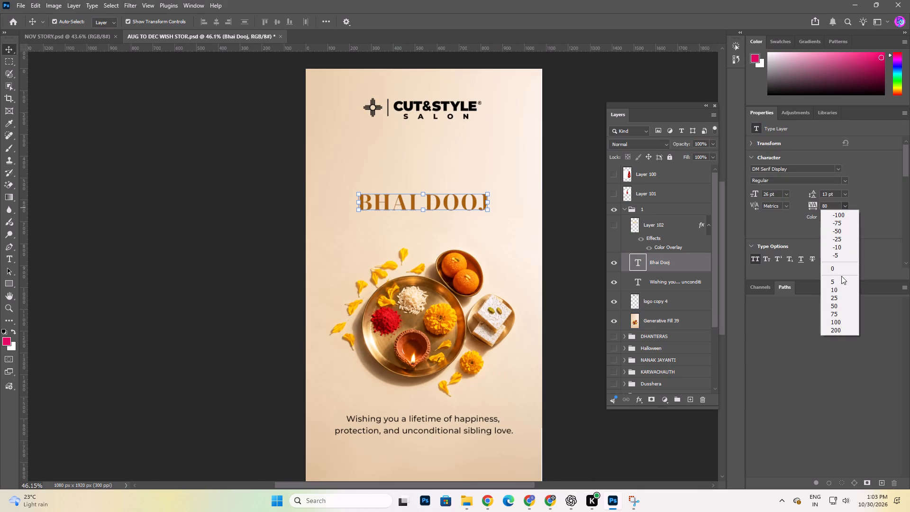
click(836, 293)
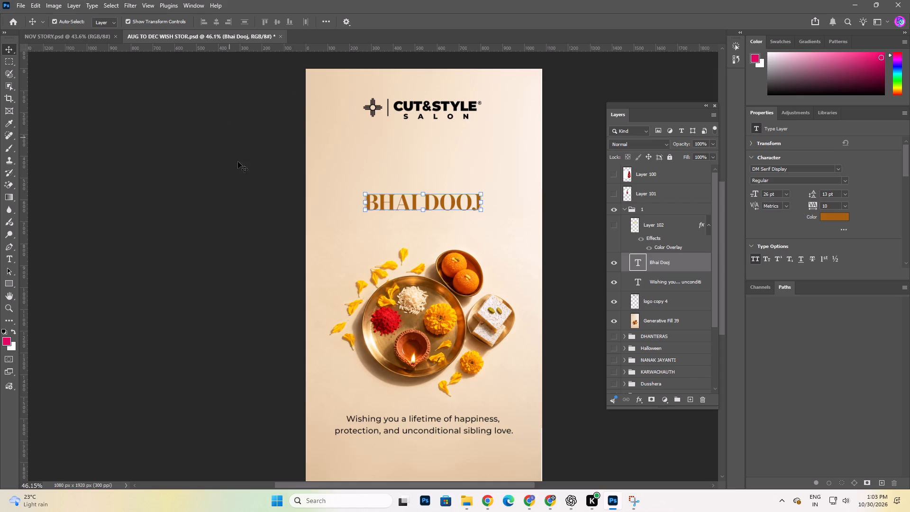
Recolour the wishing message with golden brown a6600c, sampled from the BHAI DOOJ heading.
click(244, 177)
key(space)
key(space)
key(space)
key(space)
key(space)
key(space)
drag(519, 195, 521, 159)
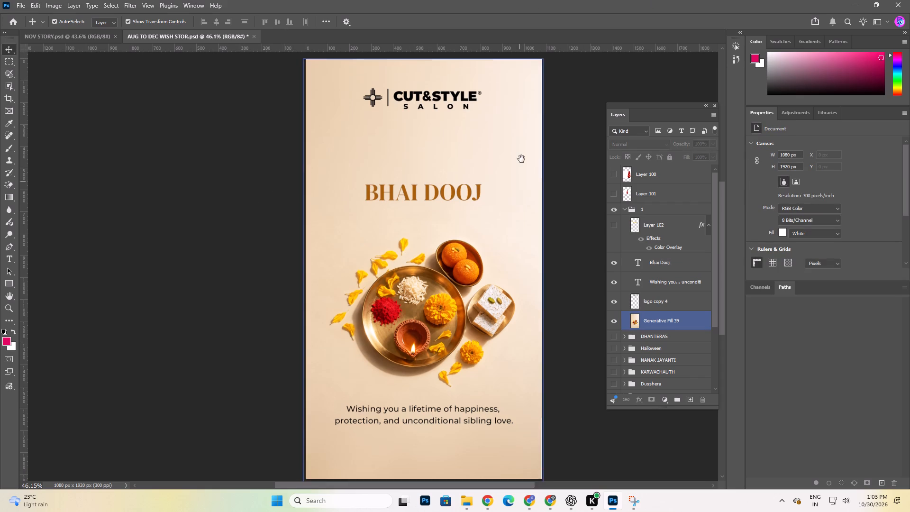
drag(521, 159, 521, 158)
alt+scroll(482, 247, down, 3)
click(279, 296)
scroll(409, 371, up, 5)
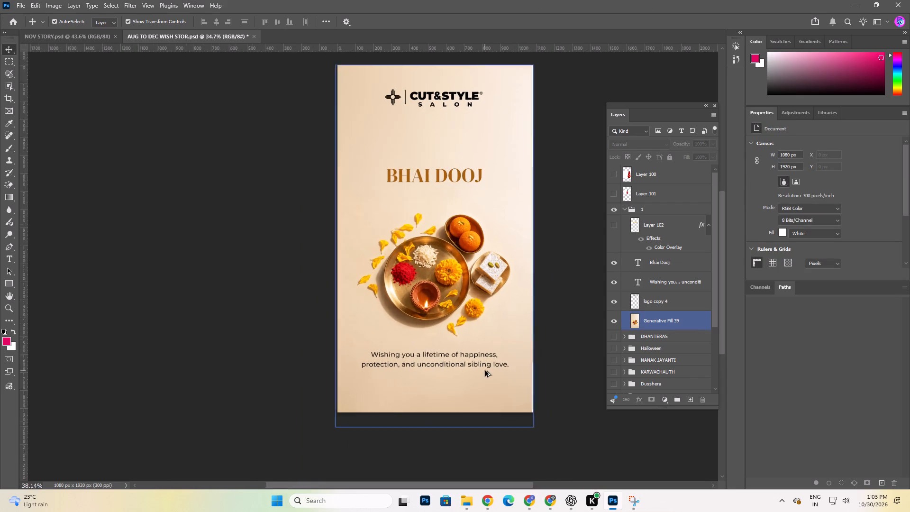
scroll(485, 370, up, 5)
click(475, 363)
alt+scroll(412, 398, down, 4)
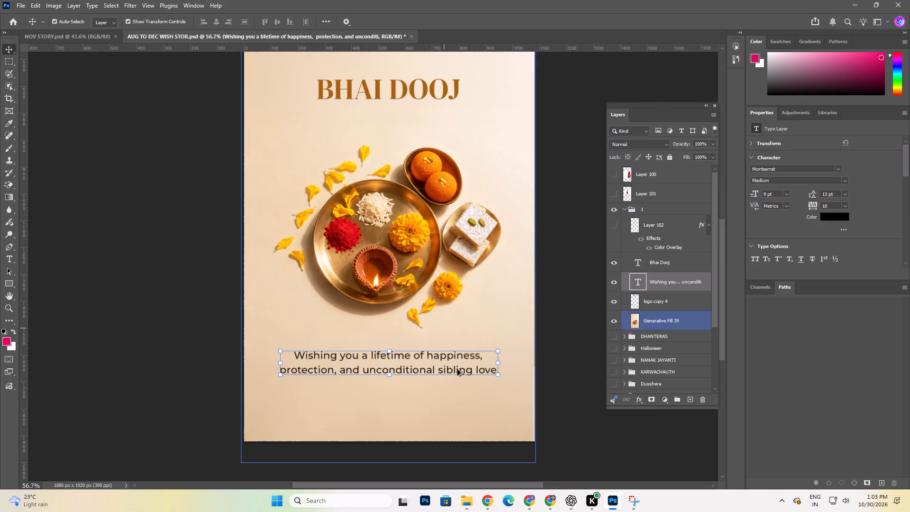
alt+scroll(394, 54, up, 3)
click(838, 219)
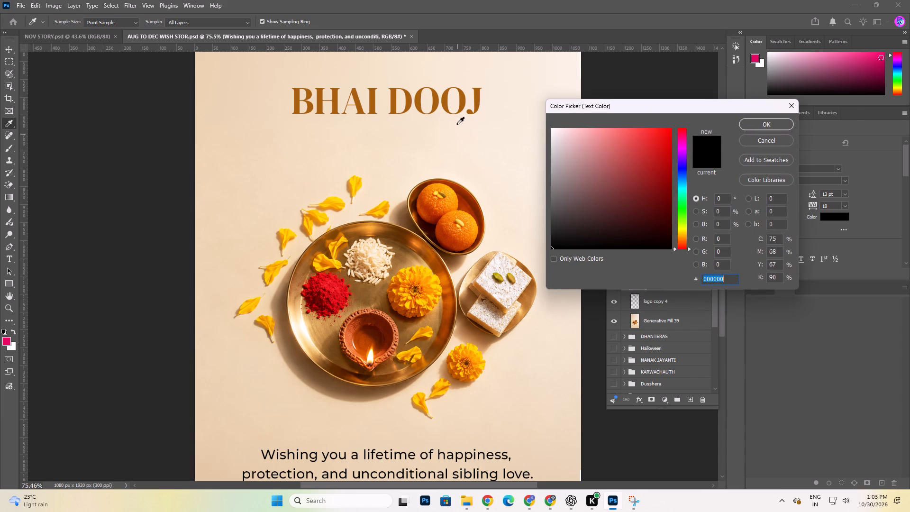
click(437, 100)
click(760, 119)
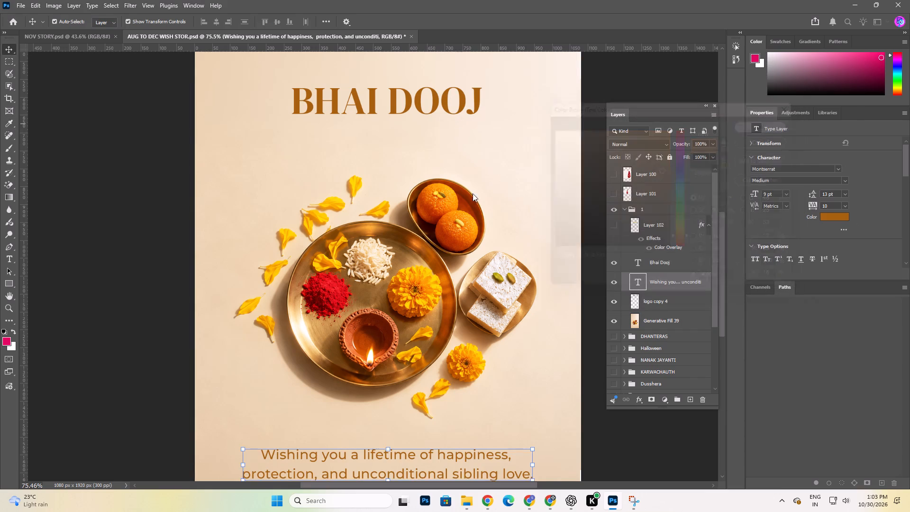
alt+scroll(462, 231, down, 7)
click(155, 285)
Nudge the Generative Fill 39 thali background layer up 40 px.
key(space)
key(space)
key(space)
key(space)
key(space)
key(space)
key(space)
key(space)
key(space)
key(space)
key(space)
drag(519, 382, 510, 380)
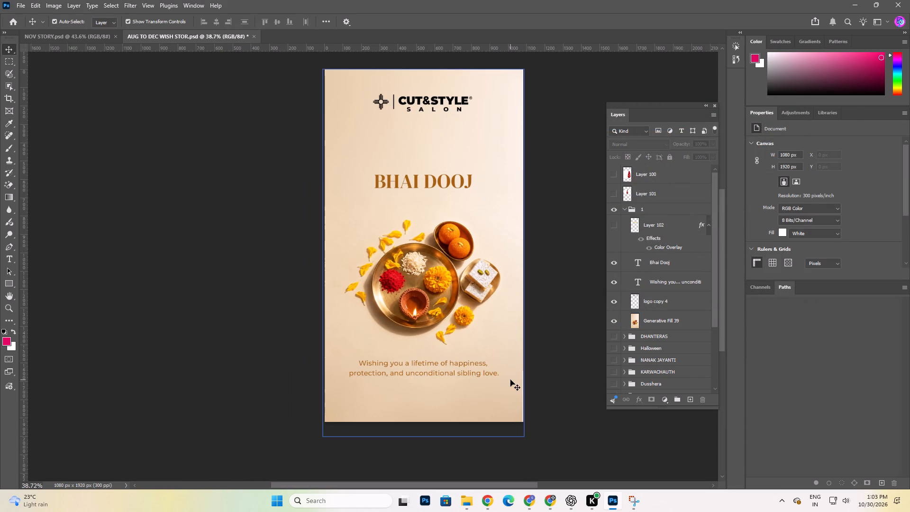
click(370, 289)
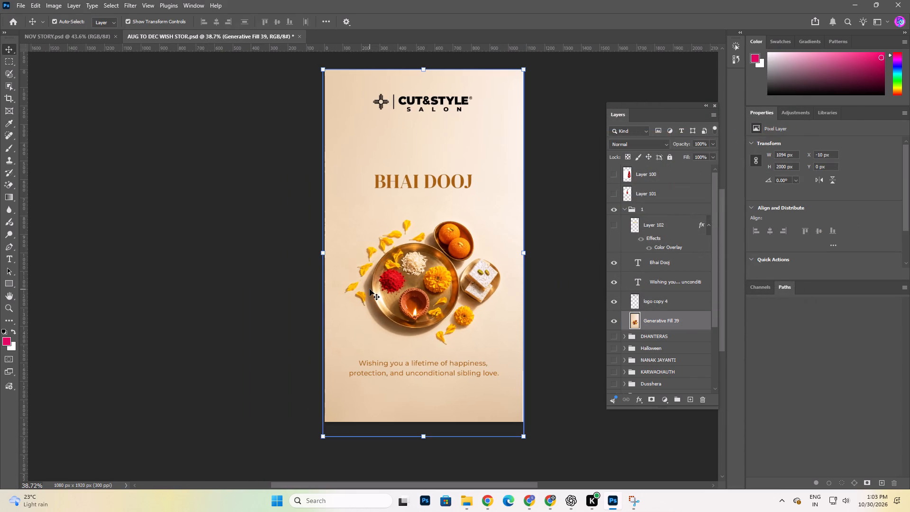
key(shift+Up)
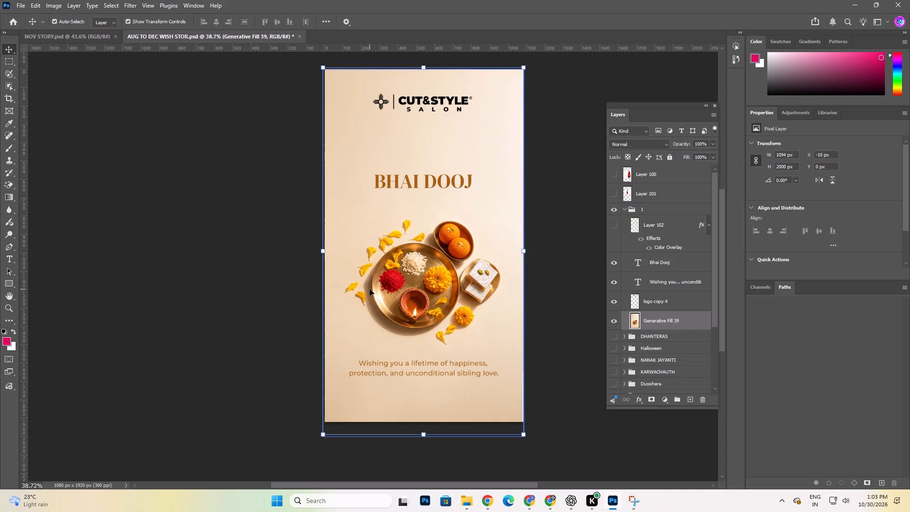
key(shift+Up)
key(shift+Up)
key(shift+Up)
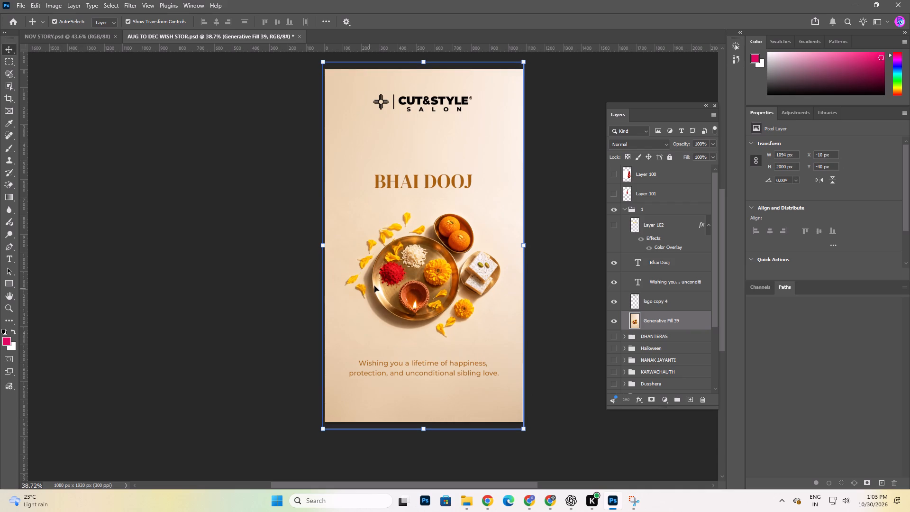
Move the BHAI DOOJ heading slightly up, away from the thali.
click(235, 297)
key(space)
key(space)
key(space)
key(space)
key(space)
key(space)
key(space)
key(space)
key(space)
key(space)
key(space)
key(space)
key(space)
key(space)
key(space)
key(space)
key(space)
key(space)
key(space)
drag(448, 236, 452, 236)
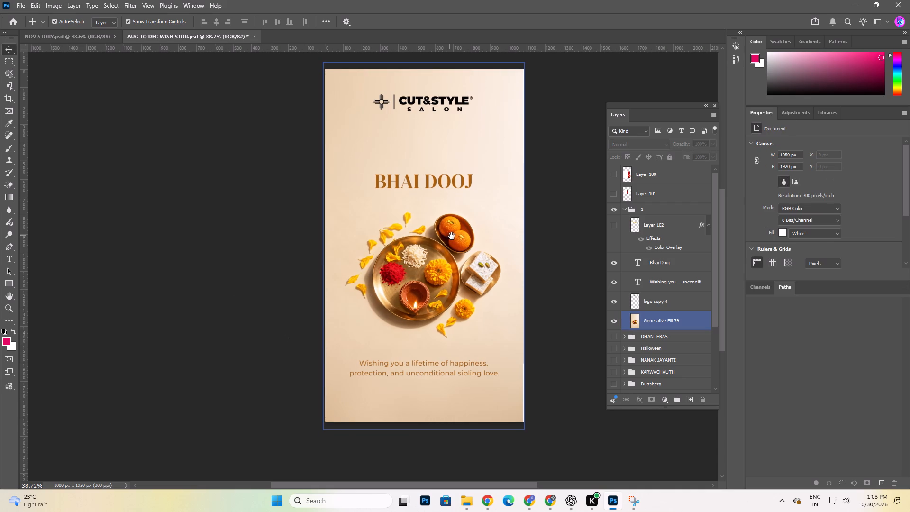
drag(452, 236, 450, 244)
drag(445, 195, 446, 188)
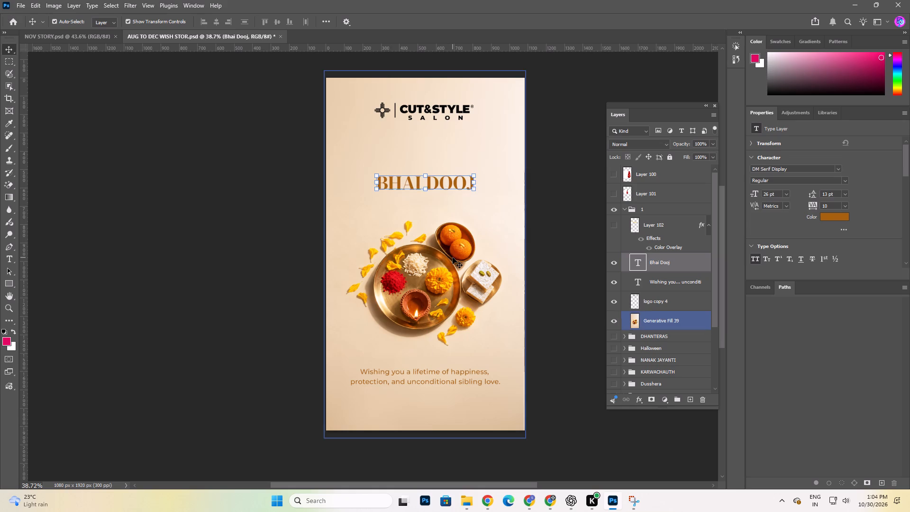
Nudge the thali background layer down 10 px.
click(453, 257)
key(shift+Down)
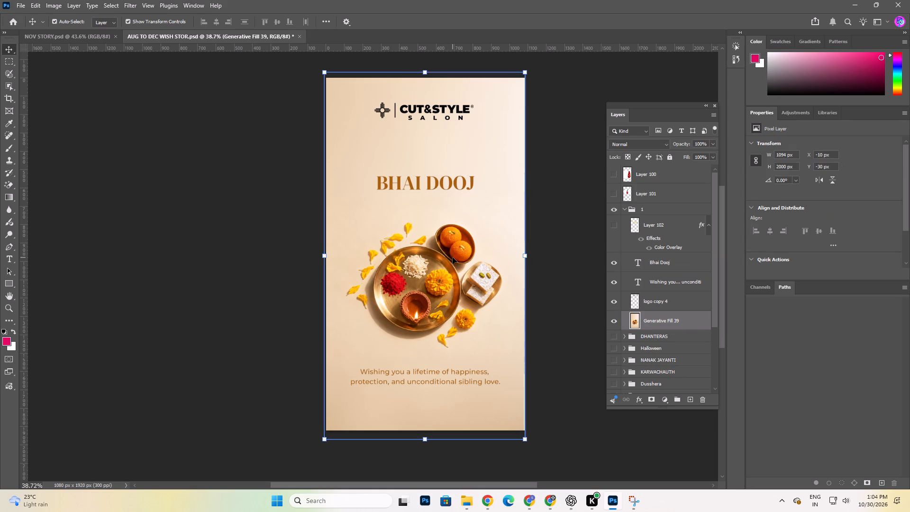
Change the wishing message's text colour to a slightly darker shade of its golden brown.
click(456, 377)
click(833, 213)
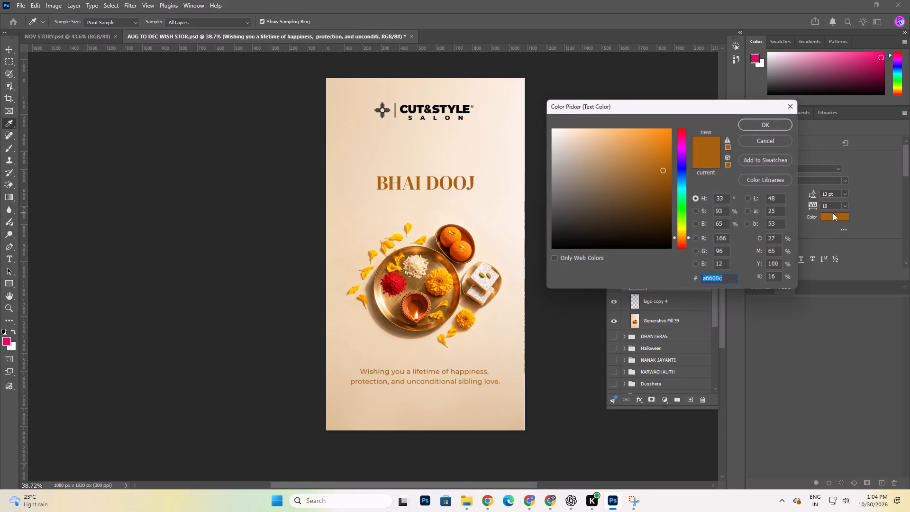
drag(662, 170, 663, 175)
click(762, 119)
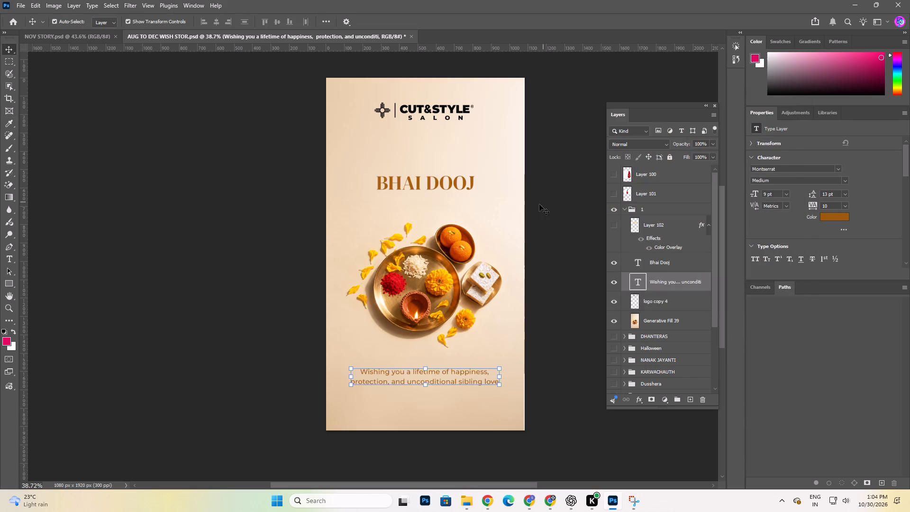
click(203, 245)
Centre the wishing message horizontally on the whole canvas and clear the selection.
key(space)
key(space)
key(space)
key(space)
key(space)
key(space)
key(space)
key(space)
key(space)
key(space)
key(space)
key(space)
drag(532, 385, 541, 374)
click(476, 373)
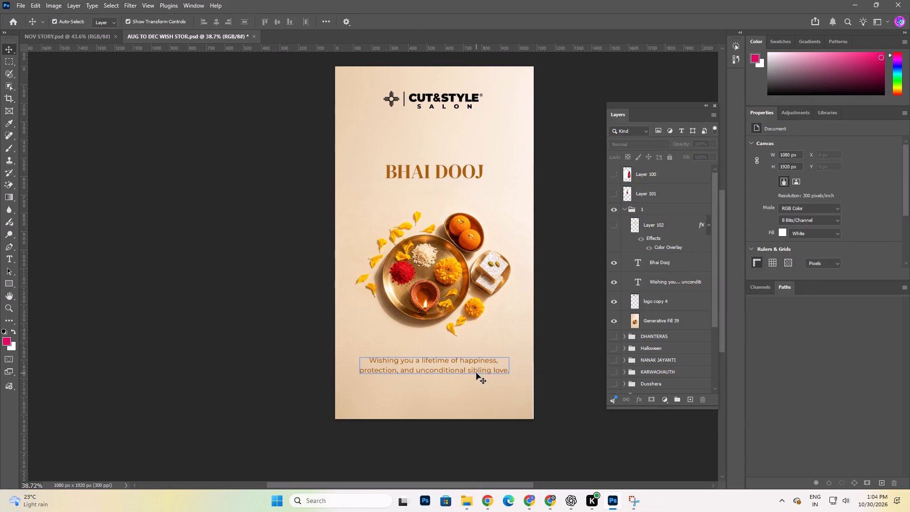
key(ctrl+a)
double_click(215, 21)
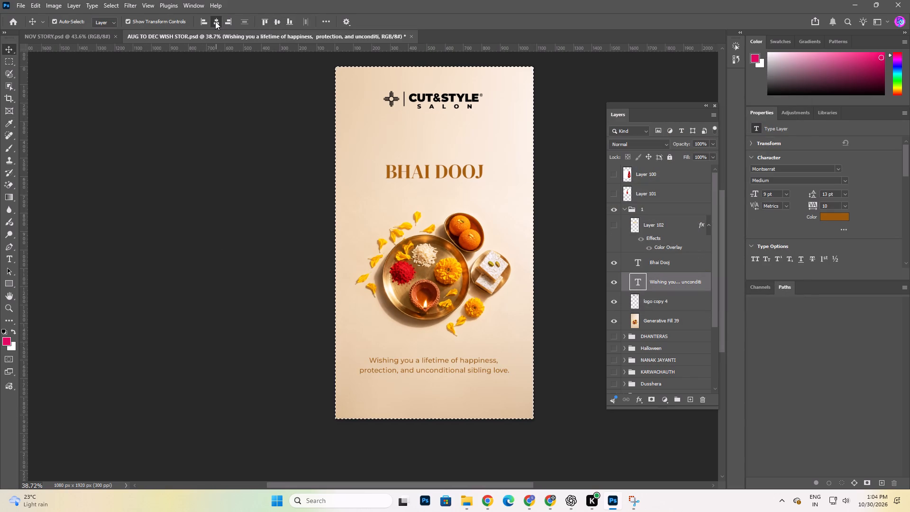
key(ctrl+d)
Save AUG TO DEC WISH STOR.psd.
key(ctrl+s)
click(197, 226)
Turn off All Caps on the heading so it reads Bhai Dooj in title case.
key(space)
key(space)
key(space)
key(space)
key(space)
key(space)
key(space)
key(space)
key(space)
key(space)
key(space)
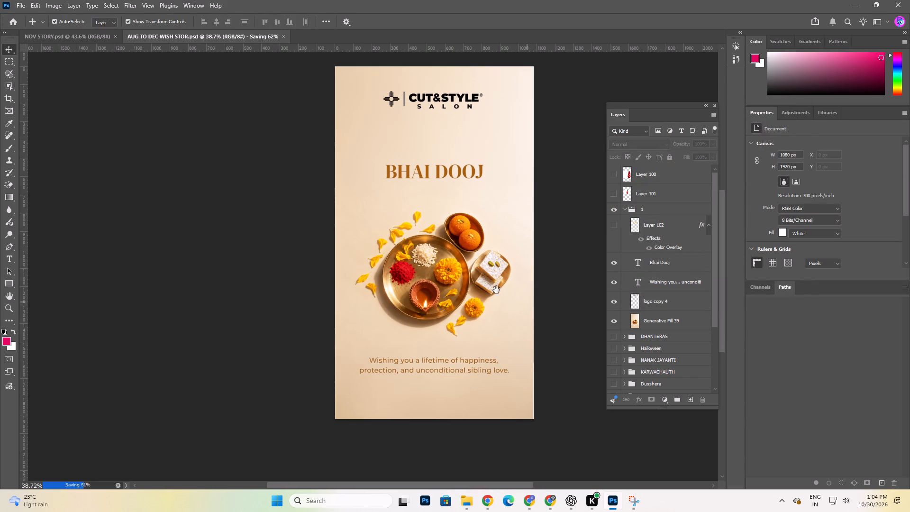
drag(490, 287, 496, 285)
click(454, 176)
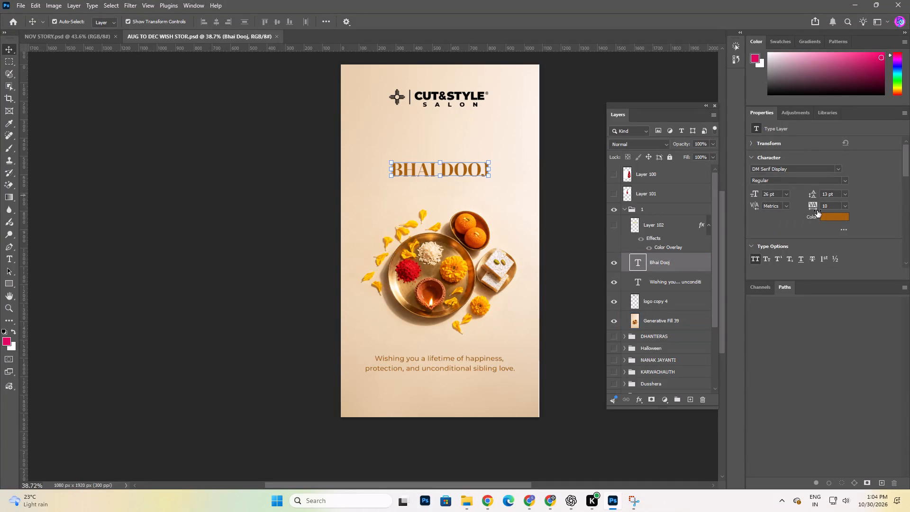
click(755, 256)
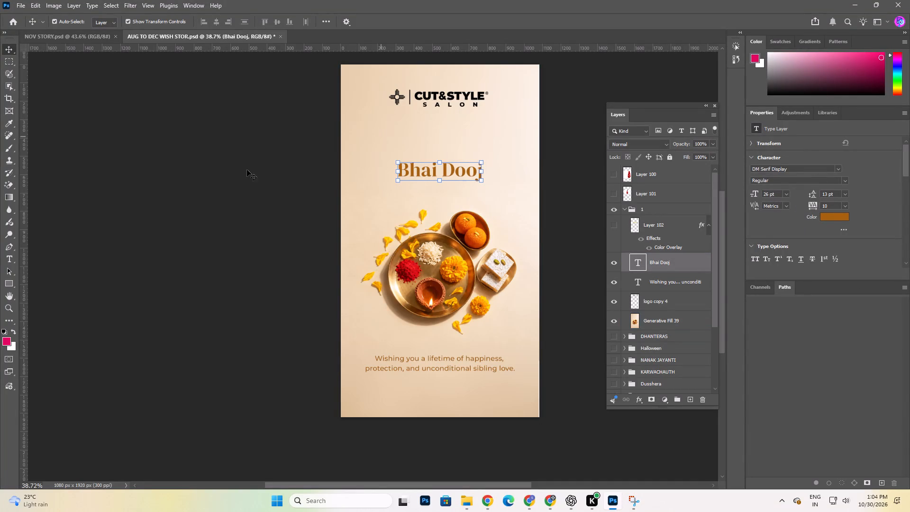
click(221, 196)
Set the Bhai Dooj heading's font size to 30 pt.
click(474, 175)
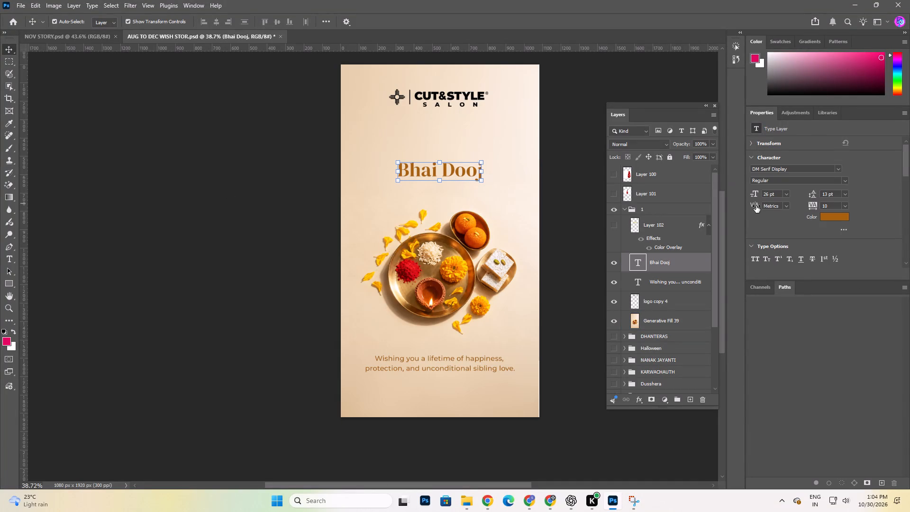
click(755, 195)
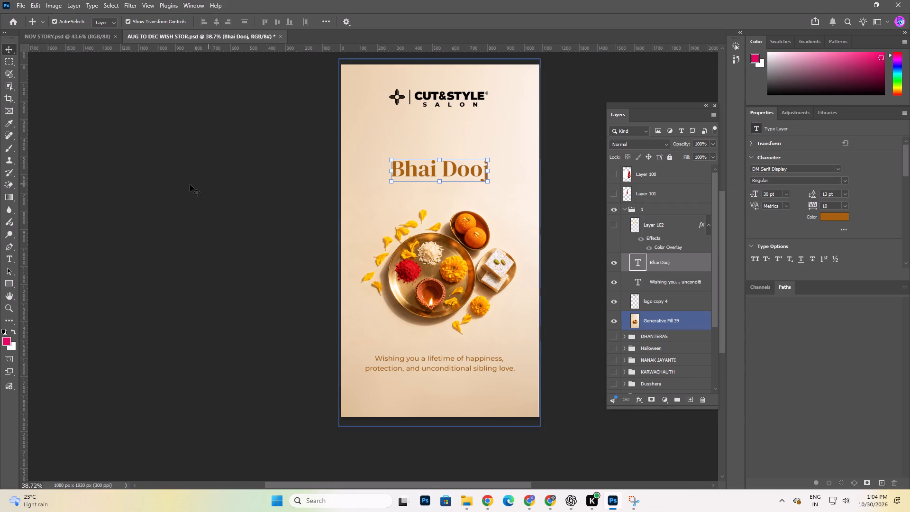
click(190, 185)
Fine-tune the Bhai Dooj heading's horizontal position by about 1 px, keeping its height on the page.
alt+scroll(503, 177, up, 2)
click(454, 172)
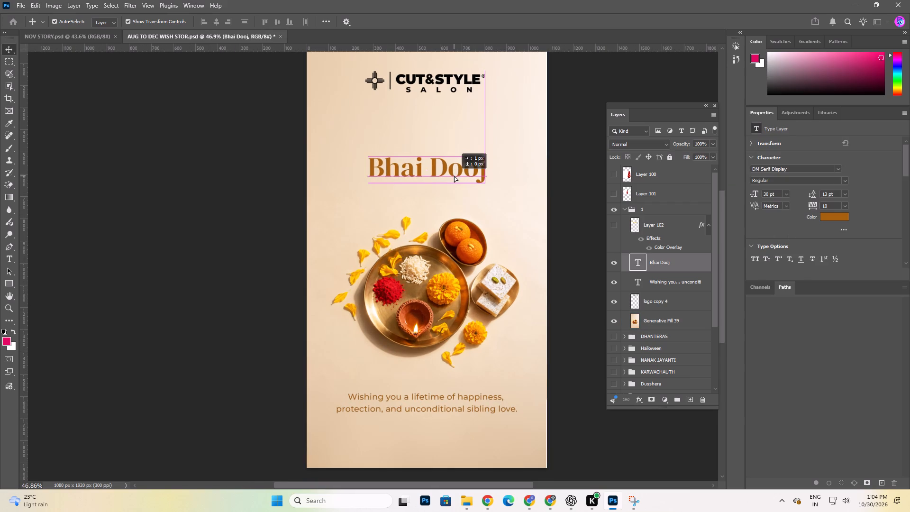
Nudge the thali background layer down another 10 px.
click(446, 265)
alt+scroll(446, 265, down, 2)
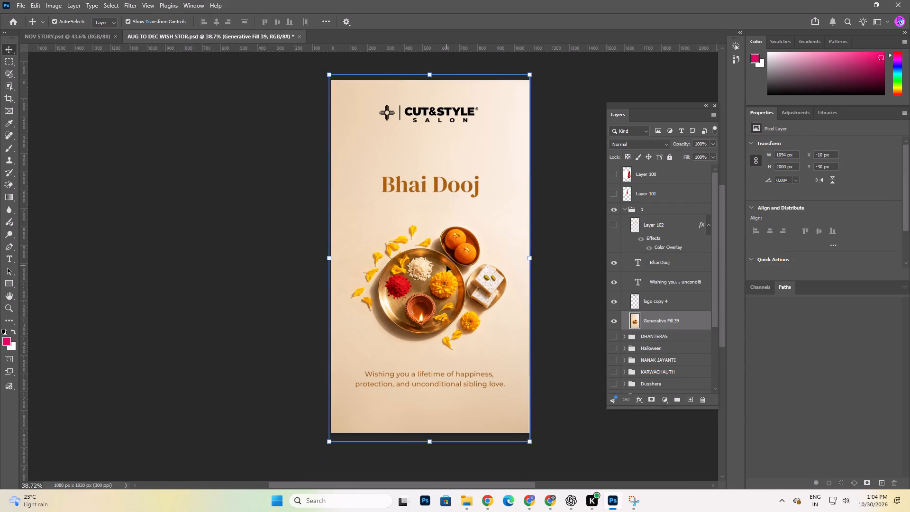
key(shift+Down)
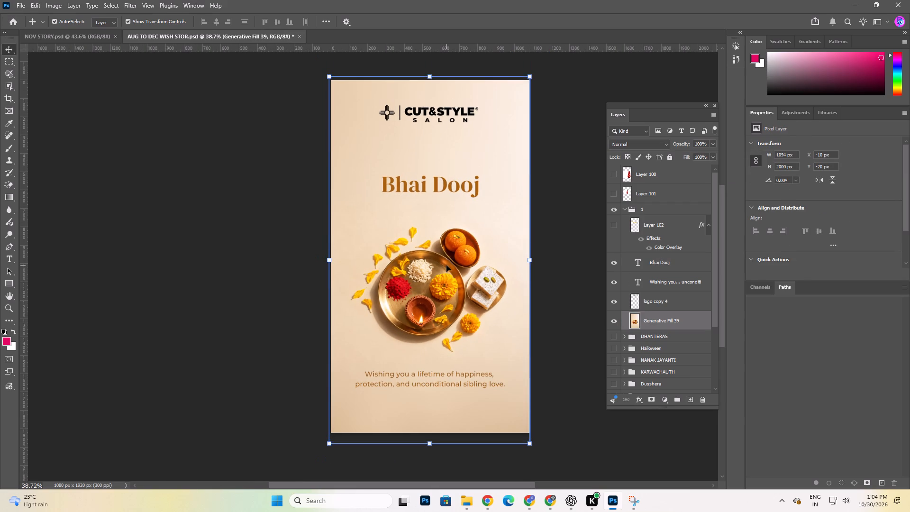
Shift the Bhai Dooj heading 13 px left, lining up its left edge with the salon logo.
click(210, 260)
key(space)
key(space)
key(space)
key(space)
key(space)
drag(501, 318, 508, 314)
alt+scroll(448, 200, up, 2)
click(452, 181)
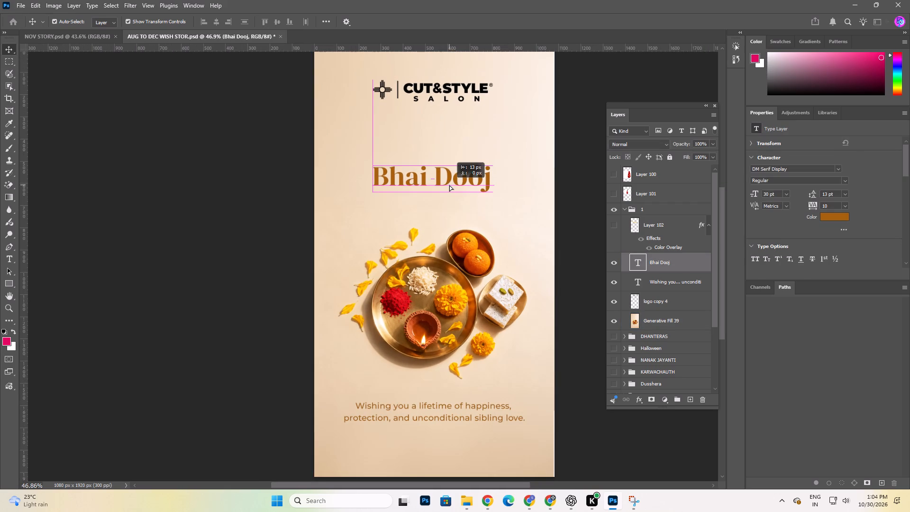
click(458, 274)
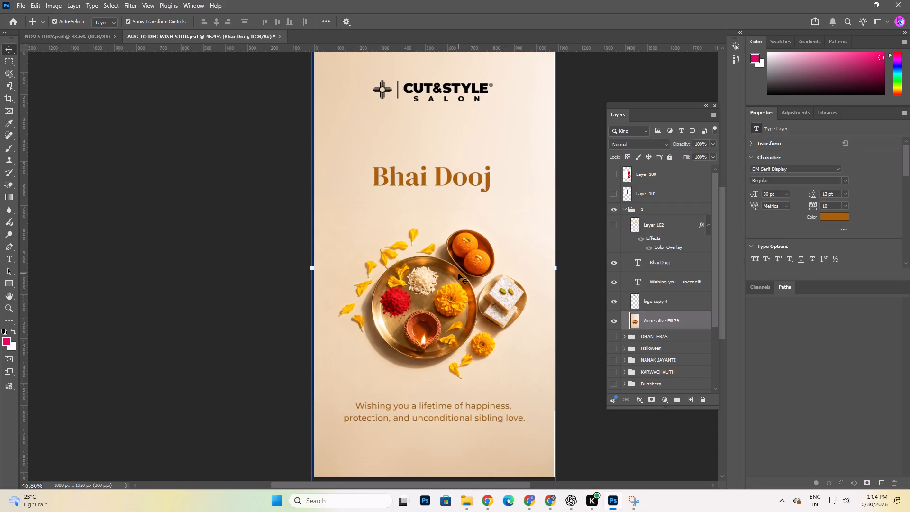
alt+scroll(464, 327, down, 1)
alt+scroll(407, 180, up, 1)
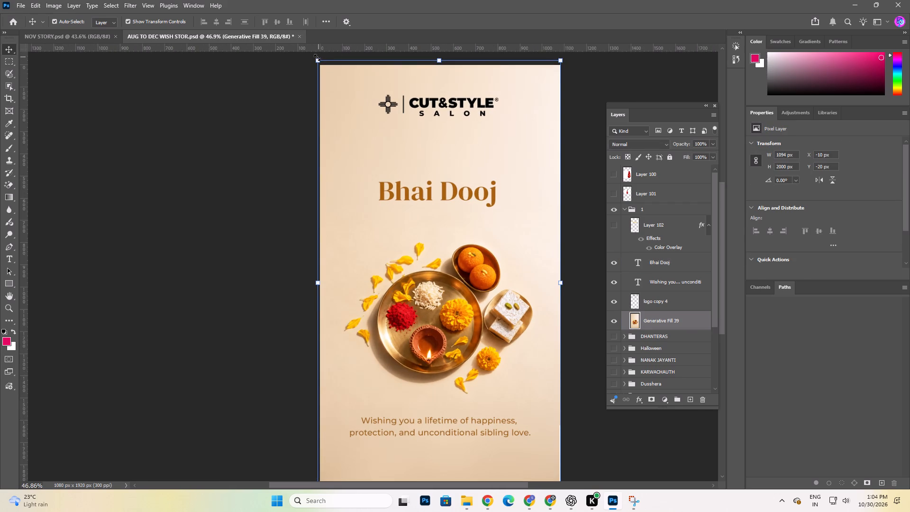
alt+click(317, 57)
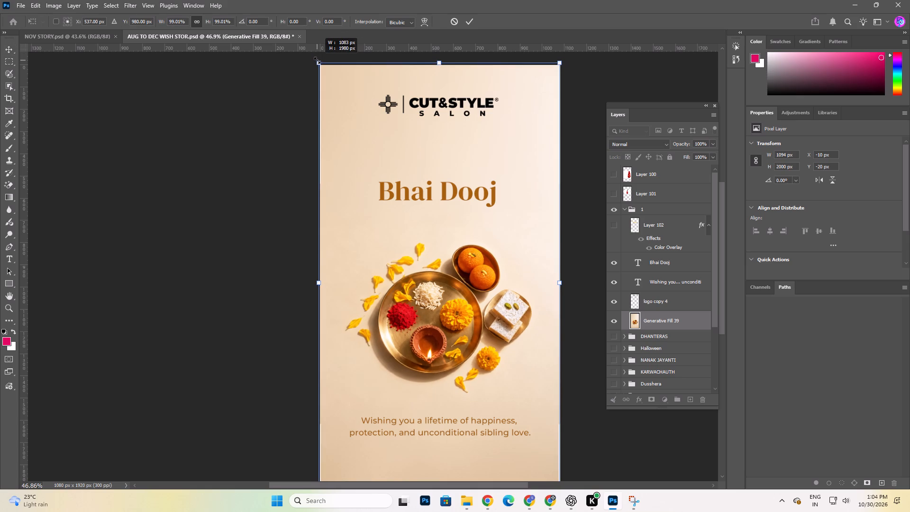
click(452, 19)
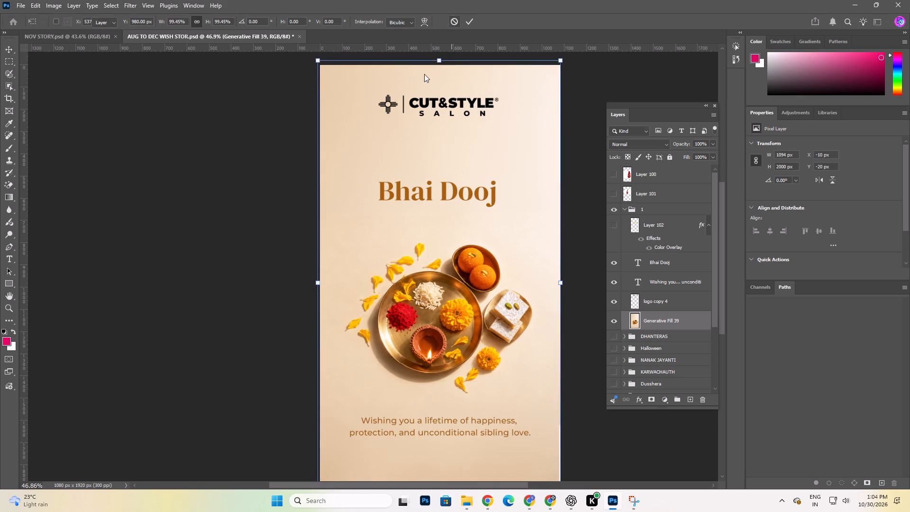
Review the full Bhai Dooj story, checking the balance of logo, heading, thali and wishing message.
click(251, 249)
key(space)
key(space)
key(space)
key(space)
key(space)
key(space)
key(space)
key(space)
key(space)
key(space)
key(space)
key(space)
key(space)
key(space)
key(space)
key(space)
key(space)
key(space)
drag(539, 383, 537, 365)
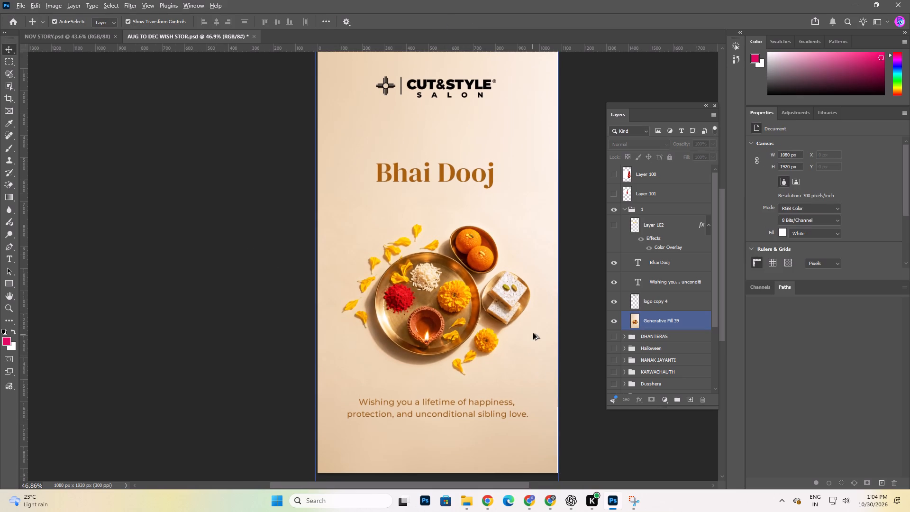
alt+scroll(533, 333, down, 2)
click(272, 269)
key(space)
key(space)
drag(521, 350, 526, 348)
Save AUG TO DEC WISH STOR.psd with the title-case Bhai Dooj layout.
key(ctrl+s)
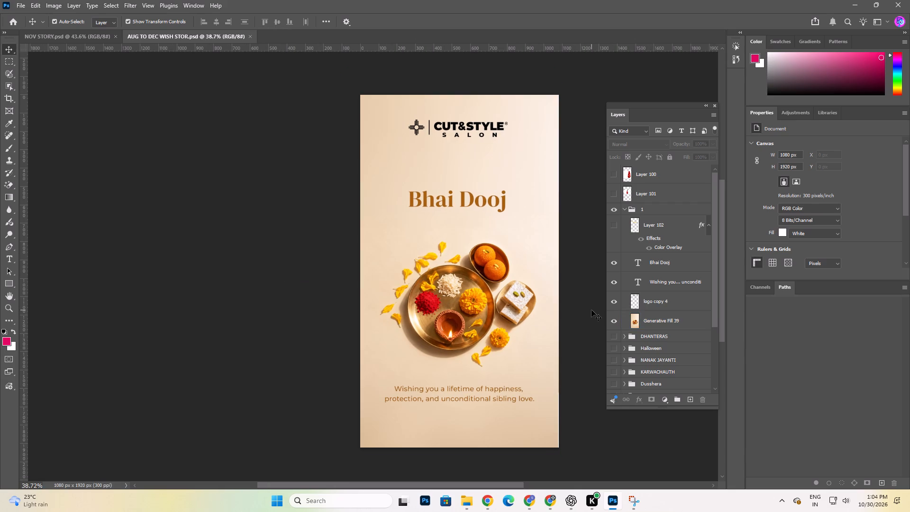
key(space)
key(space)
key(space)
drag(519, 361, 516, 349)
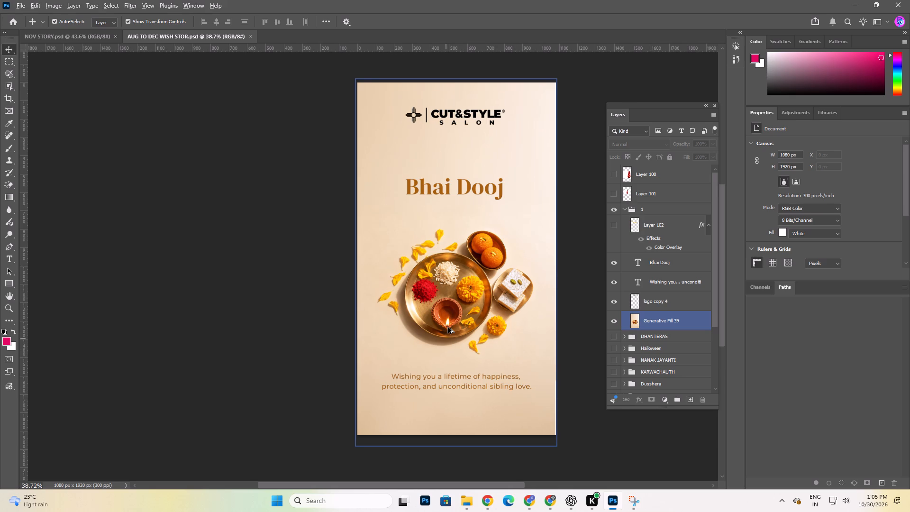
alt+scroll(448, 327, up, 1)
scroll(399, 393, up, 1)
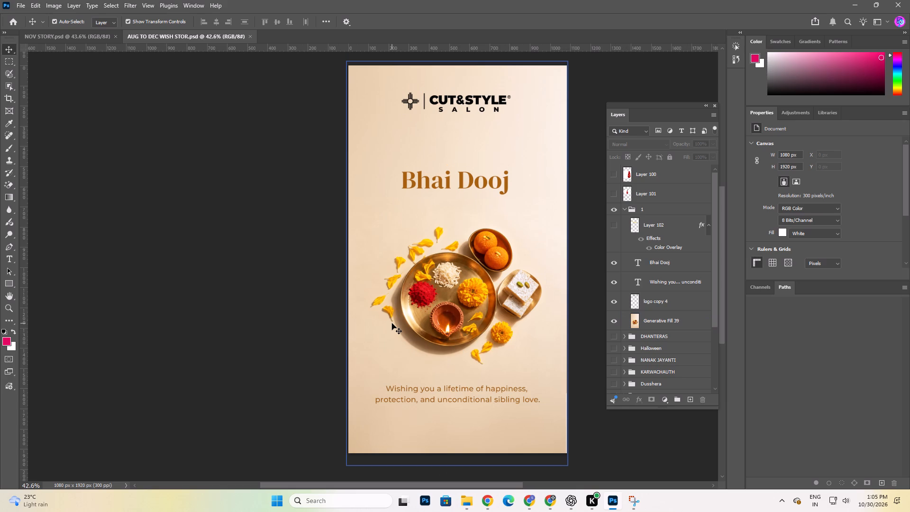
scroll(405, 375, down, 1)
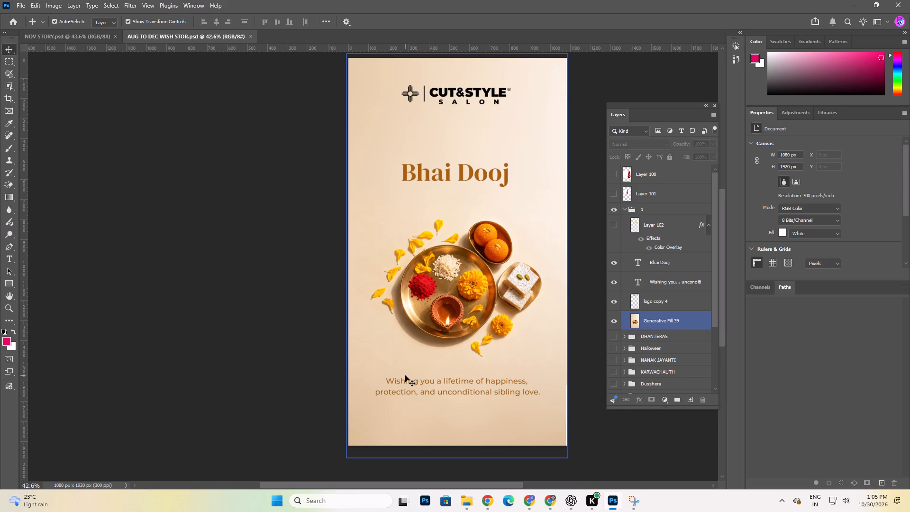
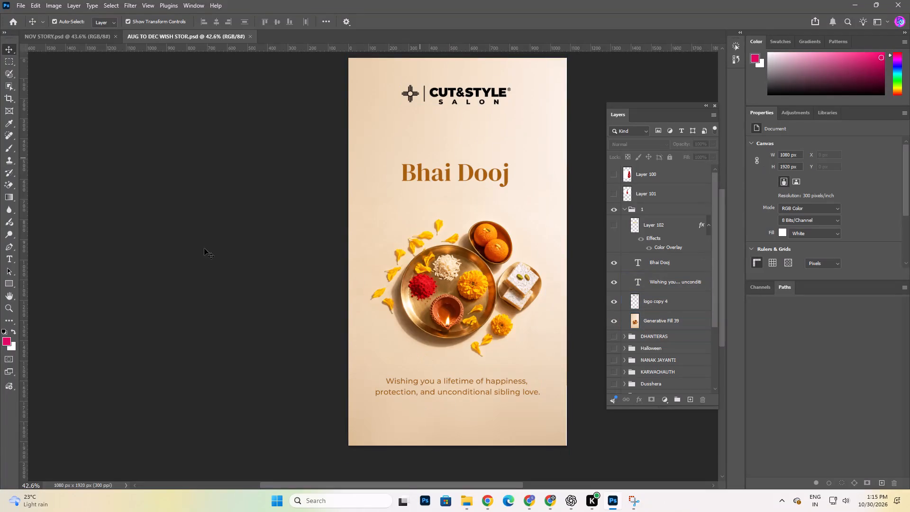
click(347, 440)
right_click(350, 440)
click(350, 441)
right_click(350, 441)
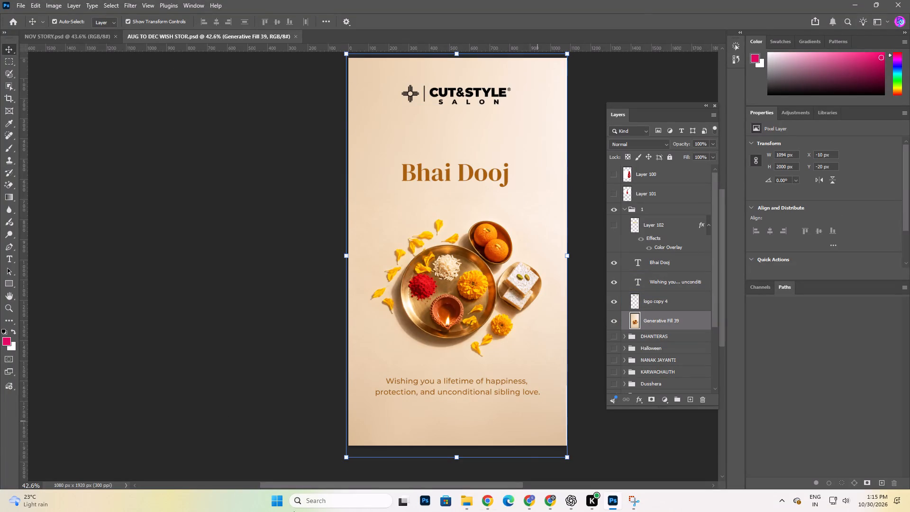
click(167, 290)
Raise the Bhai Dooj heading slightly and centre it horizontally on the canvas.
key(space)
key(space)
key(space)
key(space)
key(space)
key(space)
key(space)
key(space)
drag(510, 185, 487, 193)
click(479, 191)
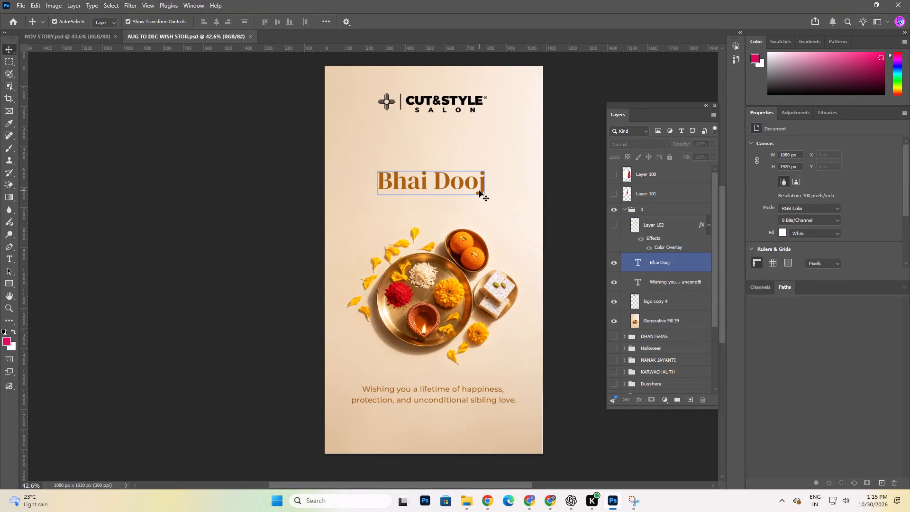
drag(475, 184, 478, 179)
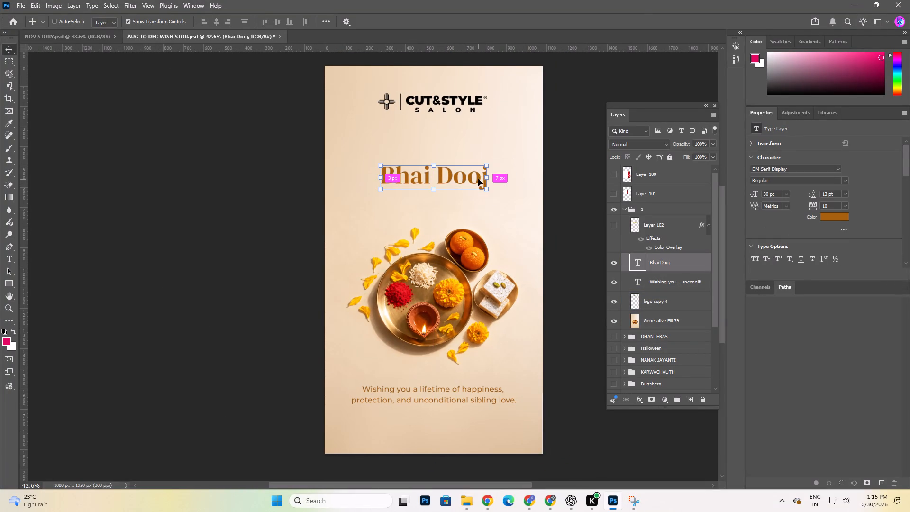
key(ctrl+a)
triple_click(215, 20)
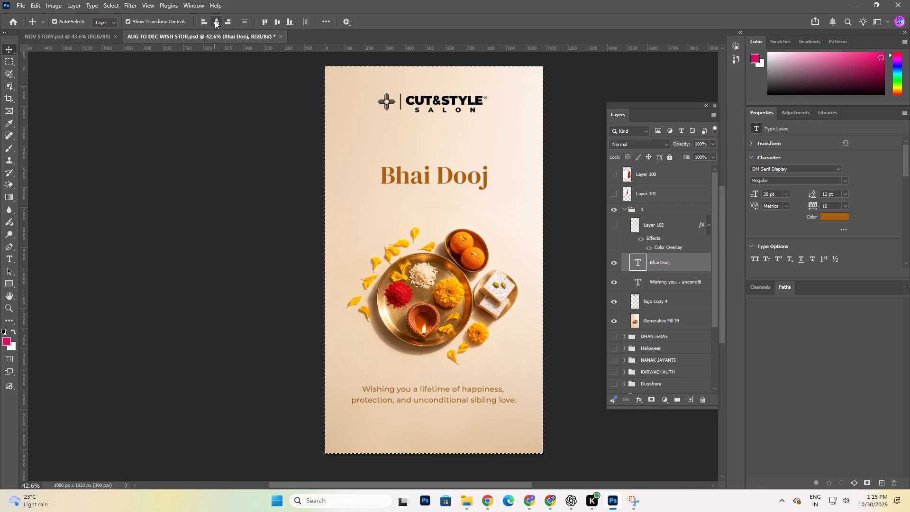
key(ctrl+d)
key(shift+Up)
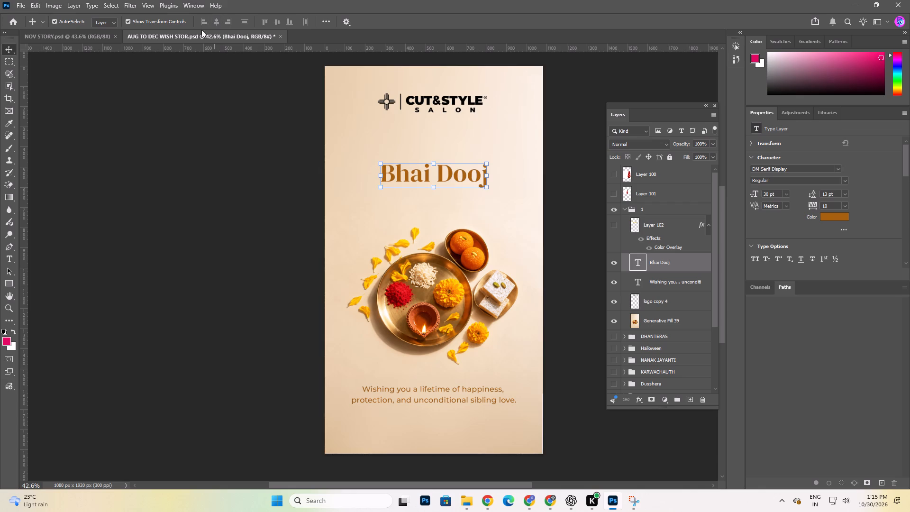
key(shift+Down)
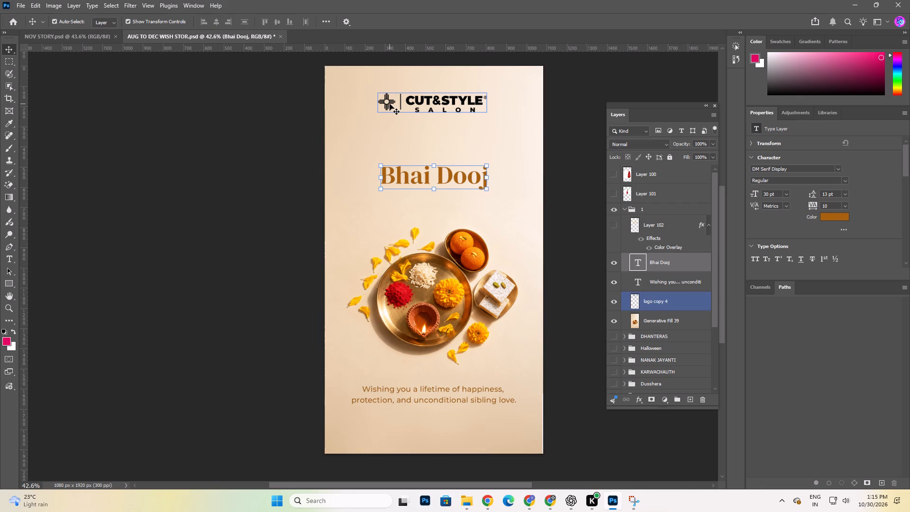
Nudge the thali background layer down 20 px.
click(436, 270)
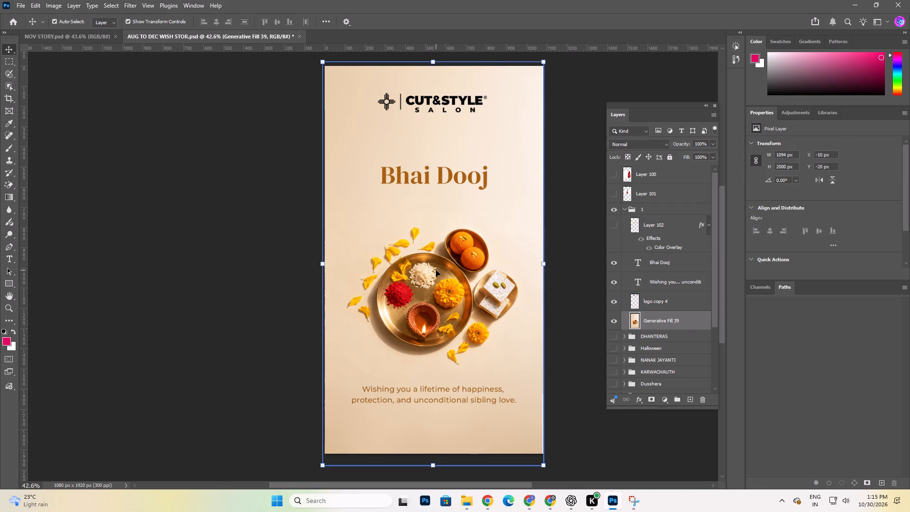
key(shift+Down)
key(shift+Down)
click(251, 185)
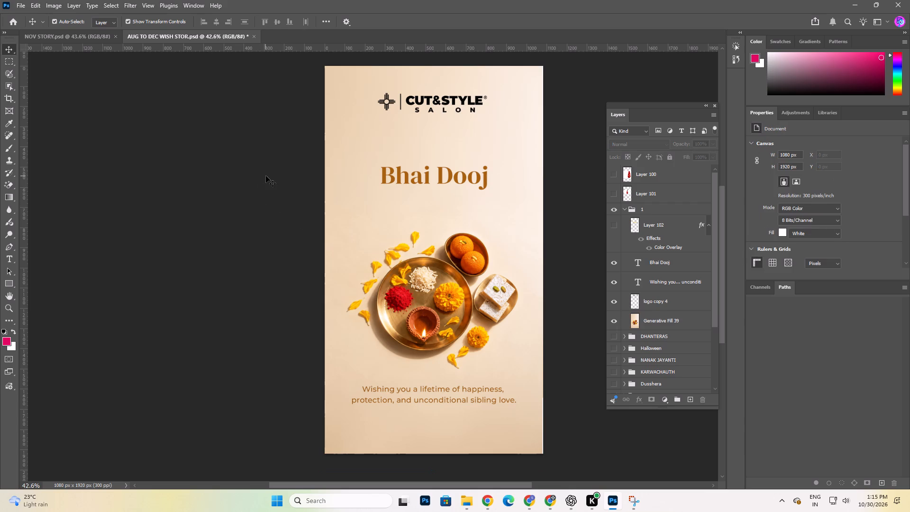
Duplicate the Bhai Dooj heading just above the original and replace the copy's text with "Happy".
click(262, 192)
key(space)
key(space)
key(space)
key(space)
key(space)
key(space)
key(space)
key(space)
key(space)
key(space)
key(space)
key(space)
key(space)
key(space)
key(space)
key(space)
key(space)
key(space)
key(space)
key(space)
drag(537, 253, 528, 239)
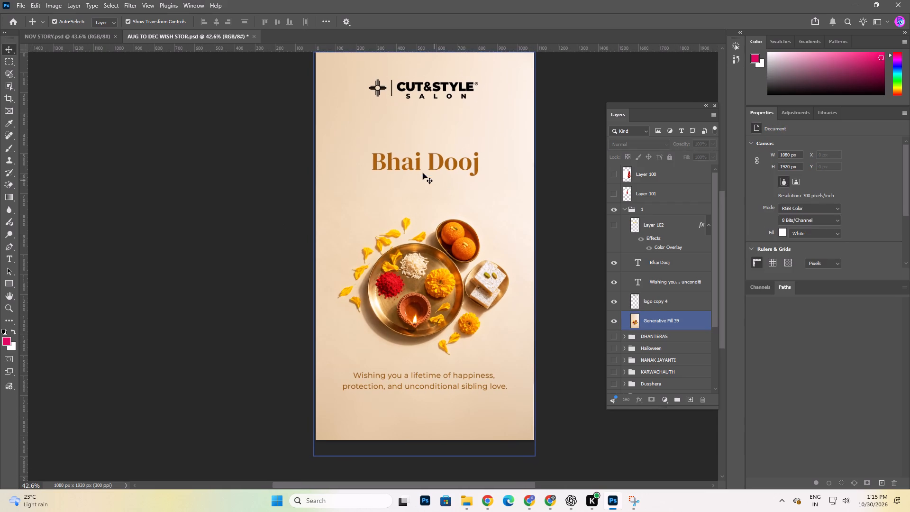
click(423, 173)
click(433, 165)
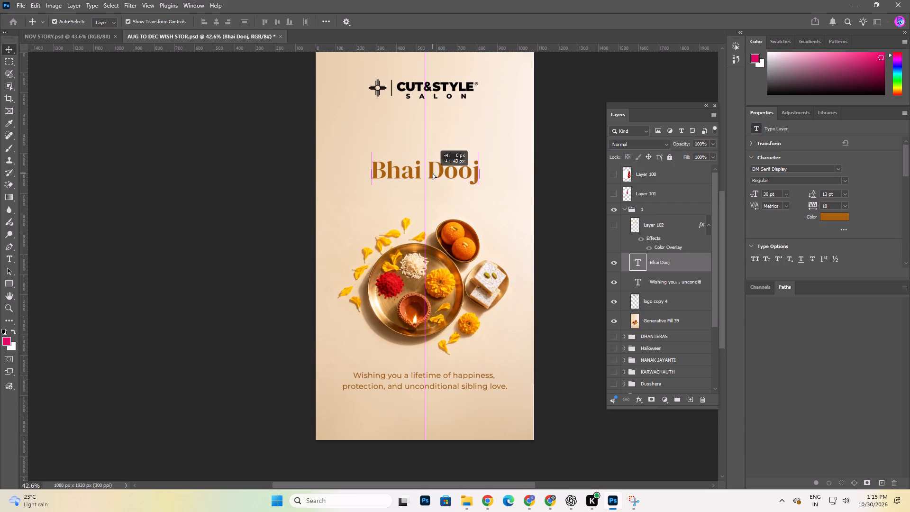
alt+drag(429, 164, 429, 146)
double_click(429, 146)
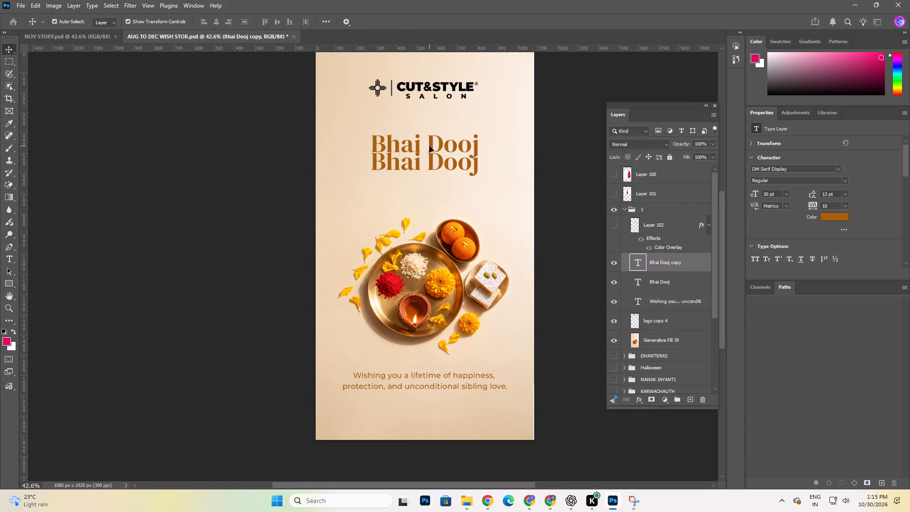
text(Hapy)
key(BackSpace)
text(py)
Style the Happy line at 17 pt in all caps with tracking 50.
key(ctrl+a)
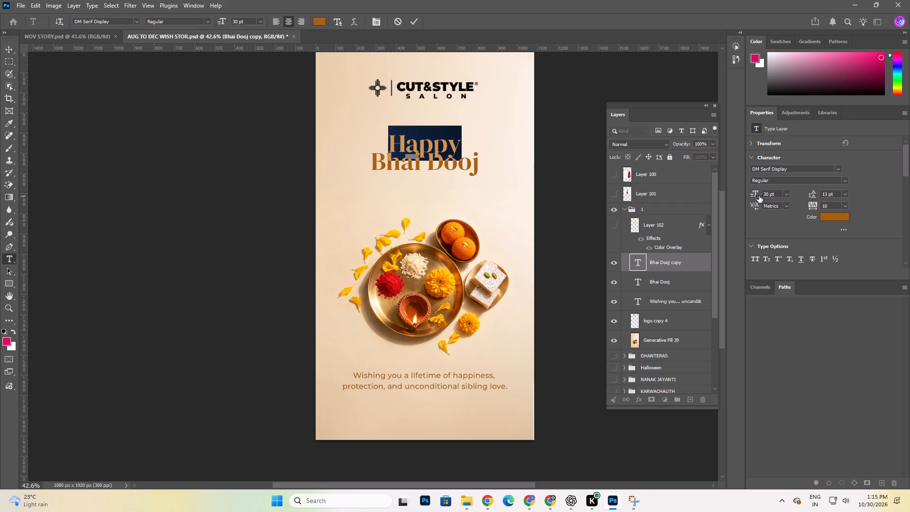
drag(754, 192, 747, 192)
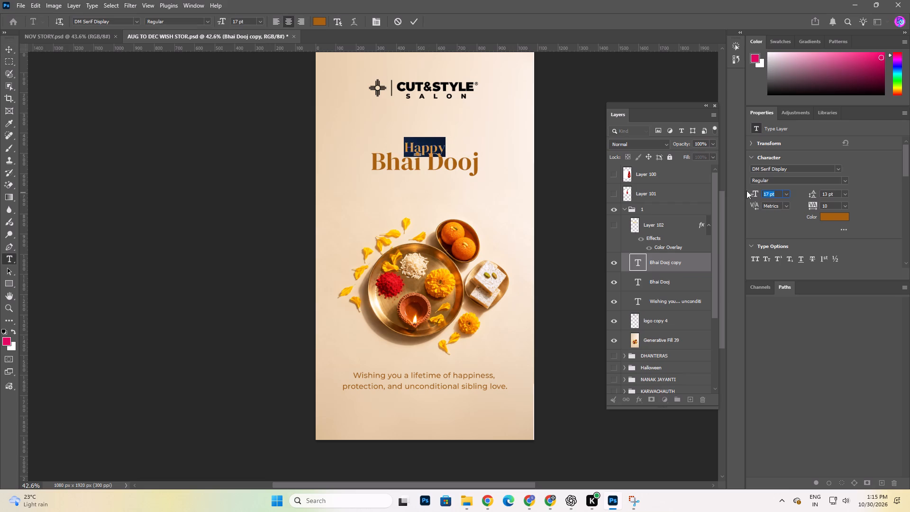
click(414, 18)
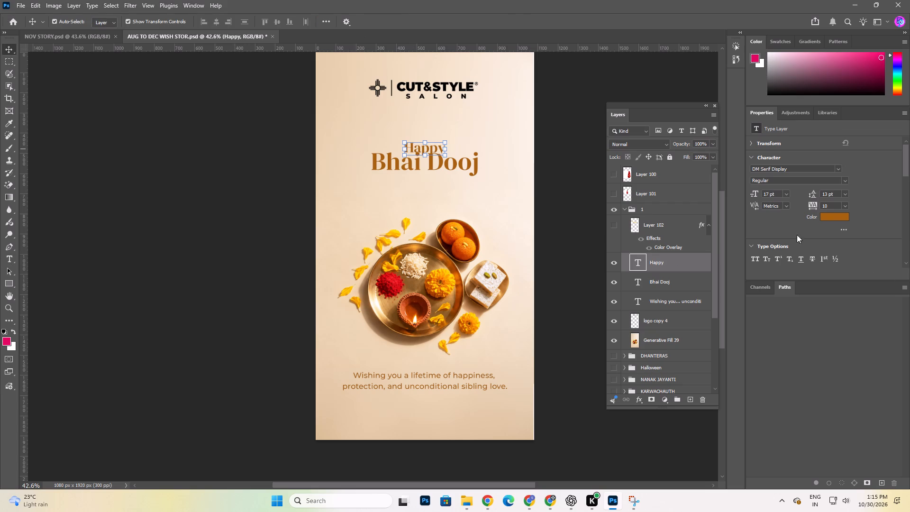
click(751, 258)
click(847, 203)
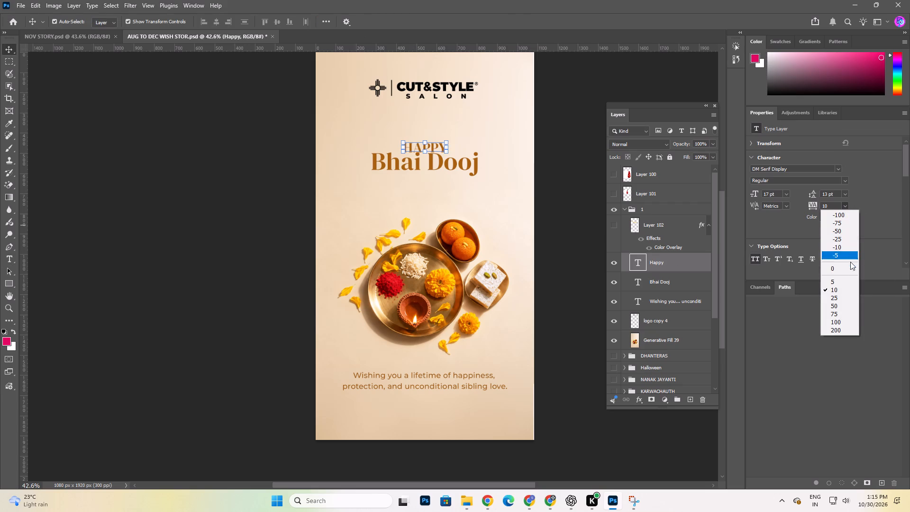
click(839, 303)
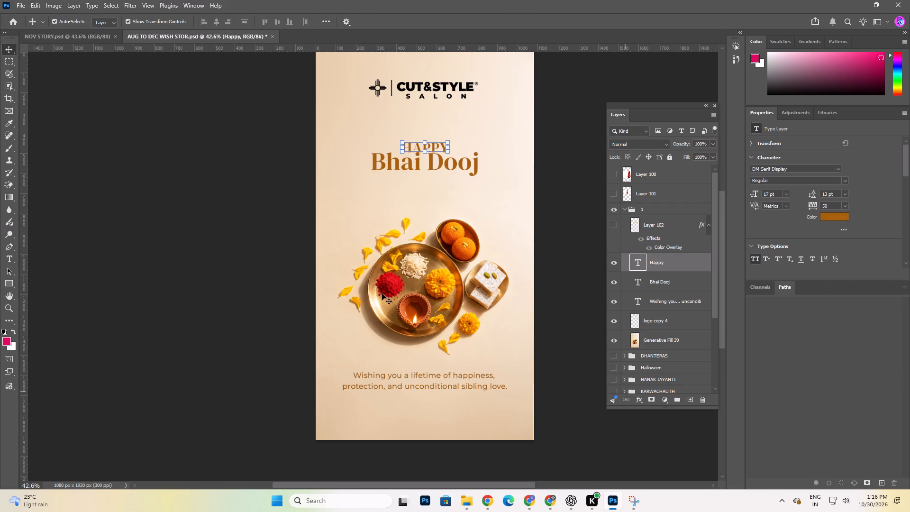
click(206, 191)
Move the Bhai Dooj heading down about 11 px, away from the HAPPY line above it.
scroll(355, 178, up, 3)
alt+scroll(454, 156, up, 4)
drag(447, 210, 447, 211)
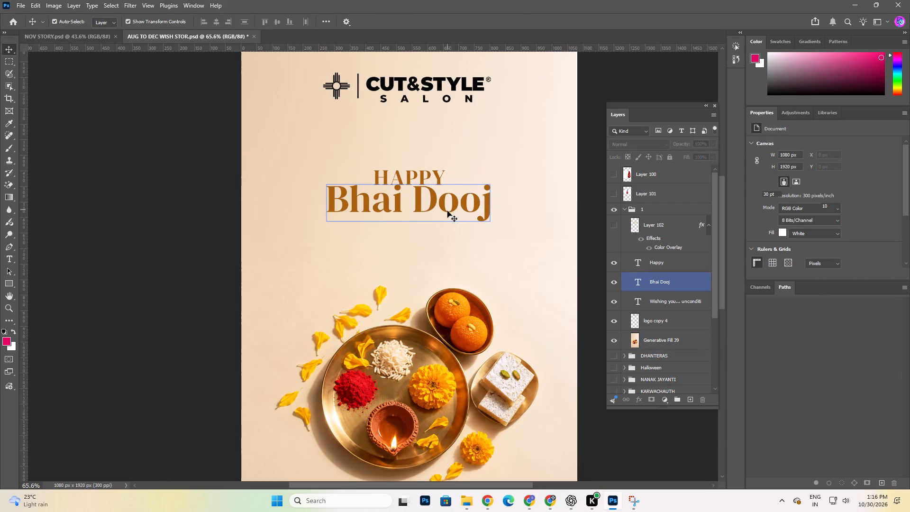
drag(447, 211, 446, 216)
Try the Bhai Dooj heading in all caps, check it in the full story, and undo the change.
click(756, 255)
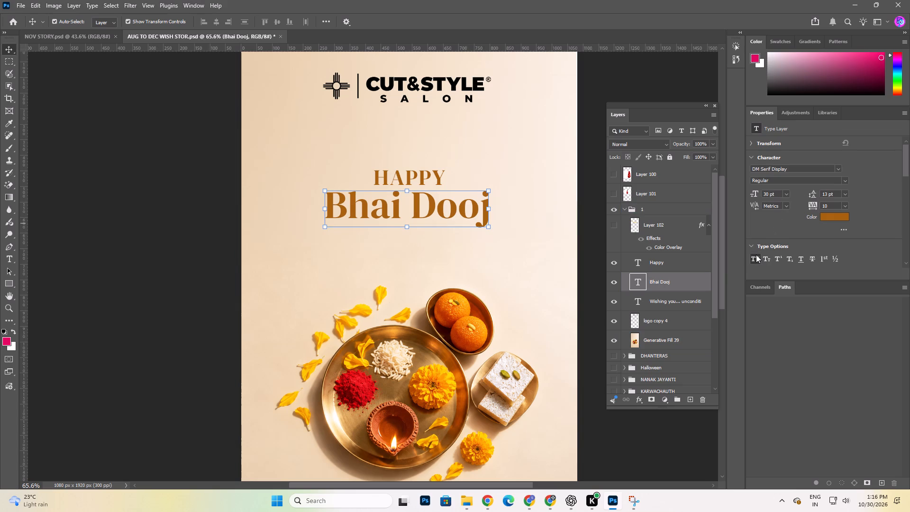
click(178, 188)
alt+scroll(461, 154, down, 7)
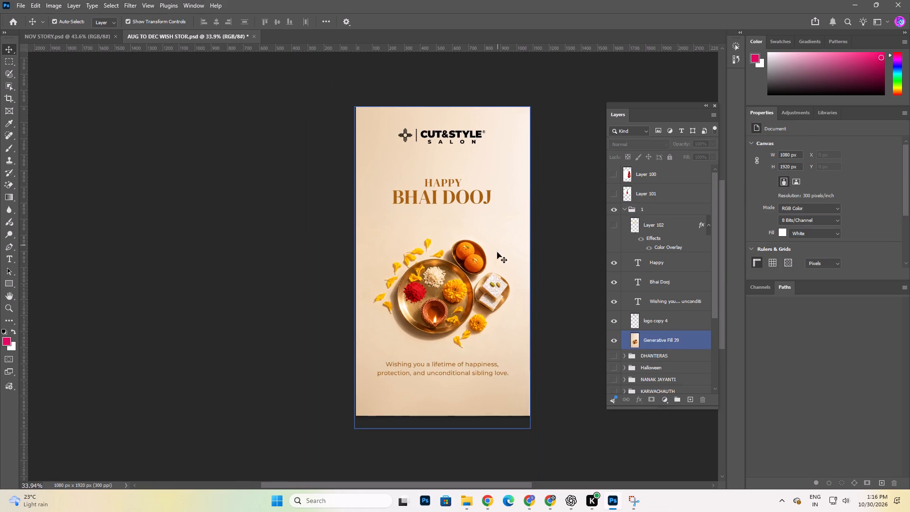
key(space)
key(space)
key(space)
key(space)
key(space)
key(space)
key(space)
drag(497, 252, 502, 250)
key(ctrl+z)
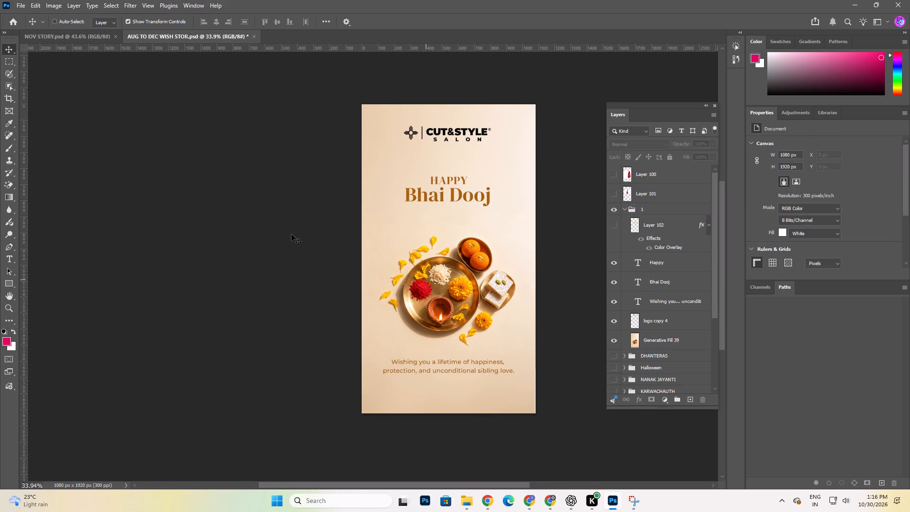
Move the Bhai Dooj heading further down to widen the gap below the HAPPY line.
click(224, 203)
key(space)
key(space)
key(space)
key(space)
drag(492, 278, 497, 278)
drag(480, 193, 480, 197)
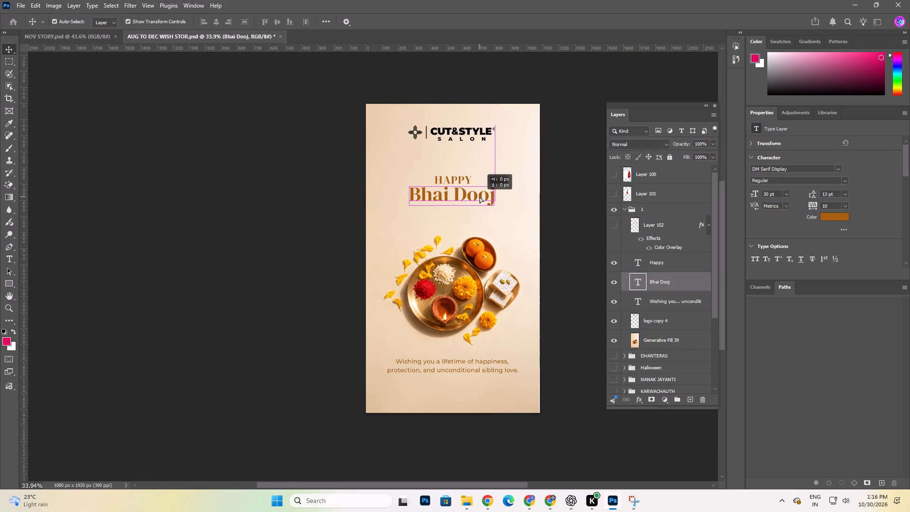
drag(480, 197, 480, 199)
Move the HAPPY line down about 15 px, closer to the Bhai Dooj heading.
click(249, 188)
key(space)
key(space)
key(space)
key(space)
key(space)
drag(538, 264, 525, 261)
alt+scroll(405, 247, up, 1)
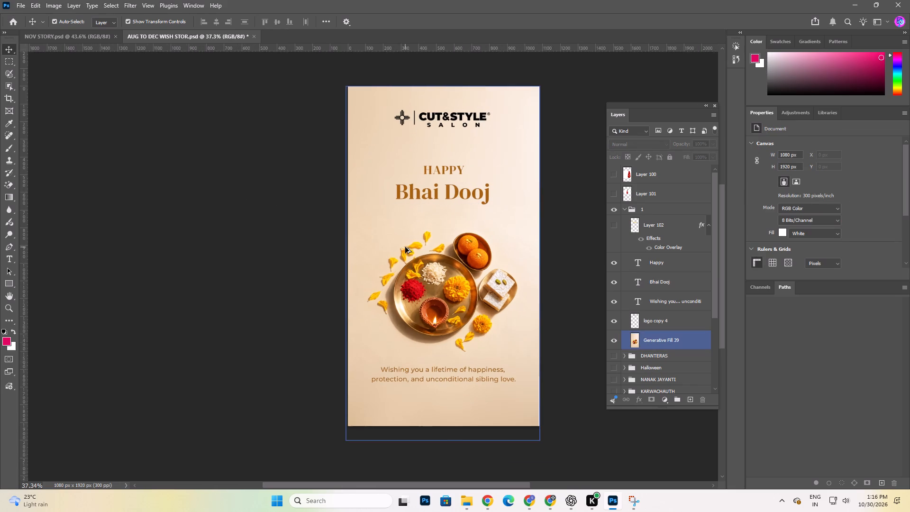
alt+scroll(405, 247, up, 2)
drag(450, 157, 451, 164)
Reduce the HAPPY line to 13 pt and widen its tracking to 220.
drag(749, 196, 744, 197)
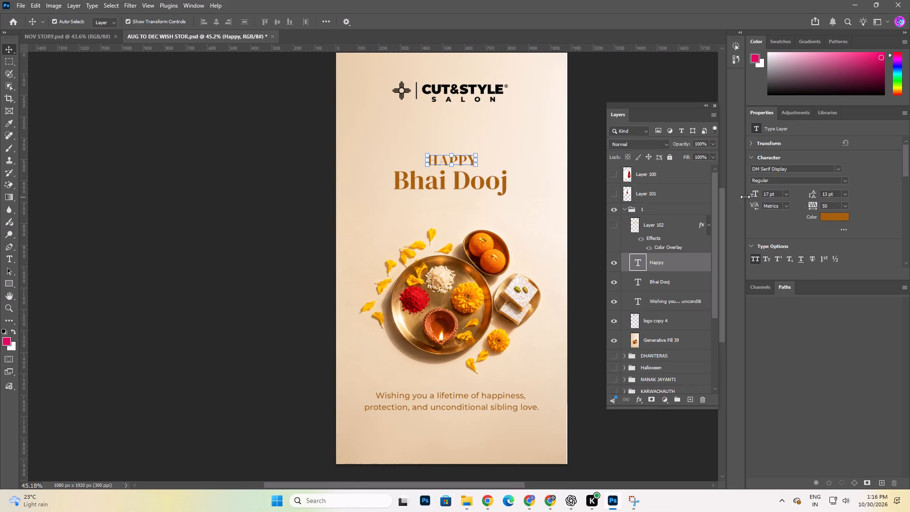
click(751, 195)
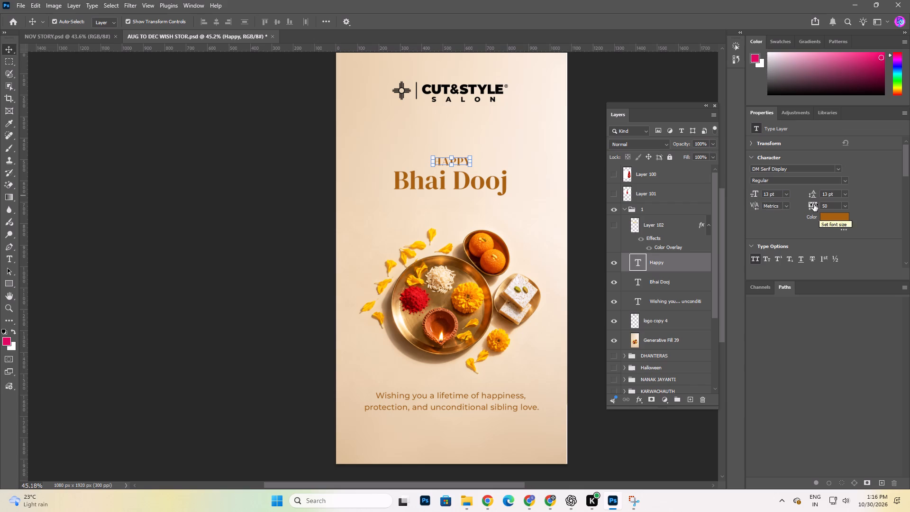
drag(814, 204, 818, 204)
click(228, 187)
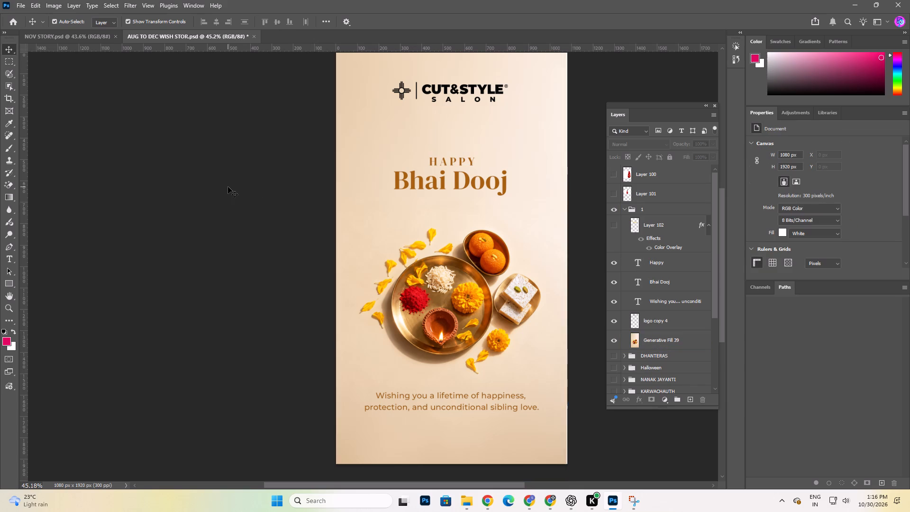
Raise both the HAPPY line and the Bhai Dooj heading, lifting HAPPY further to leave more space between them.
click(470, 160)
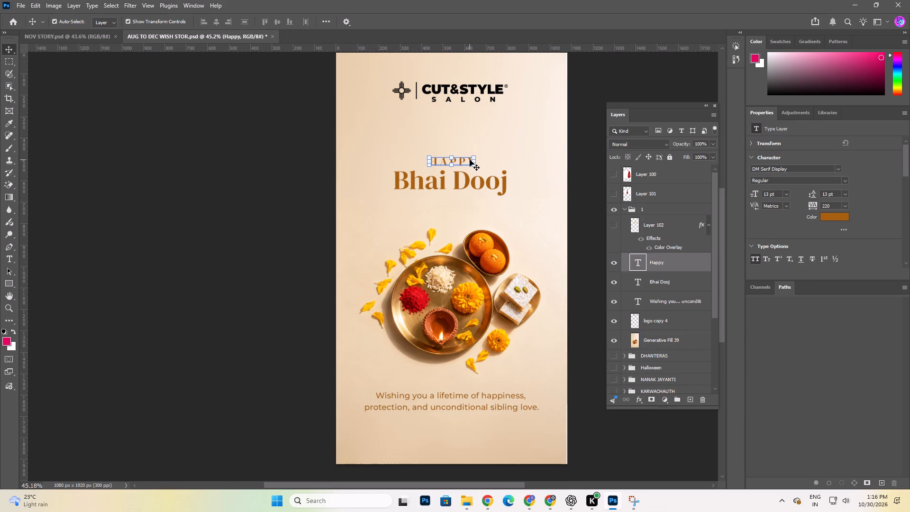
key(Up)
key(Up)
key(Up)
key(Up)
key(Up)
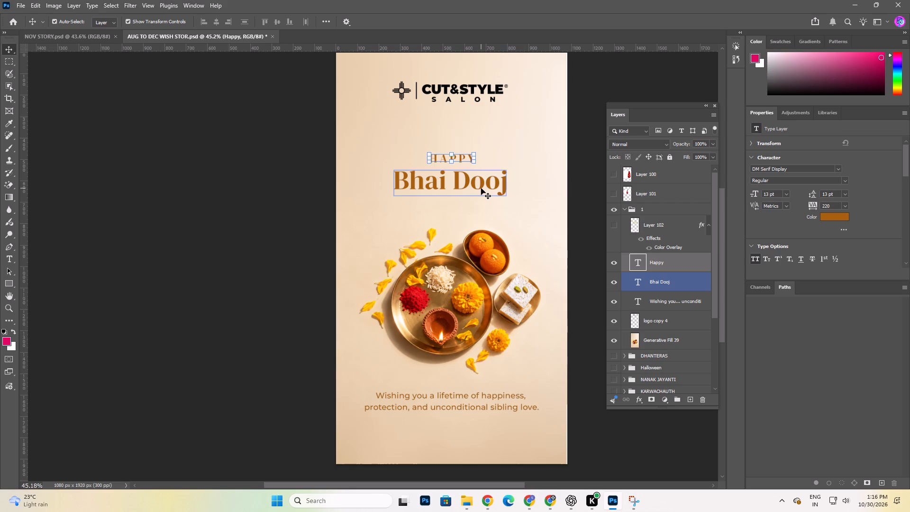
click(481, 188)
click(188, 115)
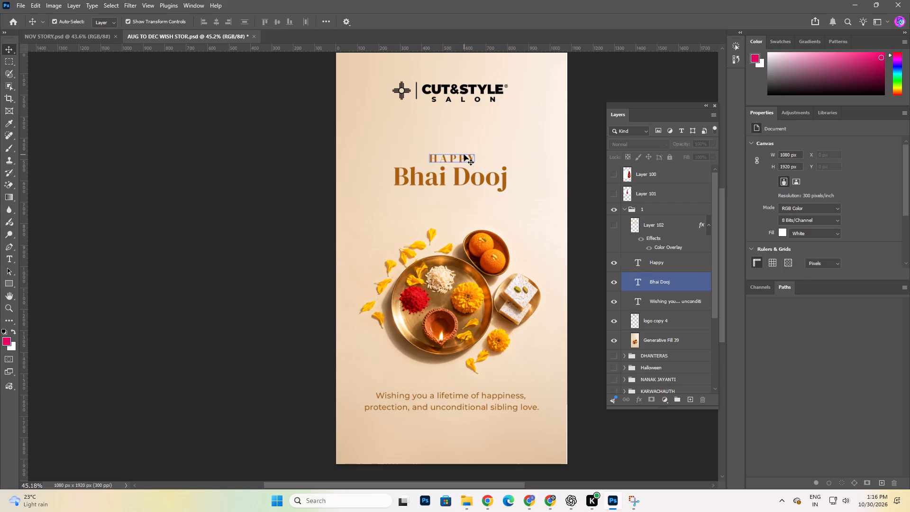
drag(464, 155, 465, 147)
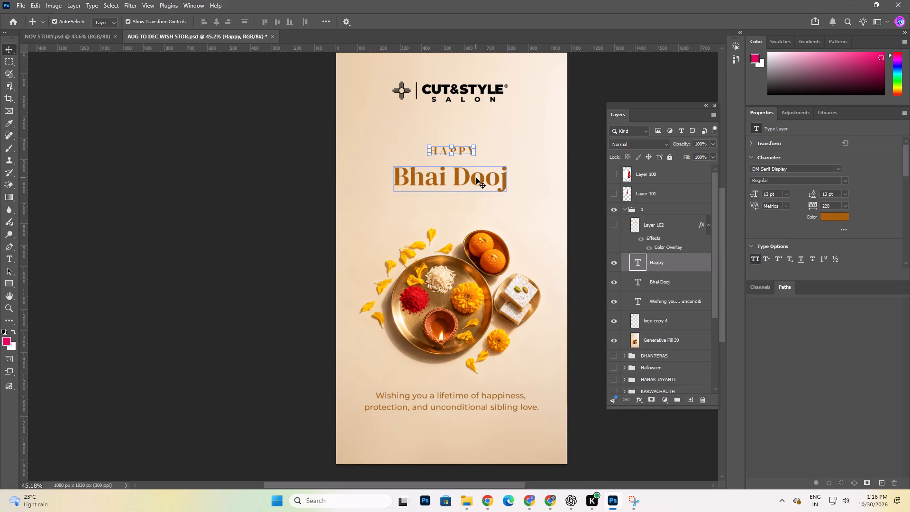
Shift the Bhai Dooj heading 4 px left to line up its left edge with the salon logo.
click(476, 178)
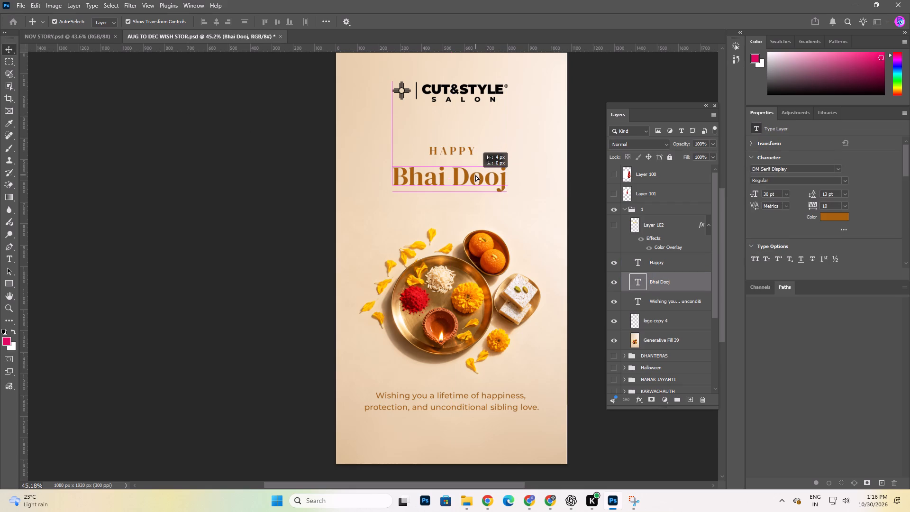
click(264, 148)
Examine the HAPPY and Bhai Dooj heading up close and in the full story for spacing and balance.
scroll(436, 133, up, 3)
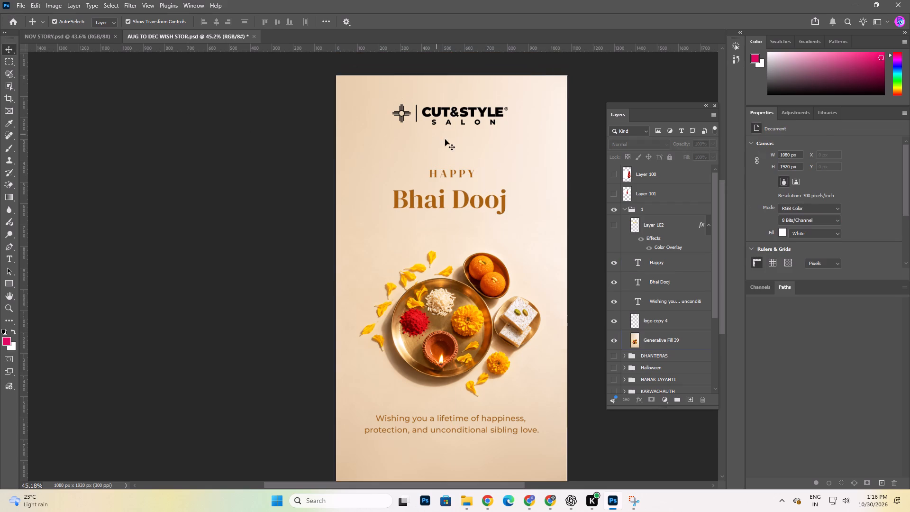
click(464, 173)
alt+scroll(455, 174, up, 8)
click(450, 169)
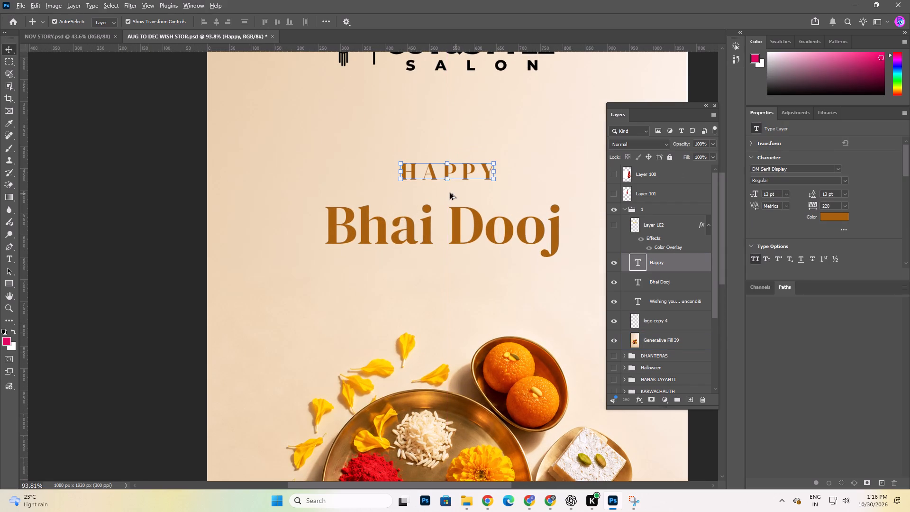
alt+scroll(450, 193, down, 10)
click(308, 224)
key(space)
key(space)
key(space)
key(space)
key(space)
key(space)
key(space)
key(space)
key(space)
key(space)
key(space)
key(space)
key(space)
key(space)
key(space)
key(space)
key(space)
key(space)
key(space)
key(space)
click(521, 267)
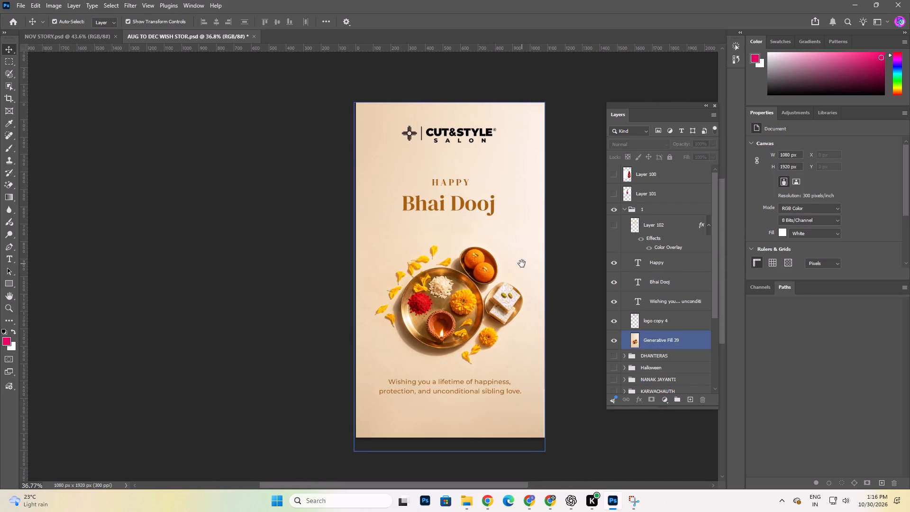
Increase the Bhai Dooj heading's font size to 31 pt.
click(487, 215)
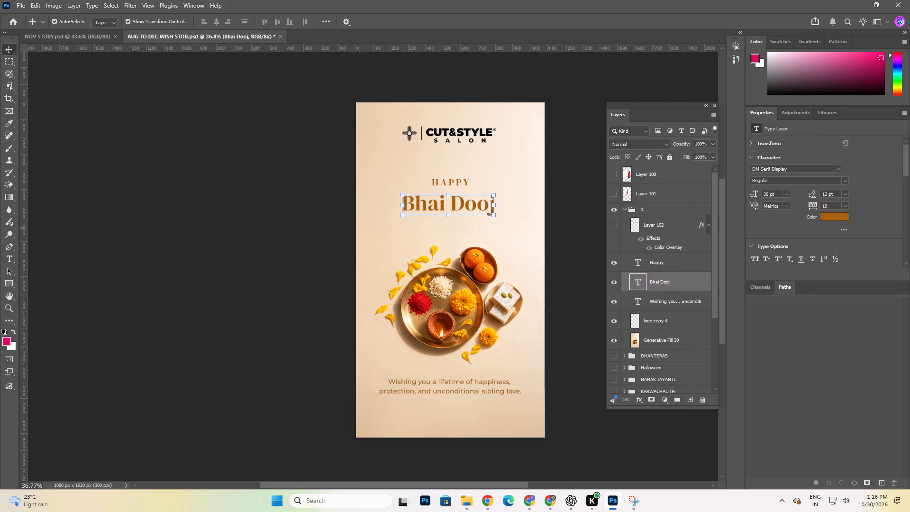
click(767, 195)
key(1)
key(Return)
click(214, 230)
key(space)
key(space)
key(space)
key(space)
key(space)
key(space)
drag(437, 284, 431, 283)
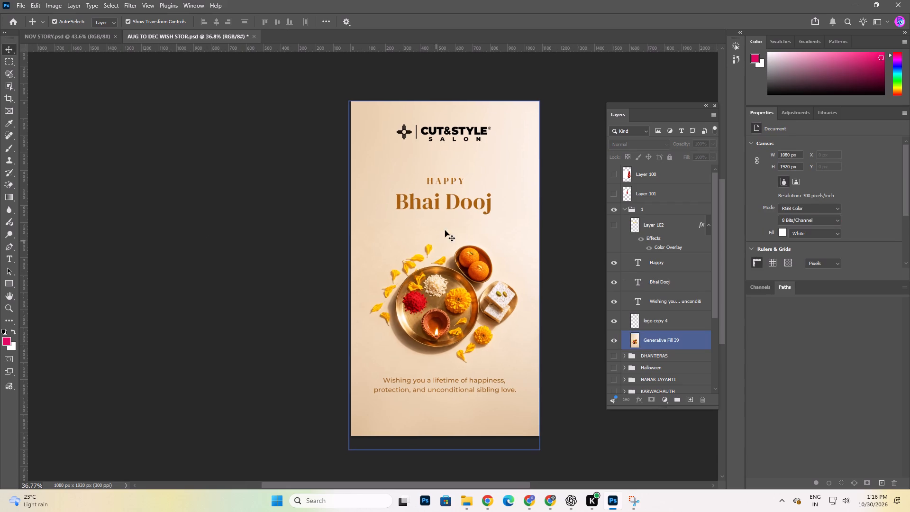
Centre the Bhai Dooj heading horizontally on the whole canvas, leaving no selection active.
click(457, 206)
key(ctrl+a)
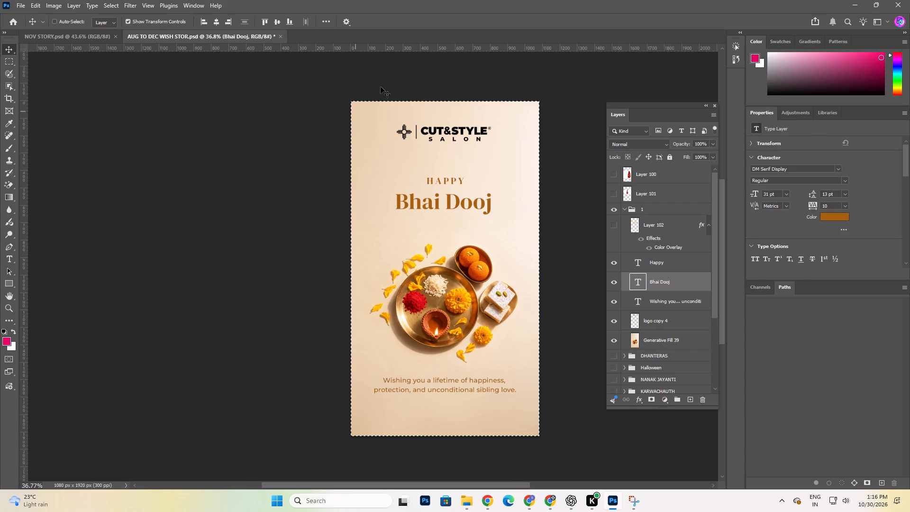
double_click(216, 17)
key(ctrl+d)
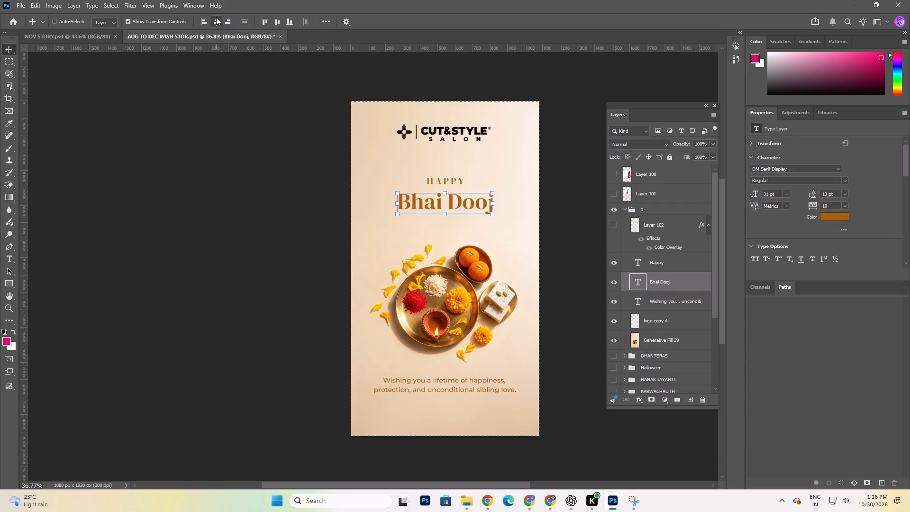
click(167, 206)
key(space)
key(space)
key(space)
key(space)
key(space)
key(space)
key(space)
click(515, 266)
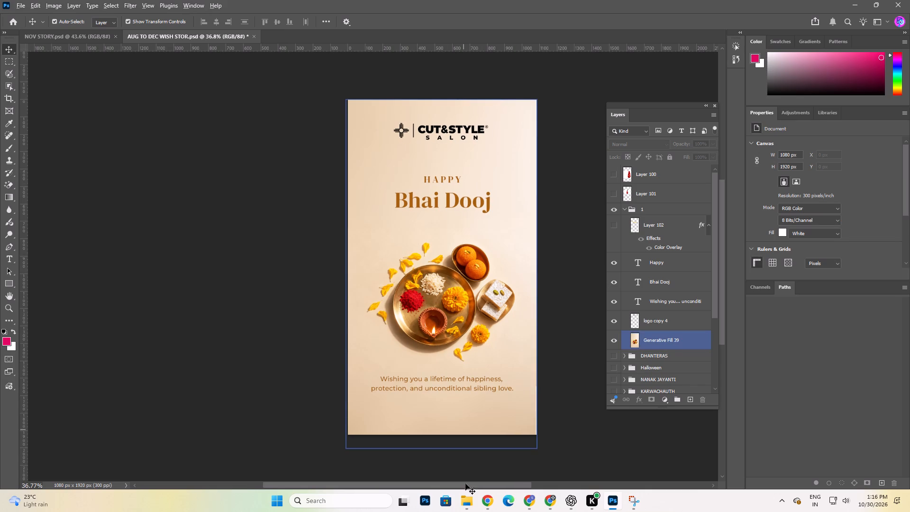
Nudge the two-line sibling wish text below the thali down by 10 px.
click(466, 386)
key(shift+Down)
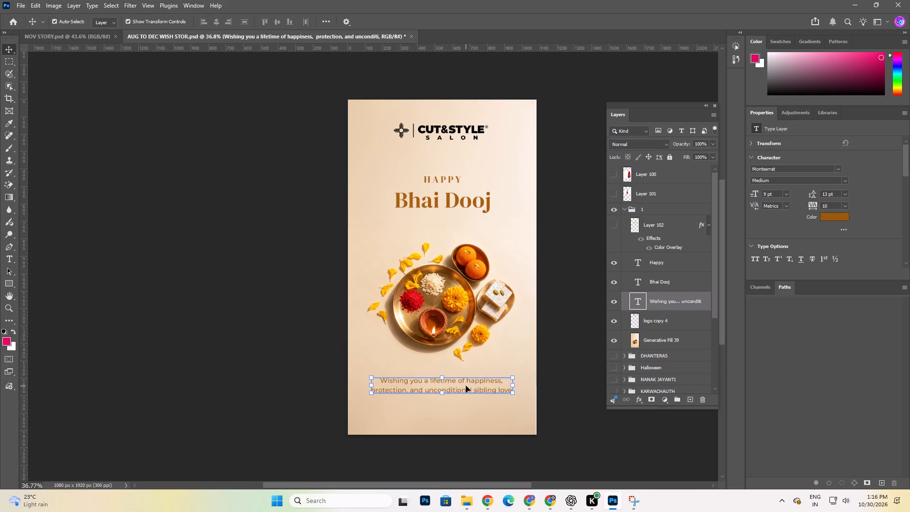
click(276, 284)
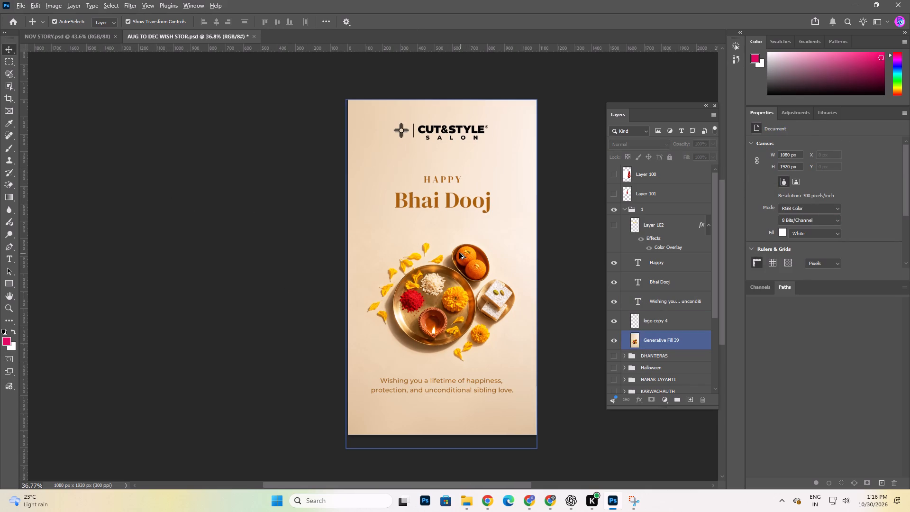
Centre the HAPPY line horizontally on the whole canvas, leaving no selection active.
alt+scroll(459, 253, up, 2)
click(454, 187)
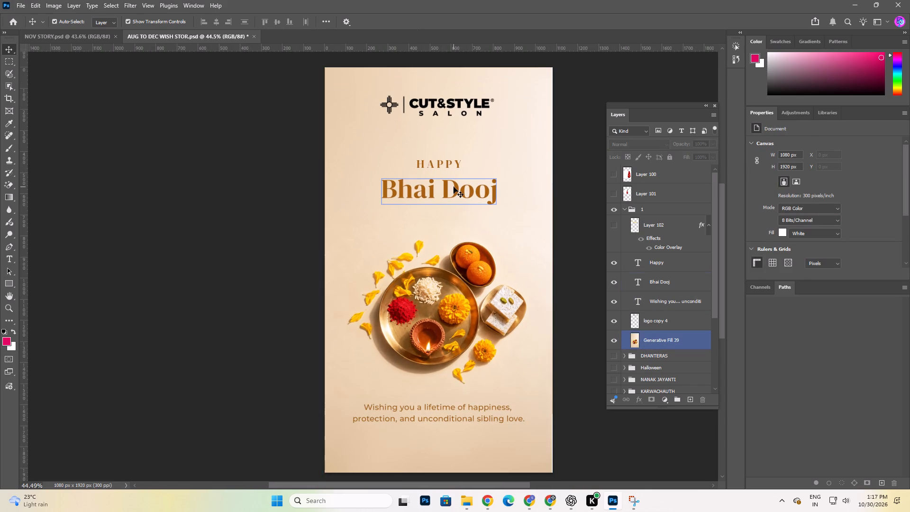
alt+scroll(464, 185, up, 3)
click(450, 153)
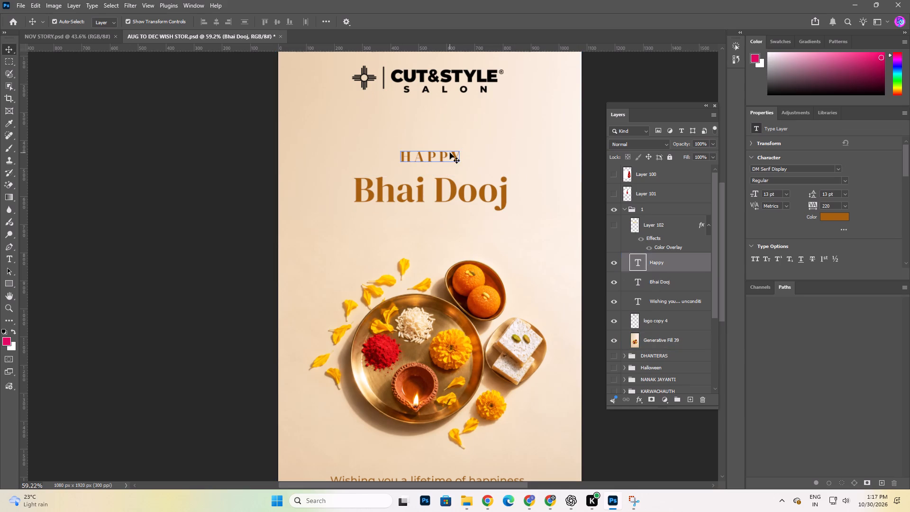
key(ctrl+a)
double_click(216, 22)
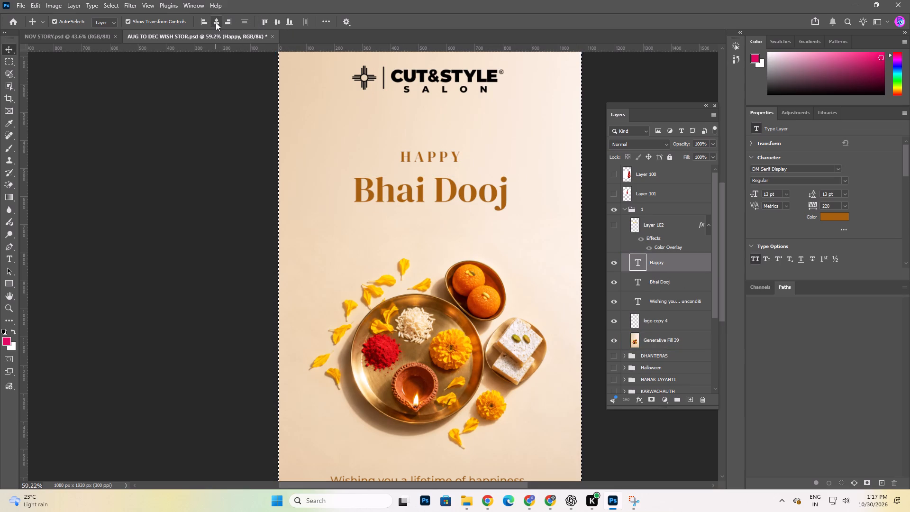
alt+scroll(514, 288, down, 5)
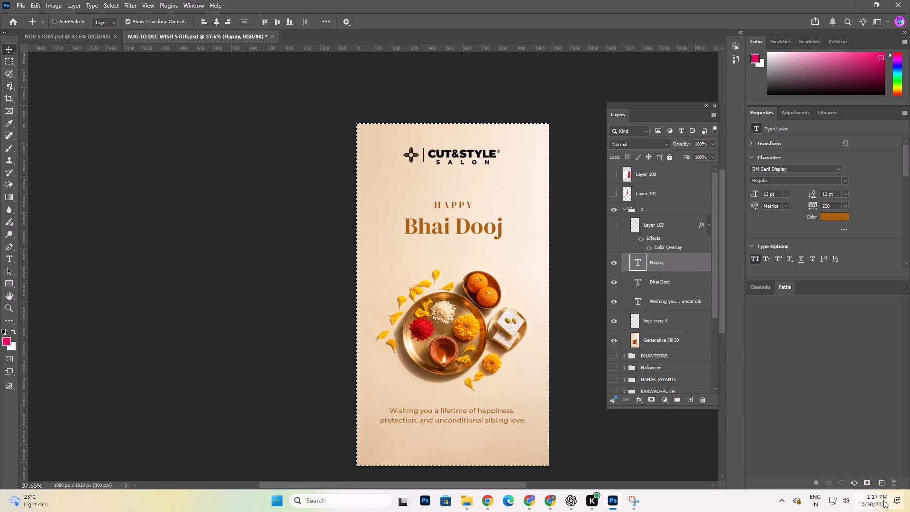
key(ctrl+d)
Save the story document with the adjusted Bhai Dooj layout.
key(ctrl+s)
click(334, 323)
key(space)
key(space)
key(space)
key(space)
key(space)
key(space)
key(space)
key(space)
key(space)
key(space)
key(space)
key(space)
key(space)
drag(503, 352, 503, 350)
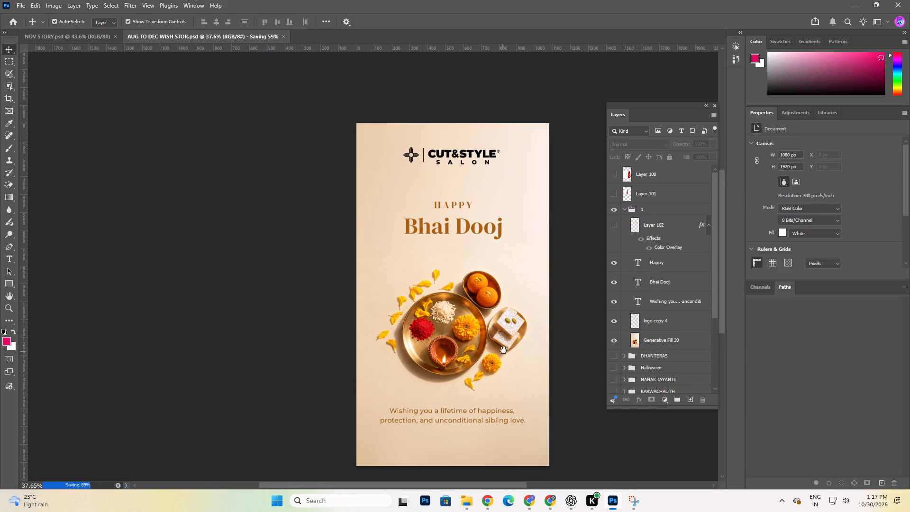
drag(503, 350, 503, 333)
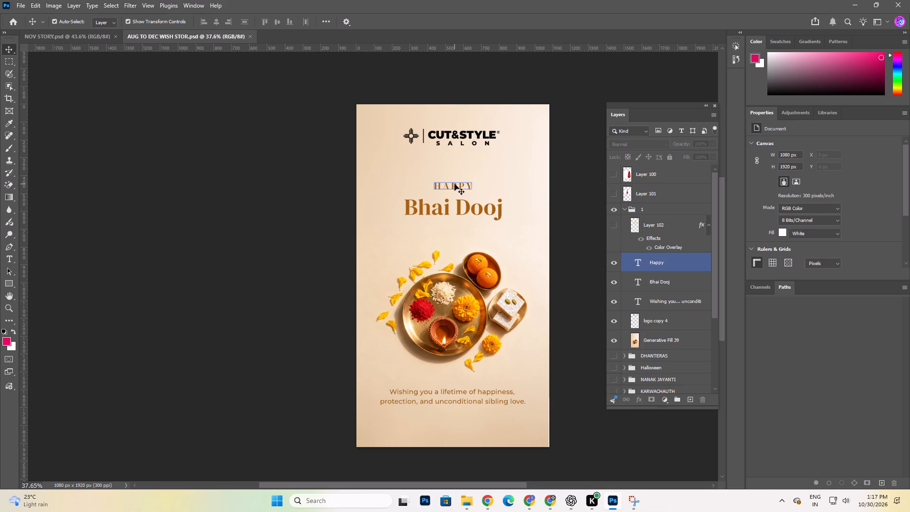
Change the HAPPY line's font to Montserrat Regular and set it in all caps.
click(455, 184)
alt+scroll(457, 181, up, 11)
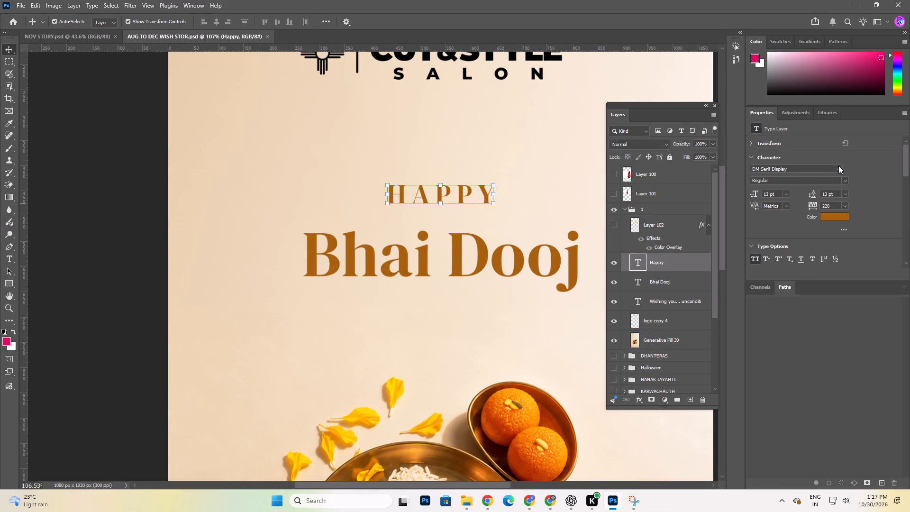
click(838, 165)
click(838, 165)
click(753, 259)
click(837, 170)
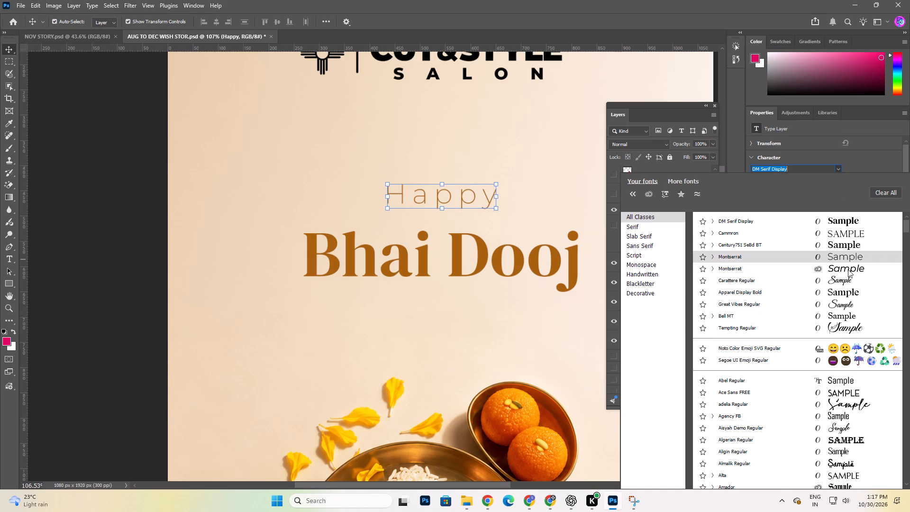
scroll(831, 236, up, 11)
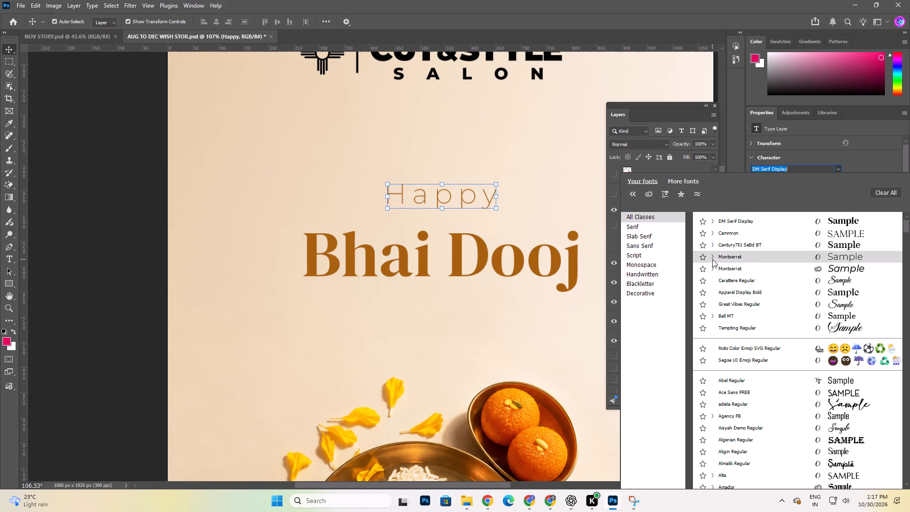
click(712, 259)
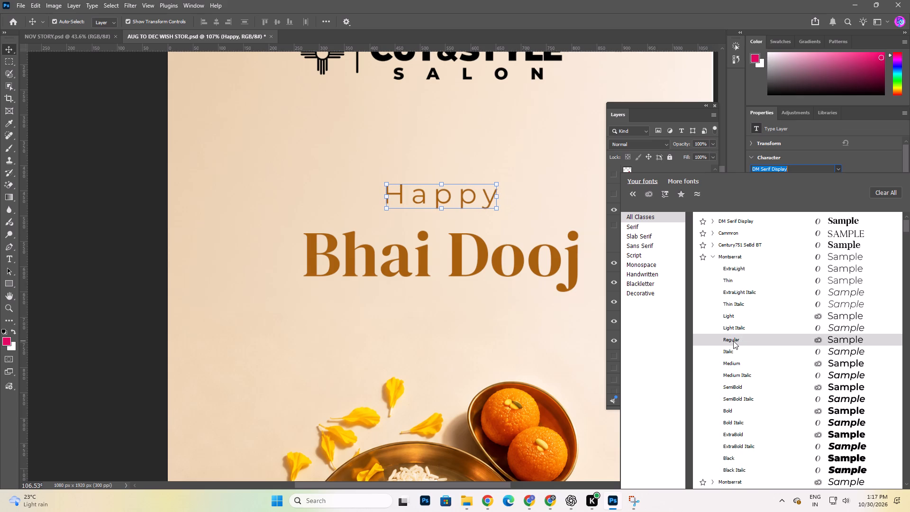
click(734, 341)
click(753, 256)
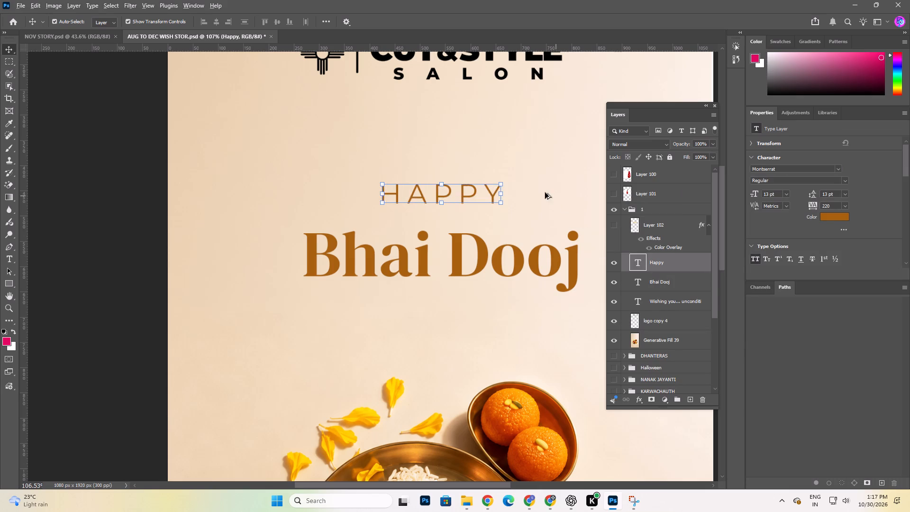
Examine the full story to judge how the sans-serif HAPPY line works with the Bhai Dooj heading.
alt+scroll(541, 192, down, 5)
alt+scroll(469, 229, down, 4)
click(227, 225)
key(space)
key(space)
key(space)
key(space)
key(space)
key(space)
key(space)
key(space)
key(space)
key(space)
key(space)
key(space)
key(space)
key(space)
key(space)
key(space)
key(space)
key(space)
key(space)
key(space)
drag(556, 279, 538, 231)
click(196, 207)
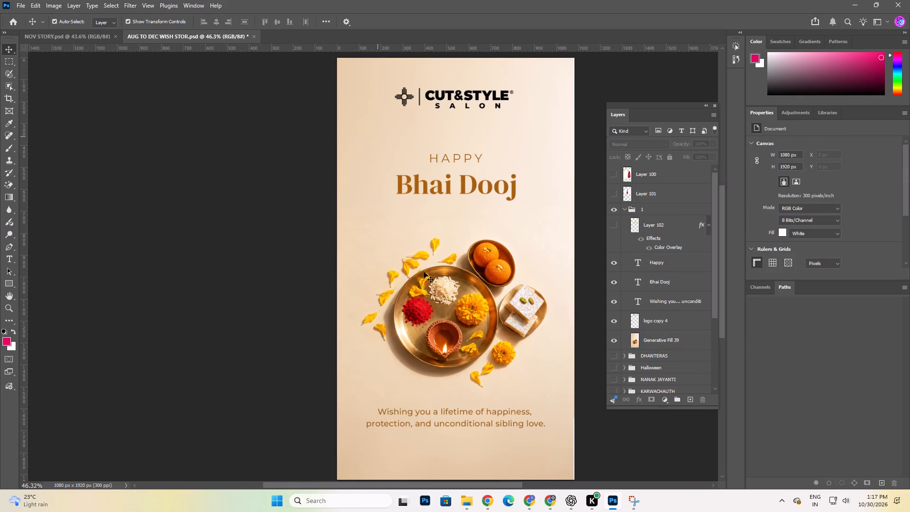
scroll(258, 234, down, 2)
scroll(260, 247, up, 2)
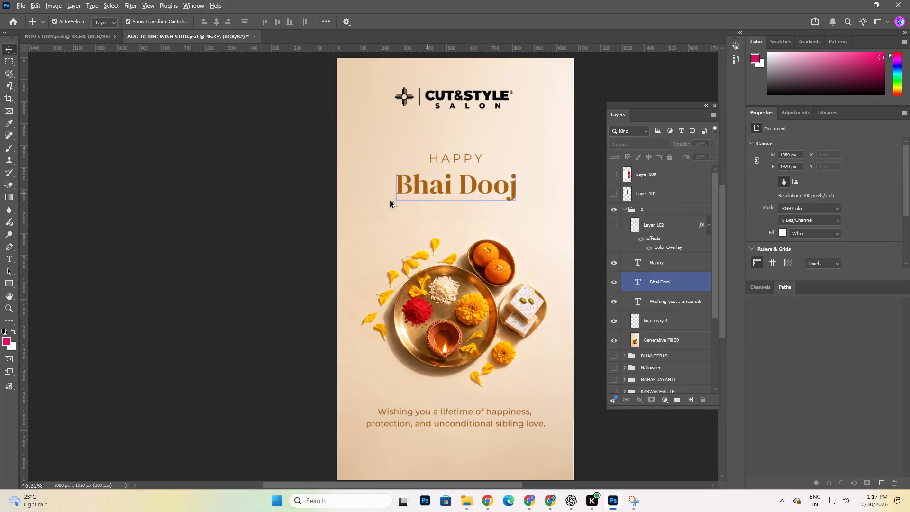
Move the HAPPY line straight down, closer to the Bhai Dooj heading.
alt+scroll(461, 169, up, 4)
drag(471, 148, 471, 157)
Set the HAPPY line to 11 pt Montserrat Medium with its tracking tightened to 160.
alt+scroll(494, 155, up, 4)
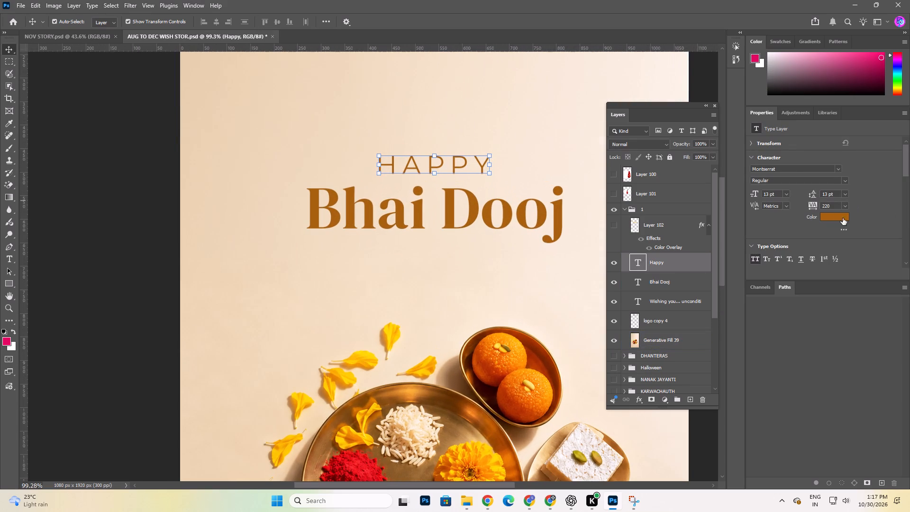
click(809, 206)
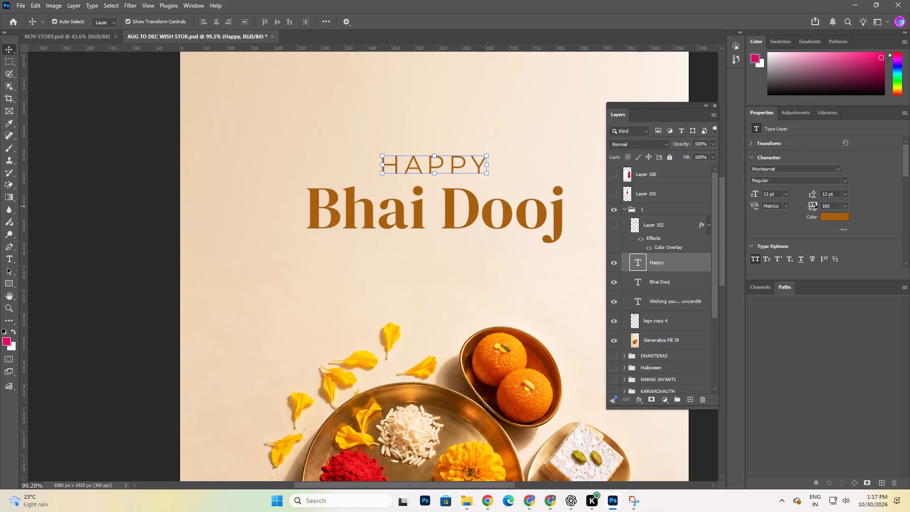
click(752, 194)
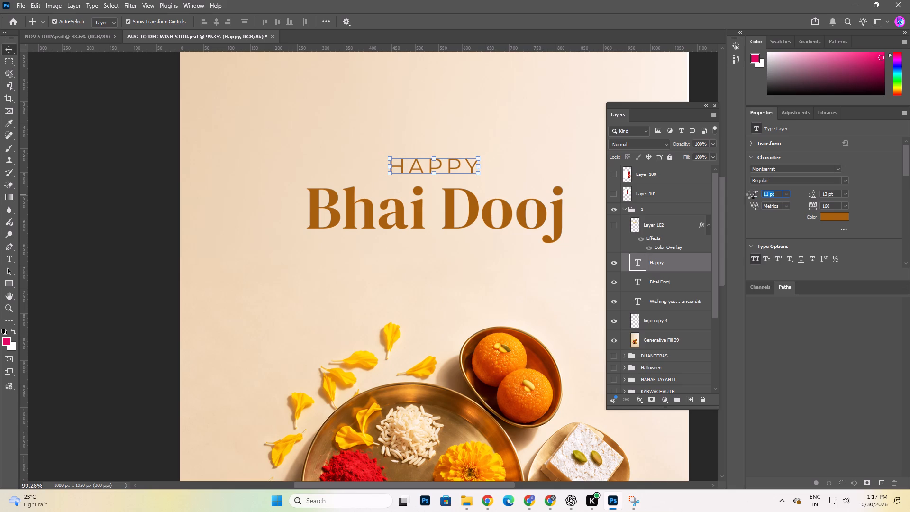
click(848, 179)
click(804, 284)
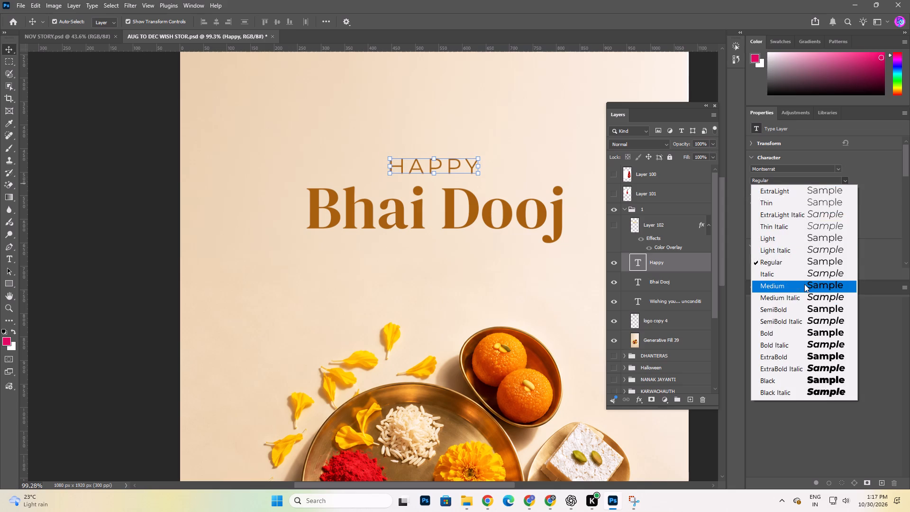
click(109, 134)
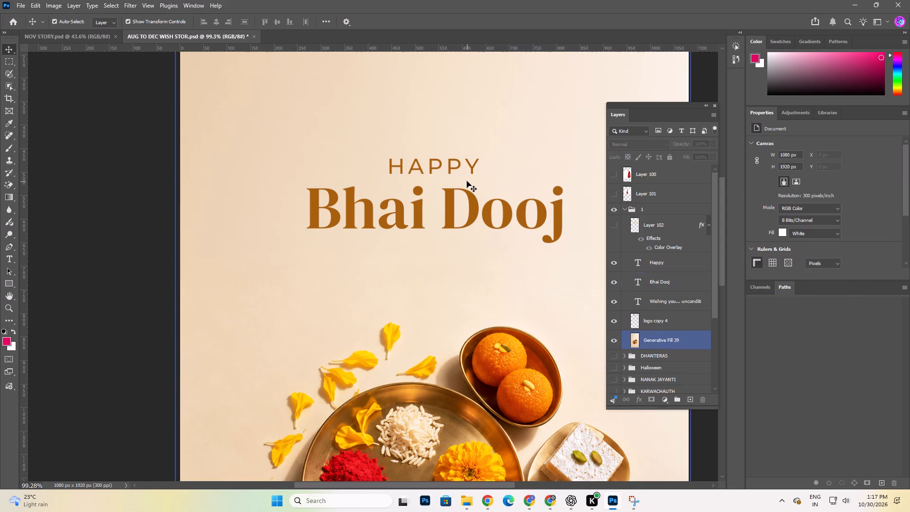
Draw a thin horizontal rectangle about 67 px wide and 2 px high just after the word HAPPY.
click(468, 172)
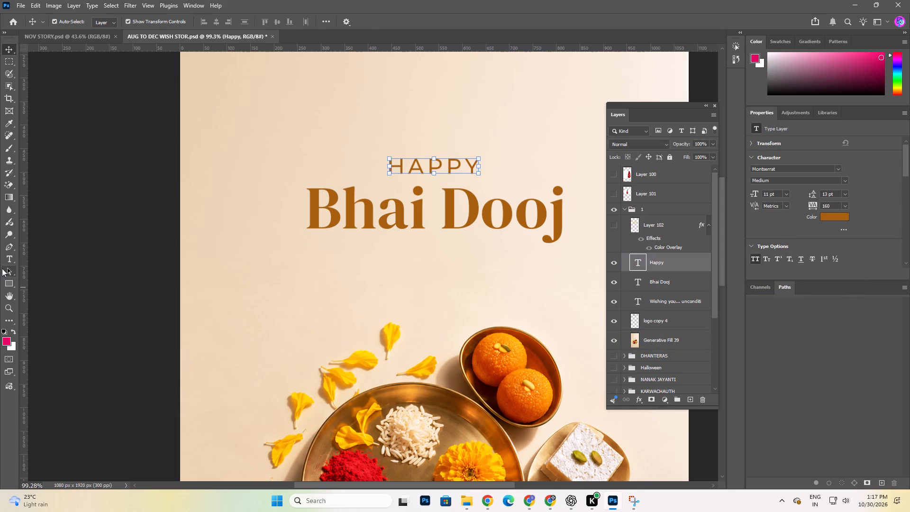
click(4, 282)
scroll(557, 203, up, 3)
alt+scroll(509, 176, up, 4)
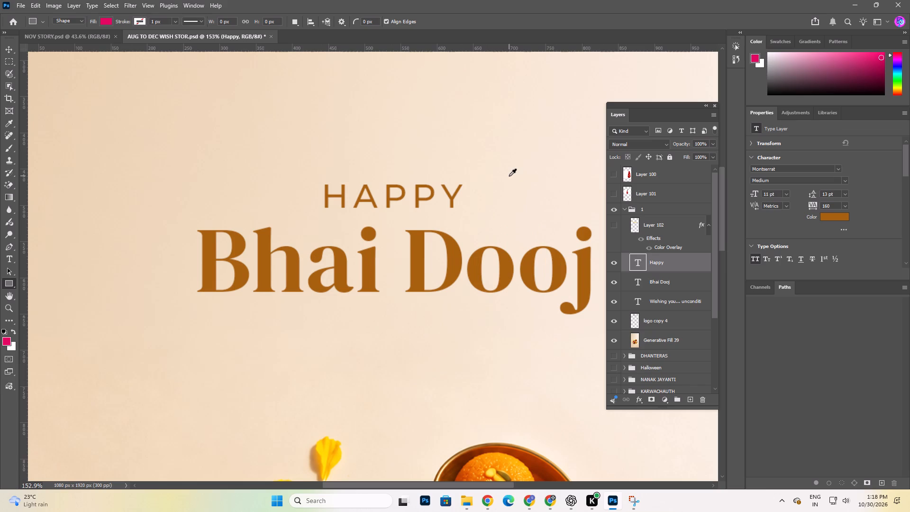
alt+scroll(544, 186, up, 2)
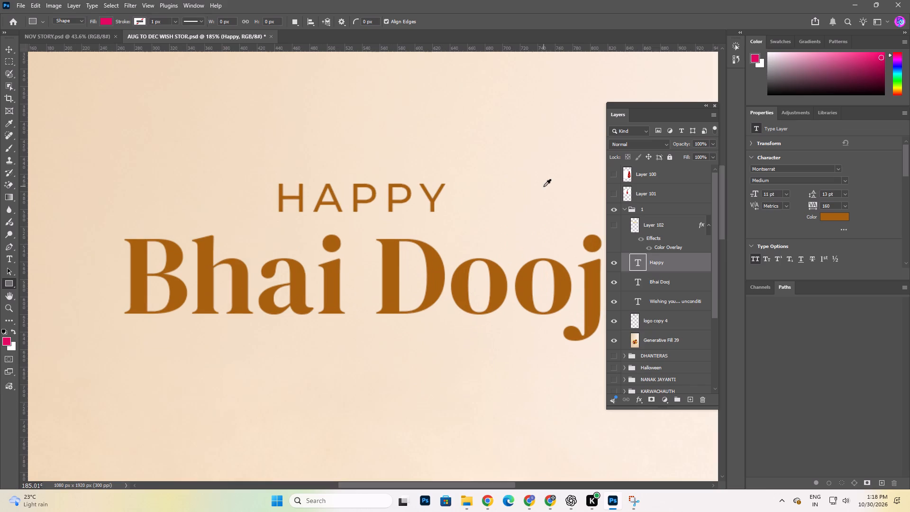
drag(469, 194, 527, 195)
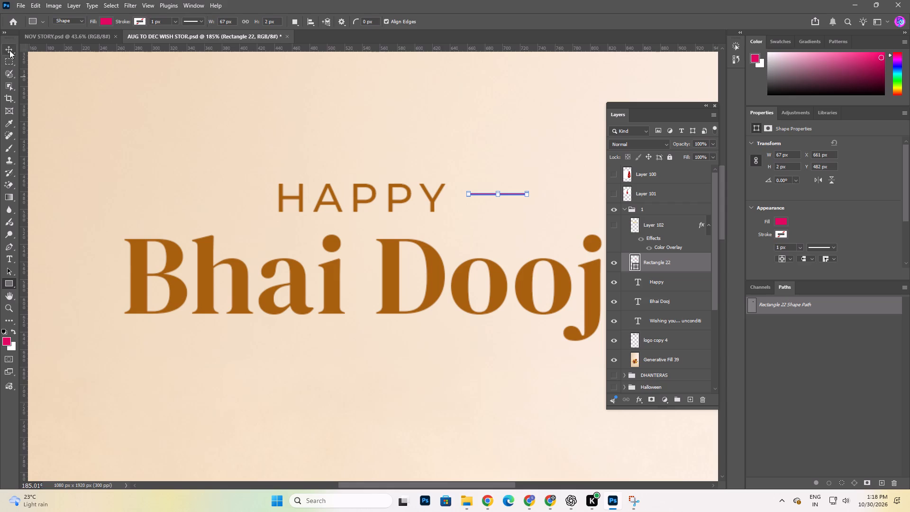
click(5, 48)
Recolour the thin line beside HAPPY to brown a6600c, sampled from the Bhai Dooj heading.
alt+scroll(506, 189, up, 4)
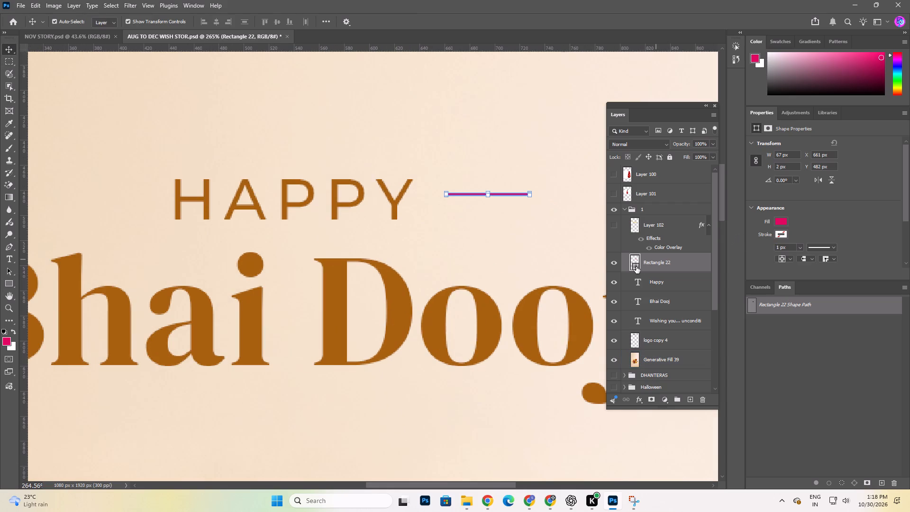
double_click(636, 266)
click(390, 282)
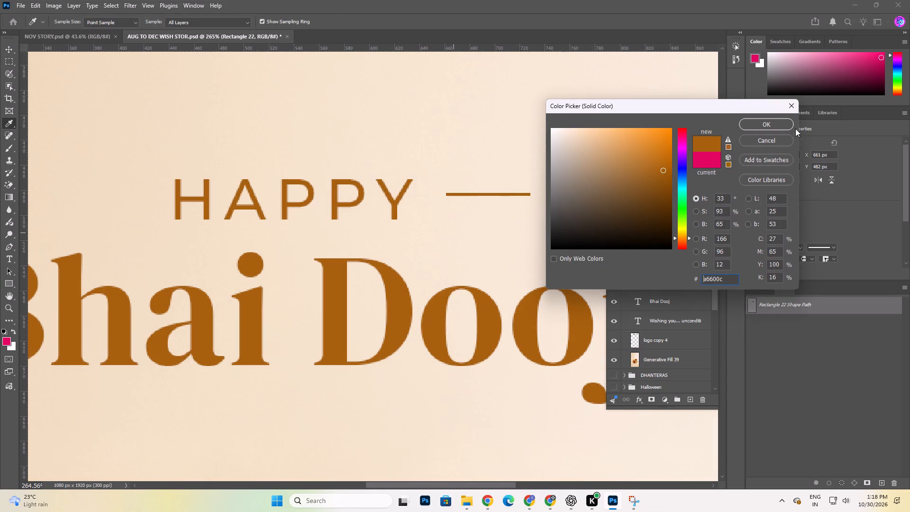
click(767, 126)
alt+scroll(525, 234, down, 13)
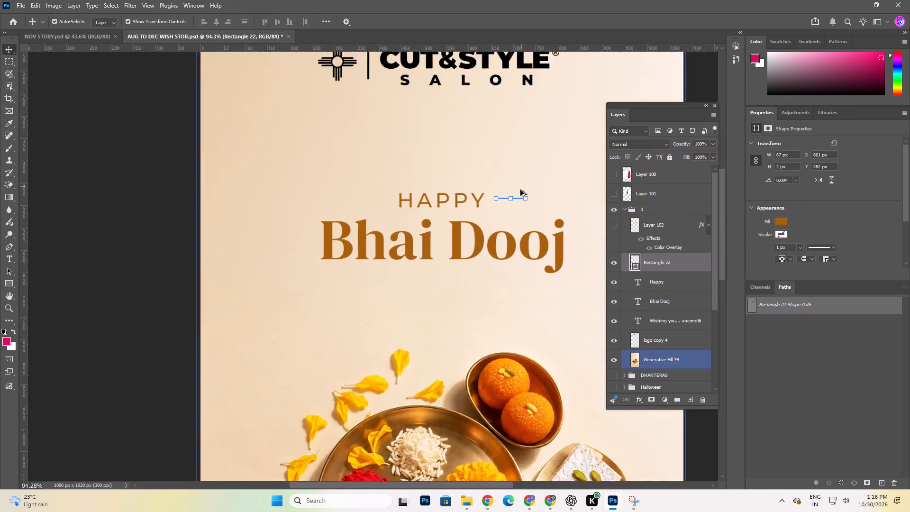
alt+scroll(520, 190, down, 6)
click(252, 211)
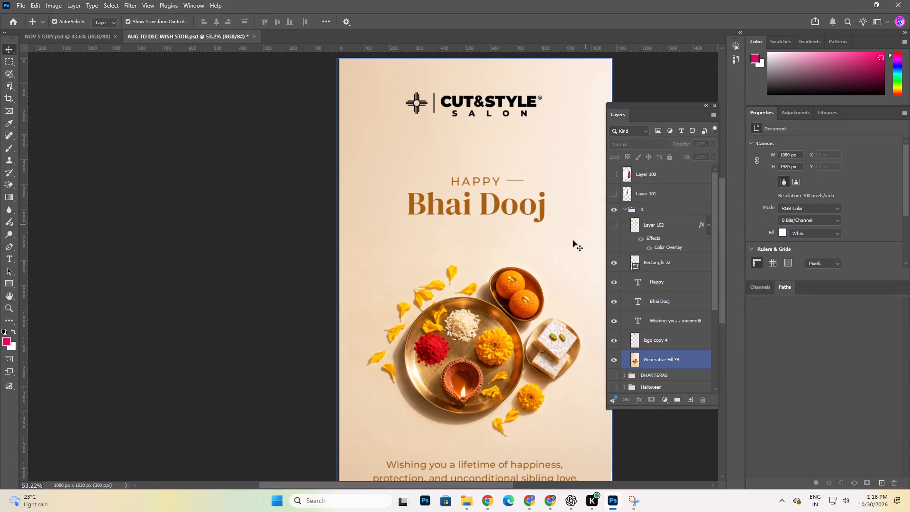
Nudge the Bhai Dooj heading down slightly, away from the HAPPY line.
scroll(538, 270, down, 5)
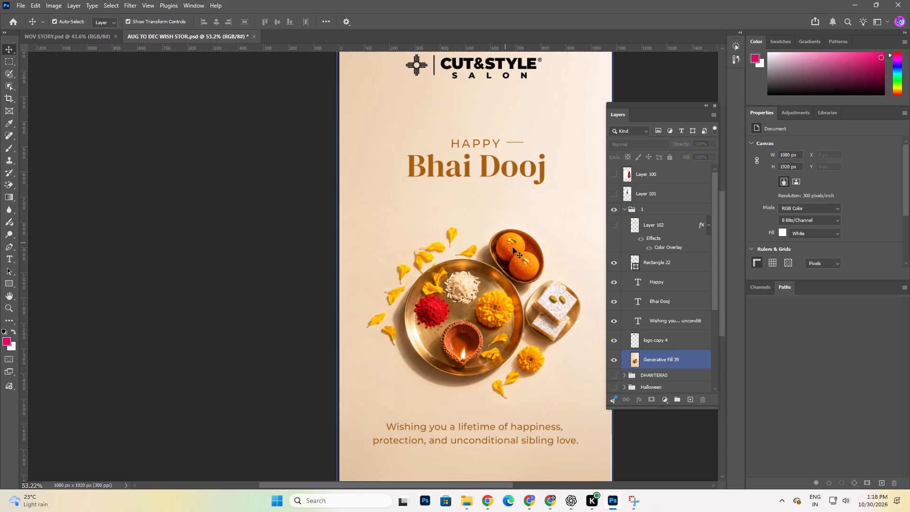
scroll(470, 254, up, 2)
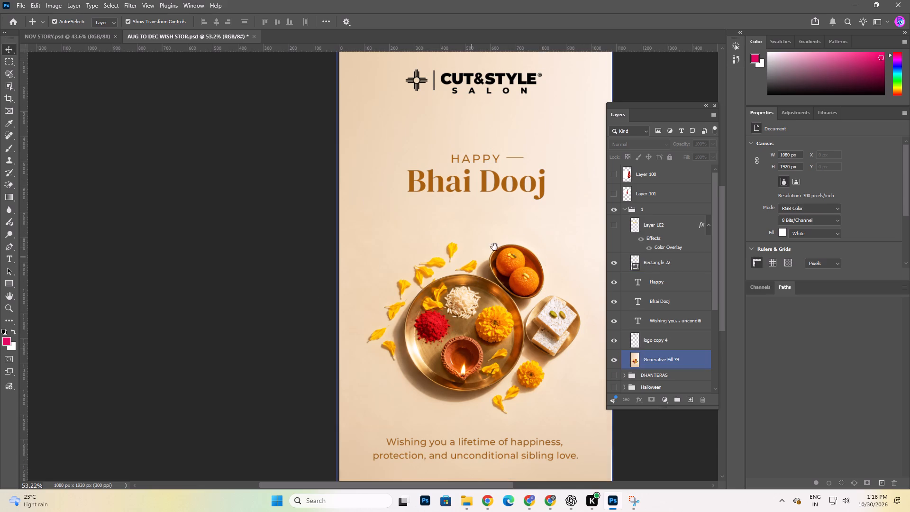
key(space)
key(space)
key(space)
key(space)
key(space)
key(space)
key(space)
key(space)
key(space)
key(space)
key(space)
drag(513, 235, 498, 234)
click(479, 183)
key(shift+Down)
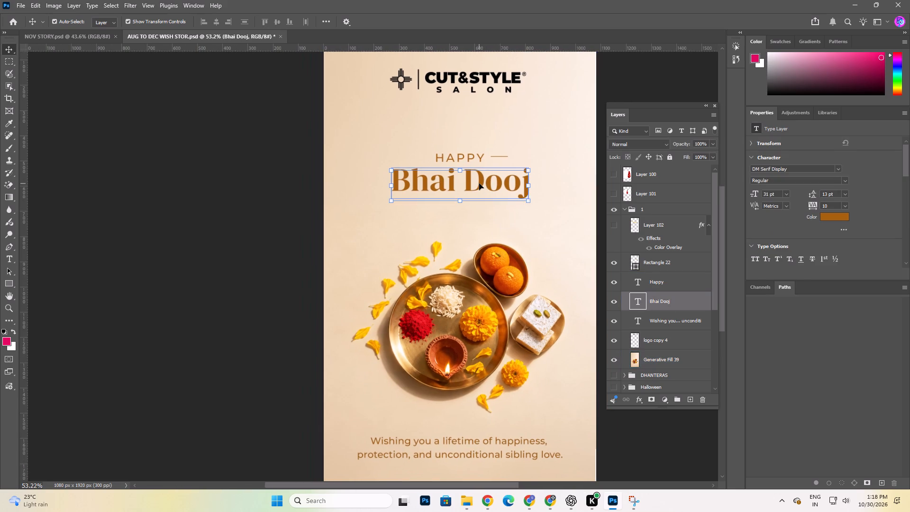
click(227, 149)
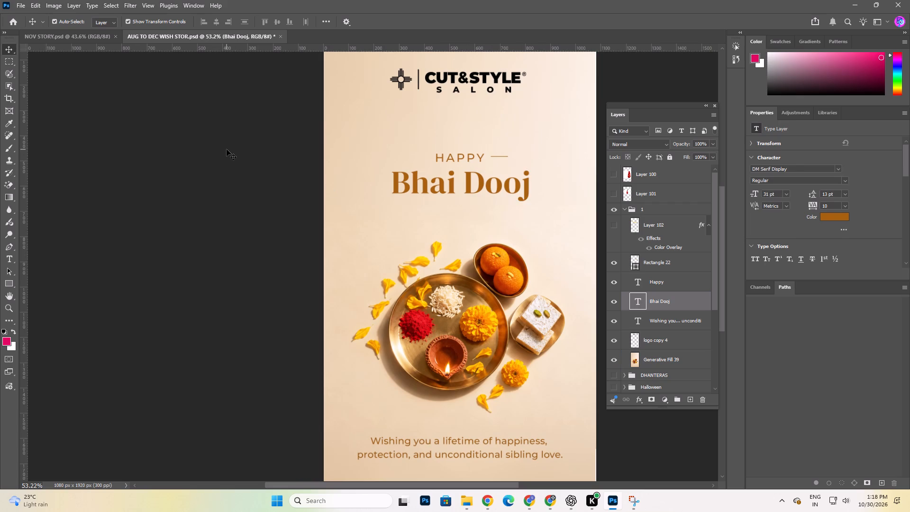
Shift the HAPPY line and the Bhai Dooj heading slightly upward toward the logo.
alt+scroll(465, 191, down, 3)
scroll(529, 304, up, 1)
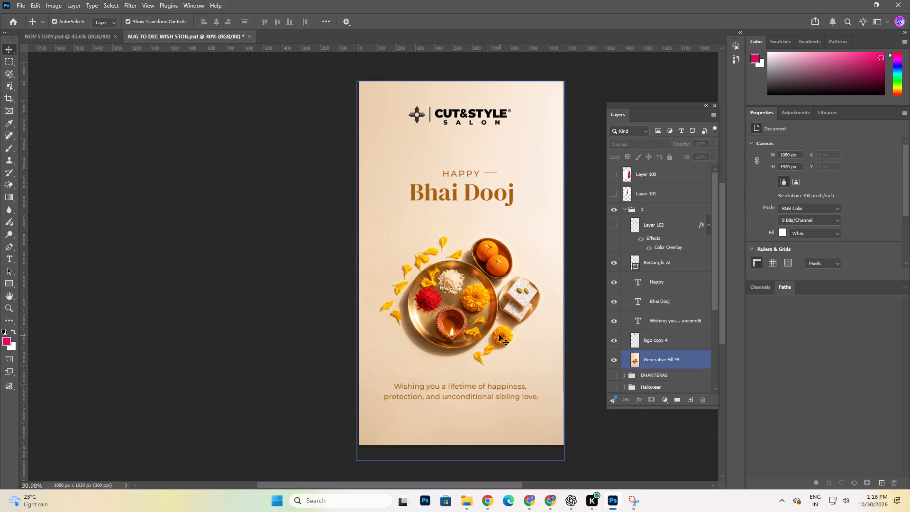
key(space)
key(space)
key(space)
key(space)
key(space)
key(space)
key(space)
key(space)
key(space)
drag(522, 230, 516, 232)
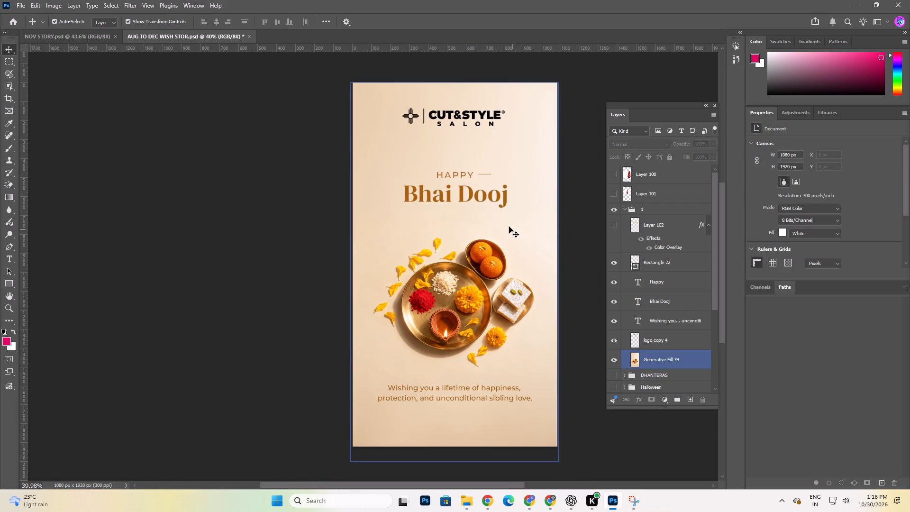
alt+scroll(432, 96, up, 1)
alt+scroll(482, 124, up, 3)
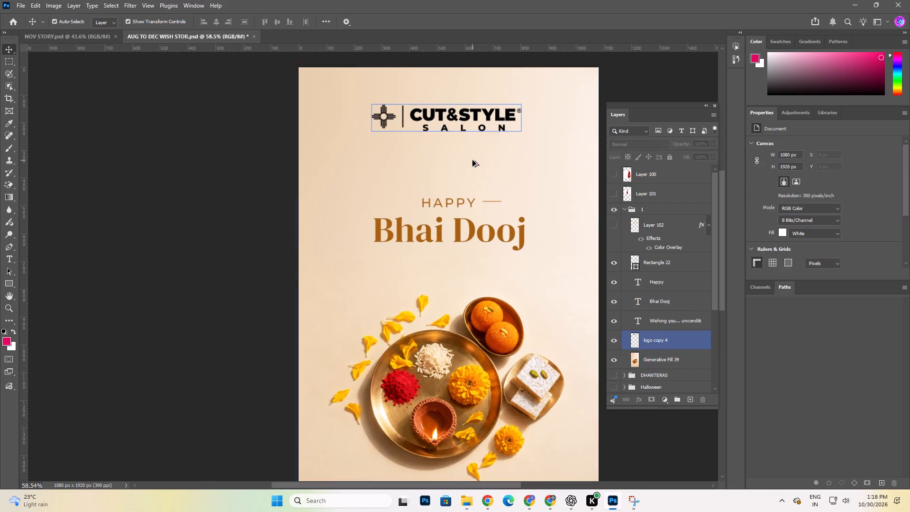
alt+scroll(473, 160, up, 4)
drag(454, 228, 454, 223)
drag(462, 248, 462, 242)
click(164, 191)
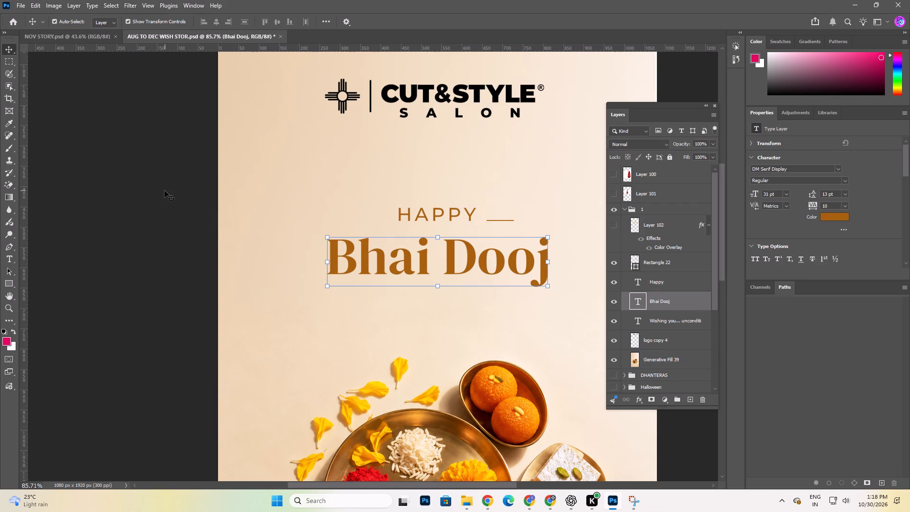
Move the thin line up and closer to HAPPY, at X 652 px, Y 466 px, level with the middle of the letters.
alt+scroll(515, 192, up, 4)
drag(496, 233, 491, 225)
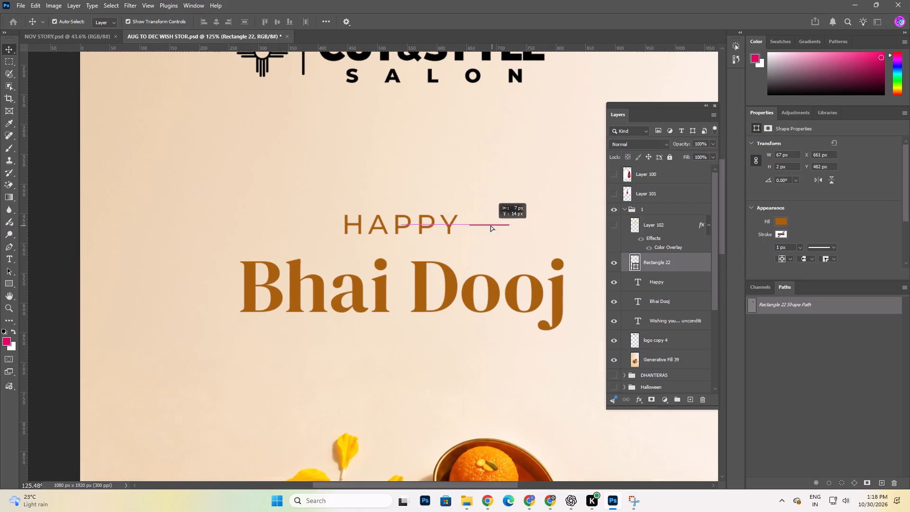
drag(491, 225, 491, 224)
Set the HAPPY text size to 12 pt.
click(438, 224)
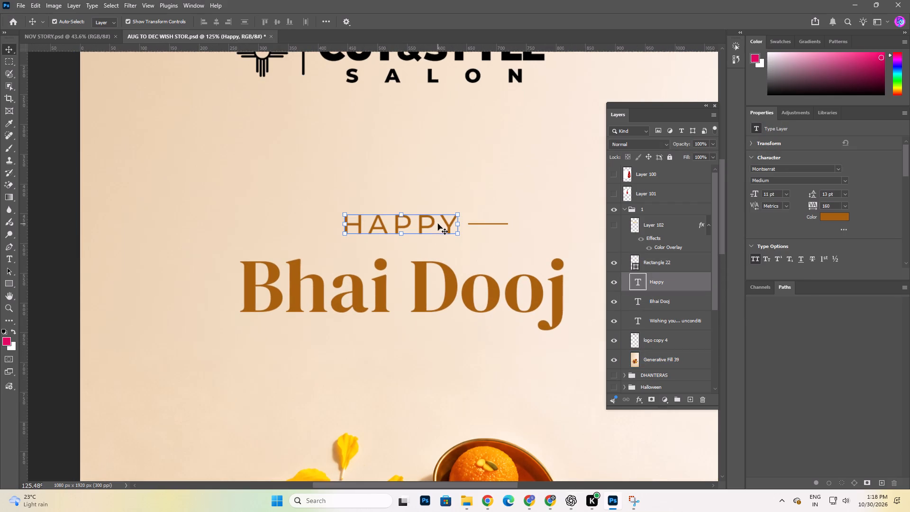
click(785, 192)
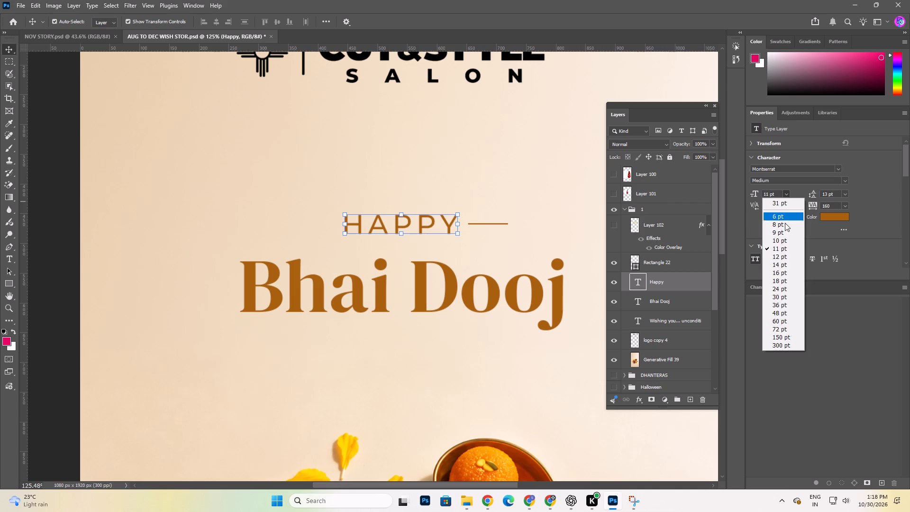
click(785, 259)
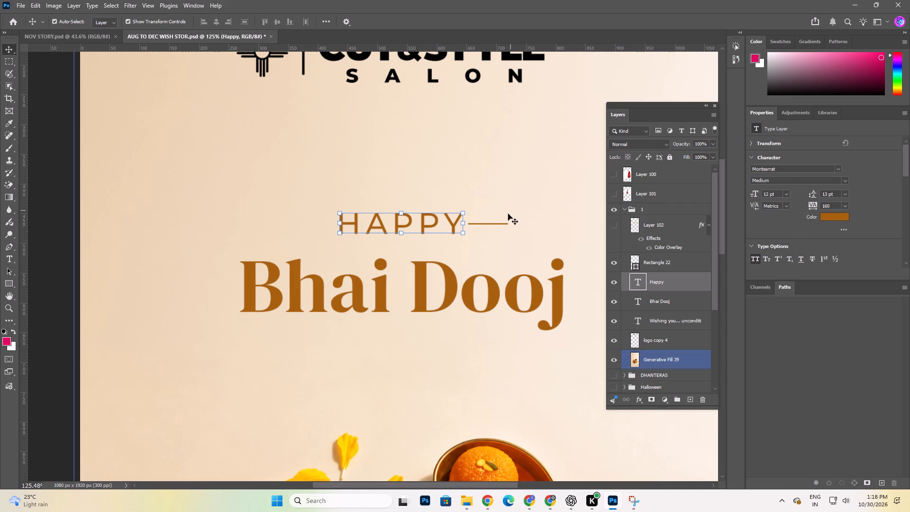
Slightly enlarge the font size of the Bhai Dooj heading.
click(482, 304)
click(755, 196)
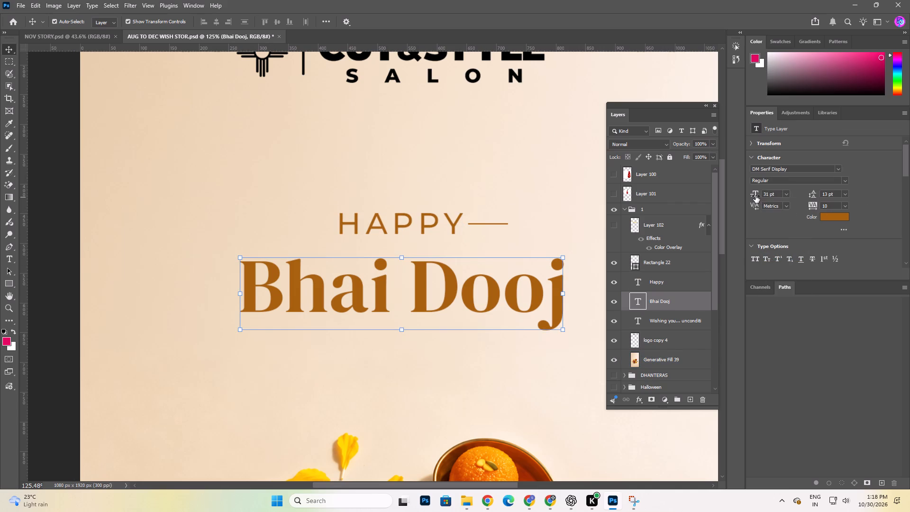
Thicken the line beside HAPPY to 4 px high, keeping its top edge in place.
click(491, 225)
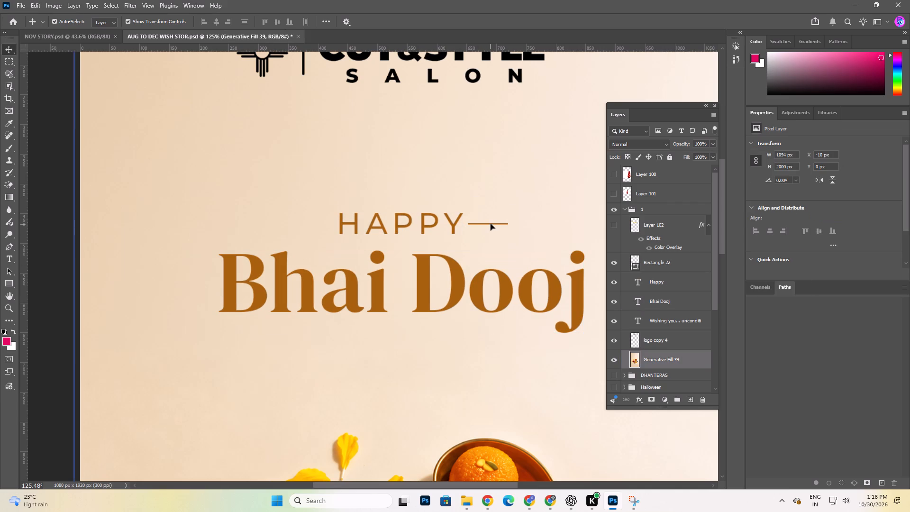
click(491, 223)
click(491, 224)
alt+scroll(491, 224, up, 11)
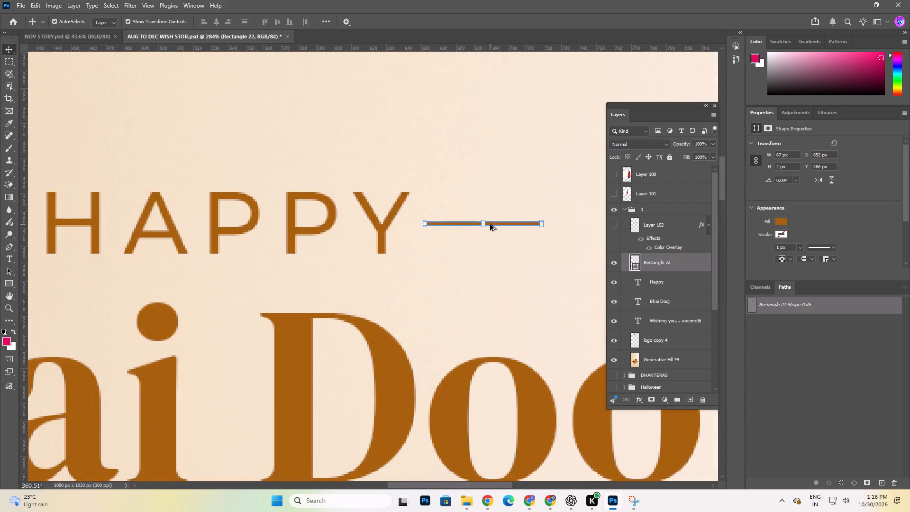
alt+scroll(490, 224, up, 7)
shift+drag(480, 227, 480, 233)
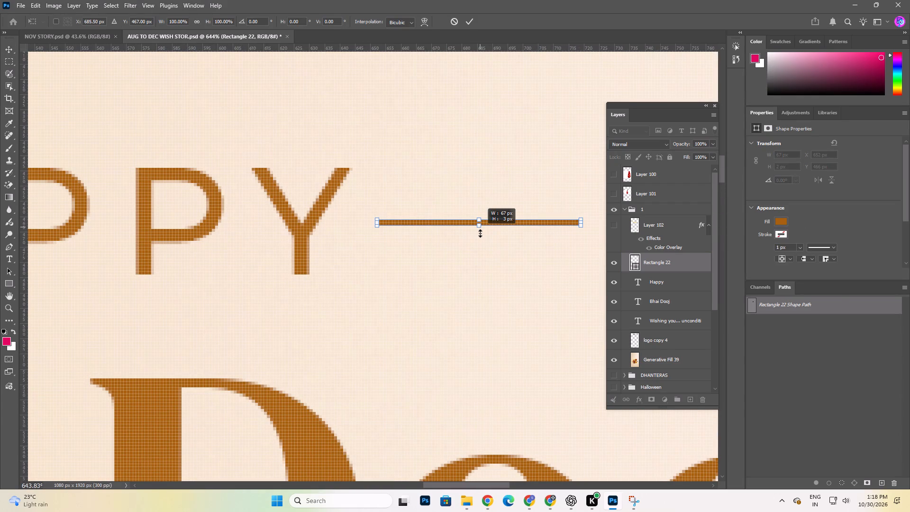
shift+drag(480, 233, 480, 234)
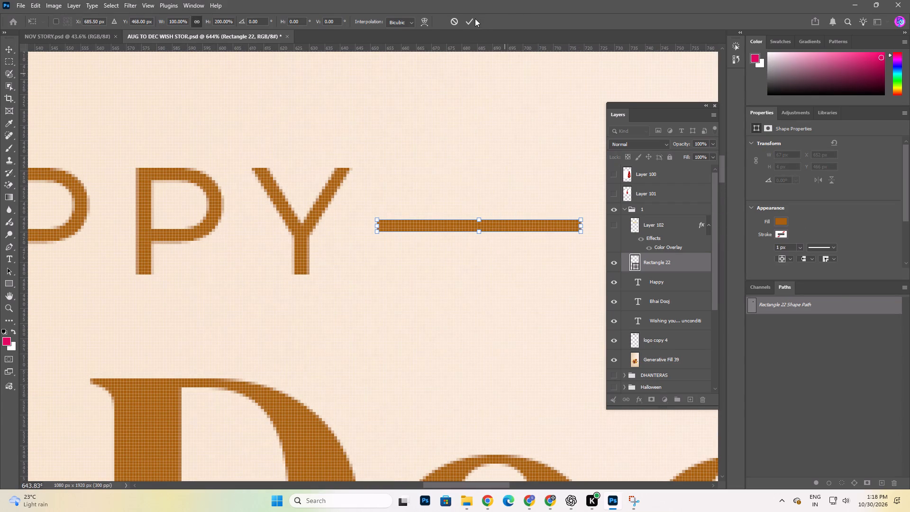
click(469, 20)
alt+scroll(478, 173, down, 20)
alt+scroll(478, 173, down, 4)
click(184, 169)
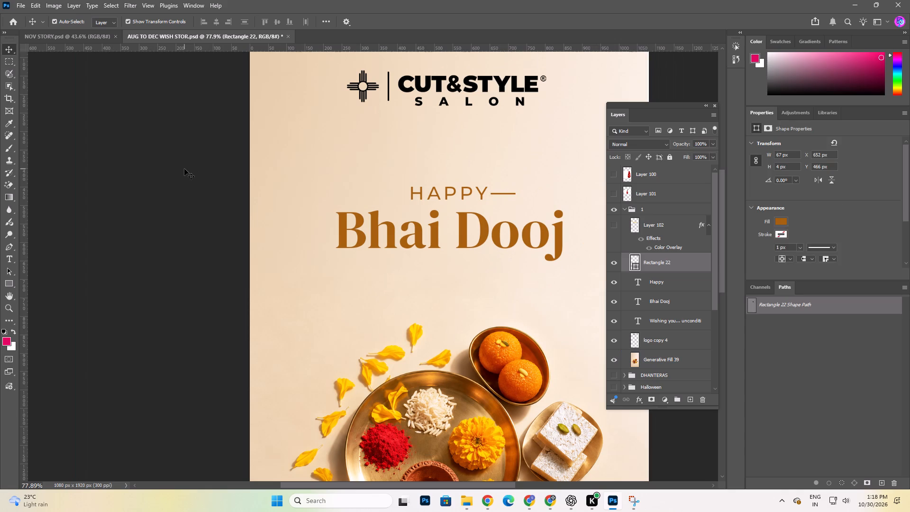
Set the height of the line beside HAPPY to 3 px by moving its bottom edge.
key(space)
key(space)
key(space)
key(space)
key(space)
key(space)
key(space)
key(space)
key(space)
key(space)
key(space)
key(space)
key(space)
key(space)
key(space)
key(space)
key(space)
key(space)
key(space)
key(space)
drag(481, 319, 458, 335)
alt+scroll(491, 239, up, 20)
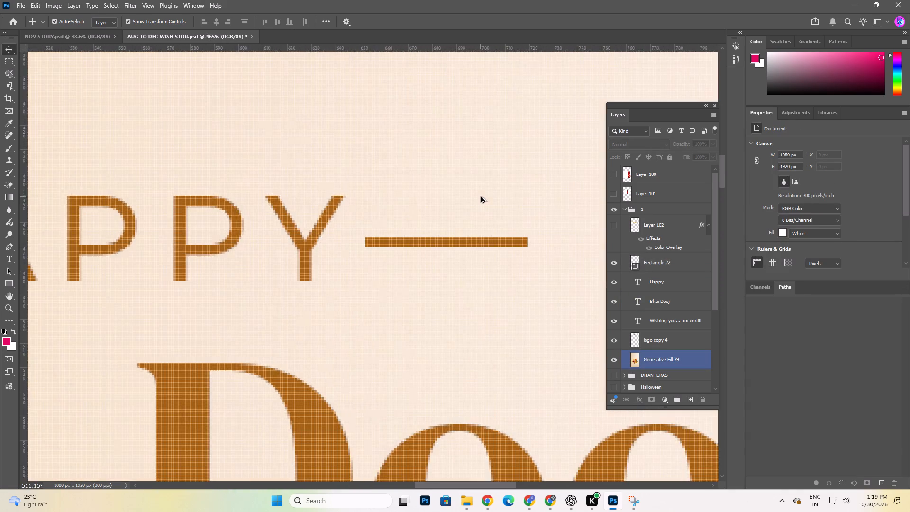
alt+scroll(481, 196, up, 10)
alt+click(407, 258)
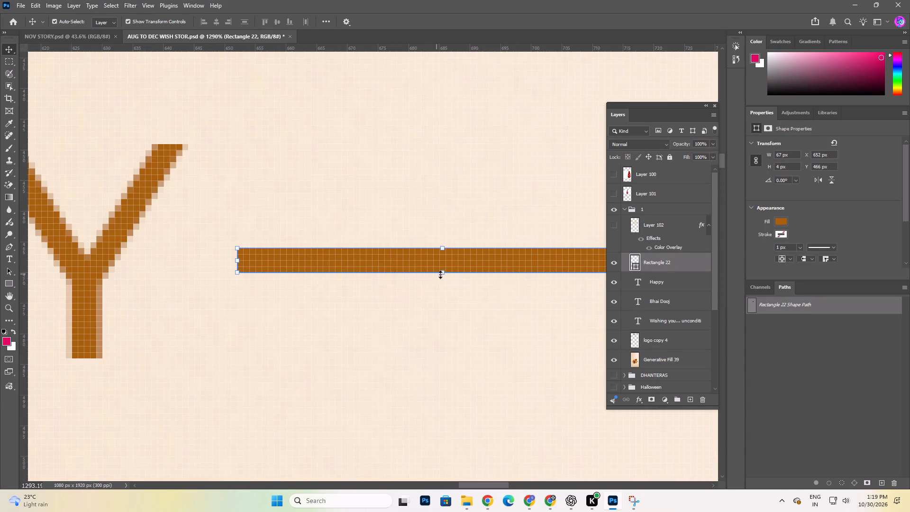
shift+drag(442, 275, 438, 269)
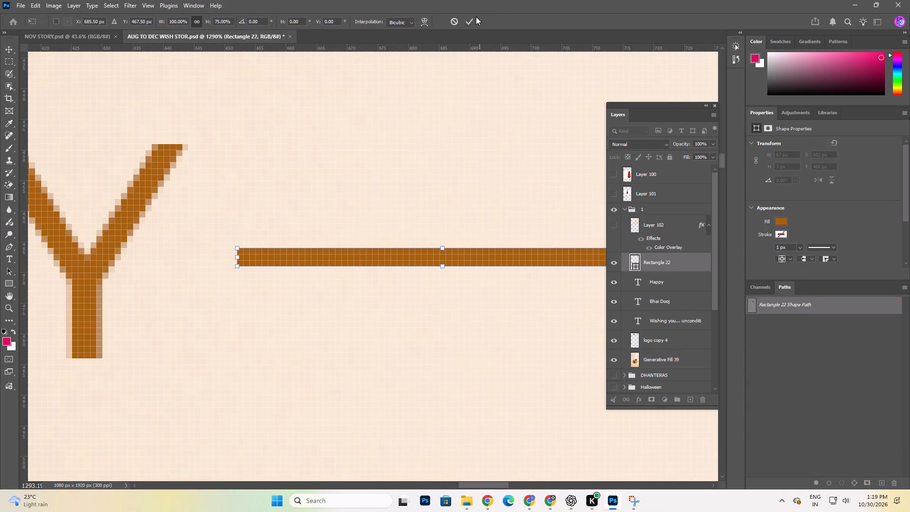
click(471, 18)
Choose the Polygonal Lasso tool and add a layer mask to the thin line's shape layer, Rectangle 22.
alt+scroll(377, 273, down, 7)
alt+scroll(499, 264, up, 5)
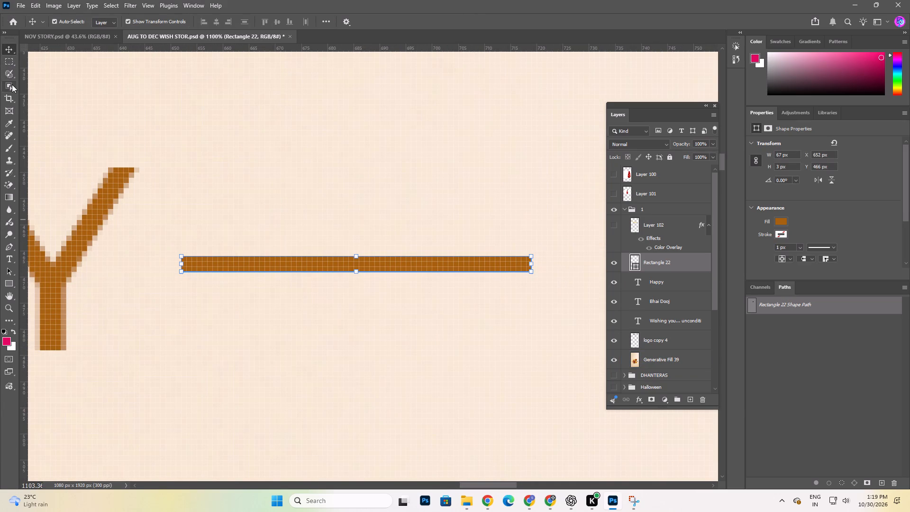
click(8, 57)
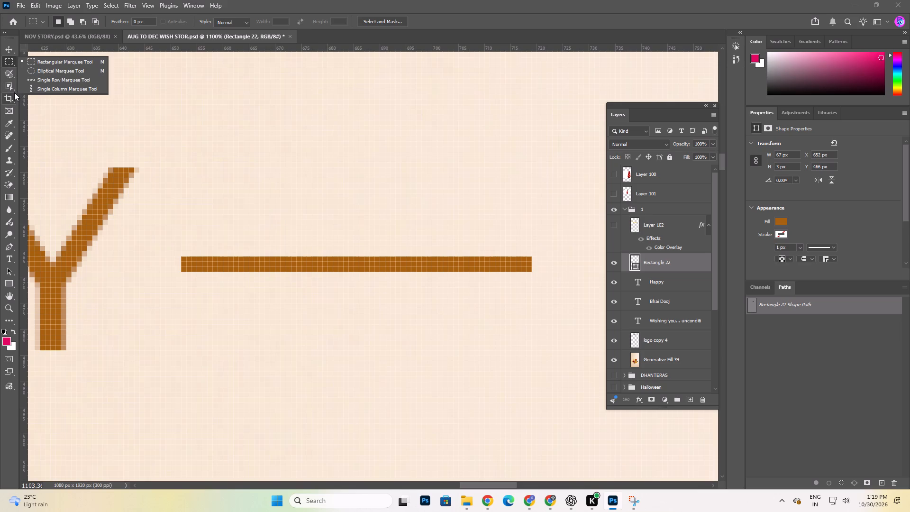
click(13, 92)
click(13, 88)
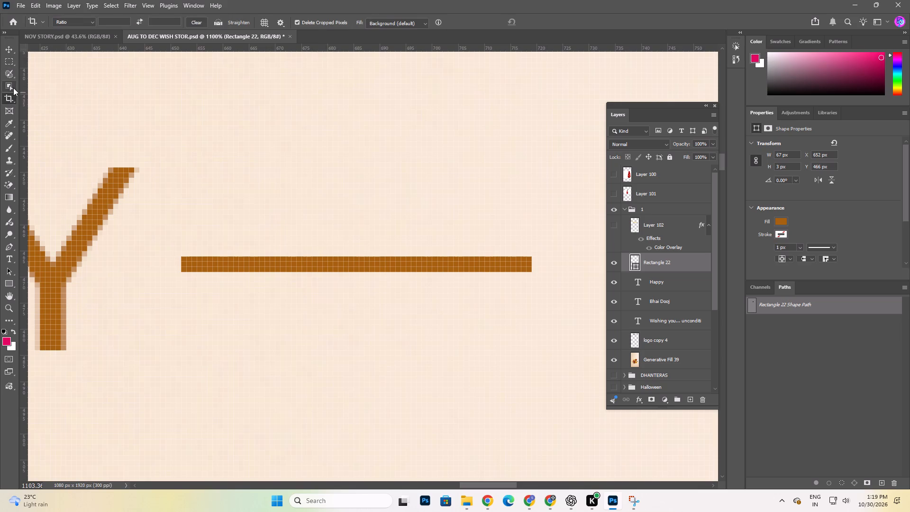
click(14, 79)
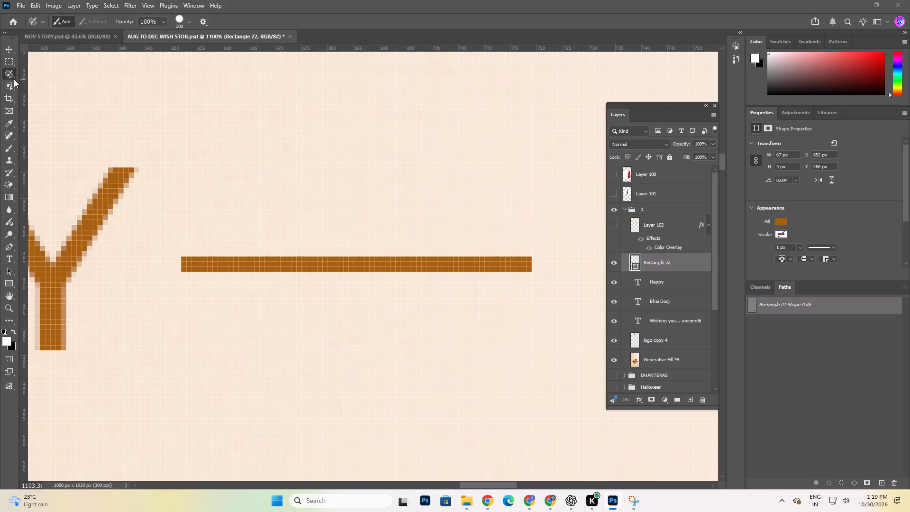
click(50, 93)
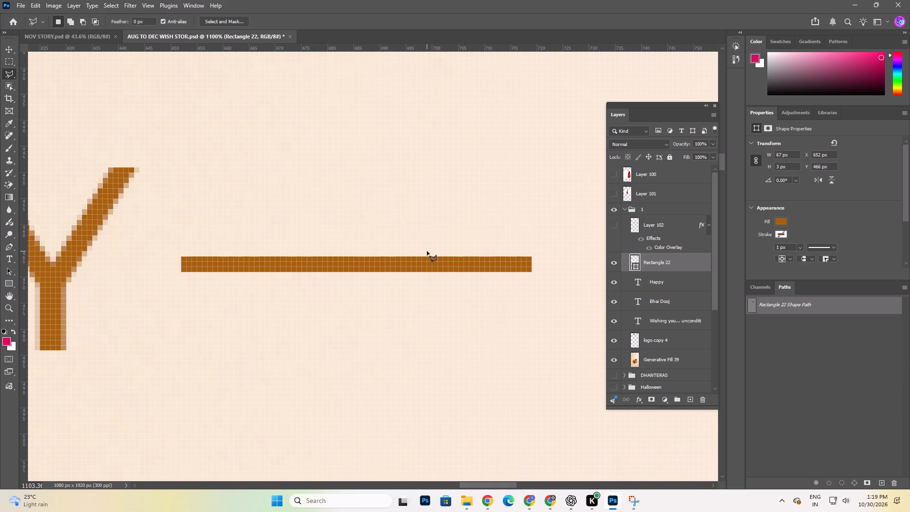
click(651, 403)
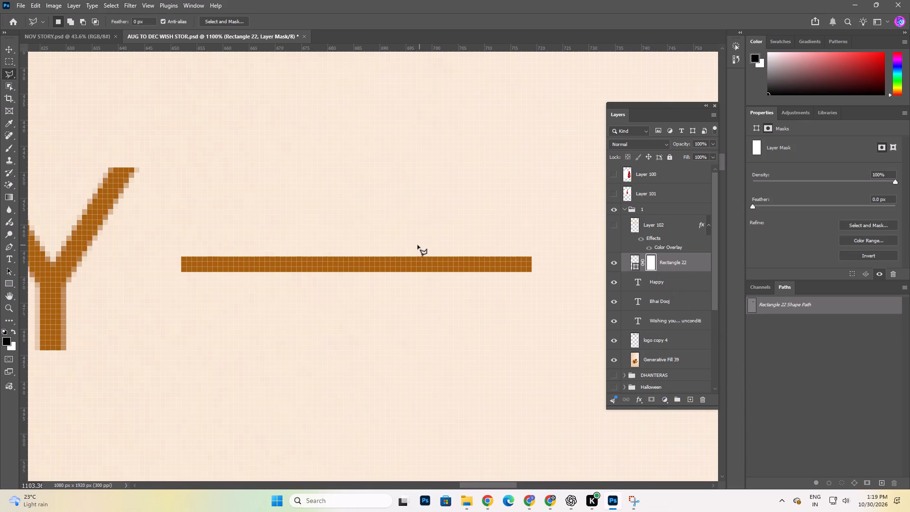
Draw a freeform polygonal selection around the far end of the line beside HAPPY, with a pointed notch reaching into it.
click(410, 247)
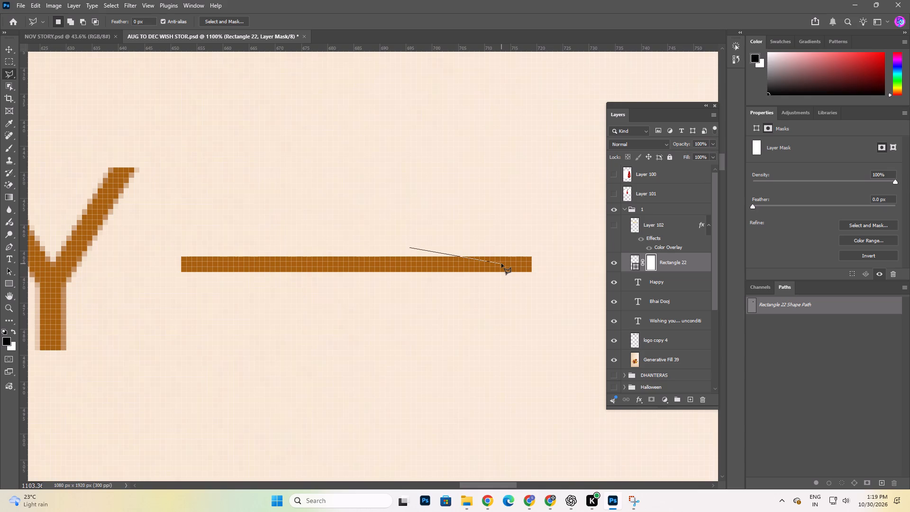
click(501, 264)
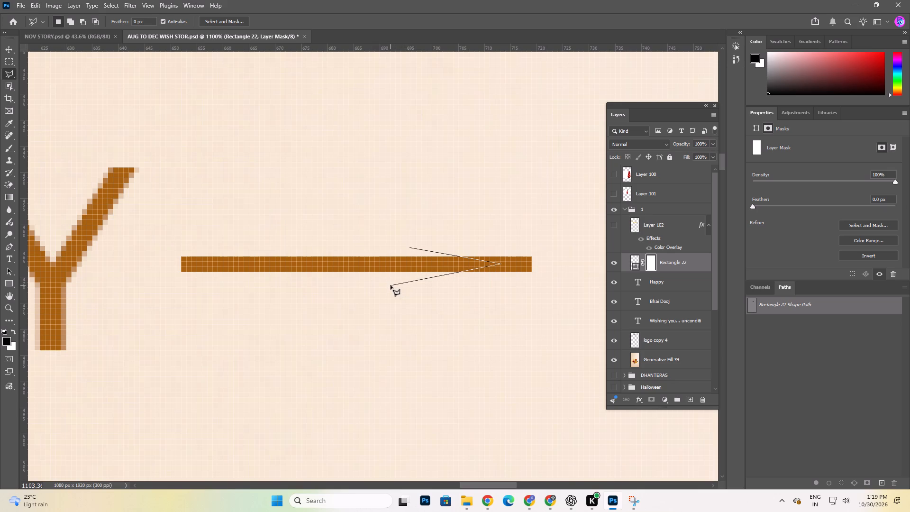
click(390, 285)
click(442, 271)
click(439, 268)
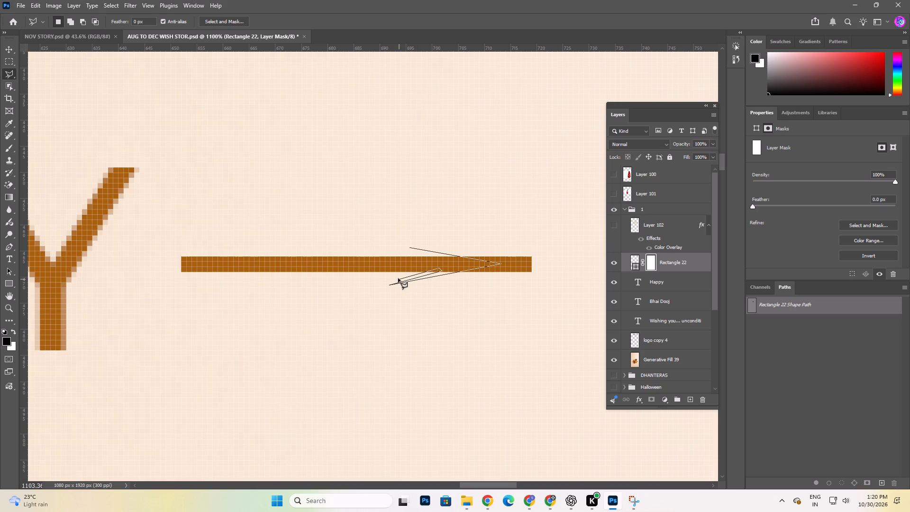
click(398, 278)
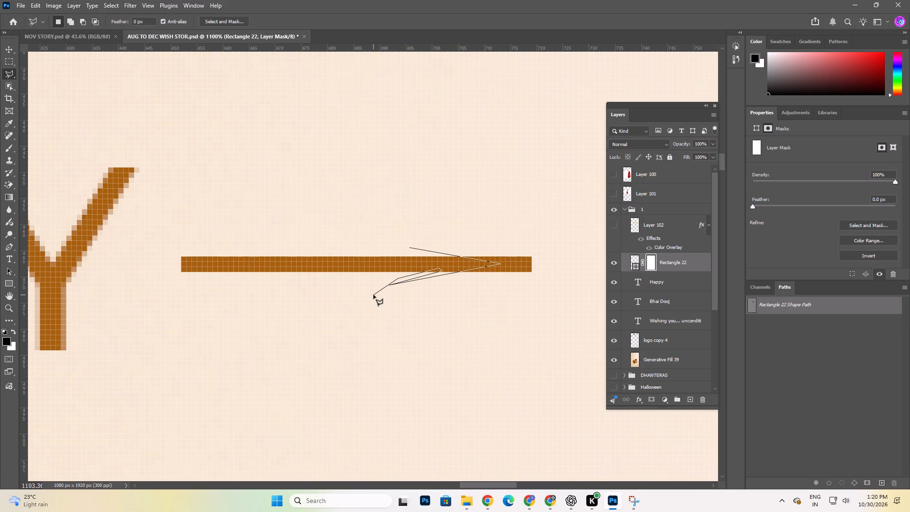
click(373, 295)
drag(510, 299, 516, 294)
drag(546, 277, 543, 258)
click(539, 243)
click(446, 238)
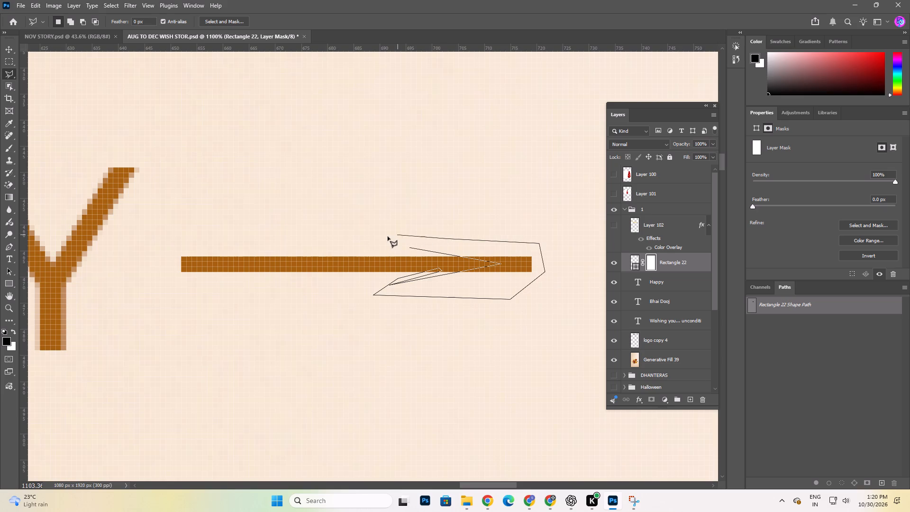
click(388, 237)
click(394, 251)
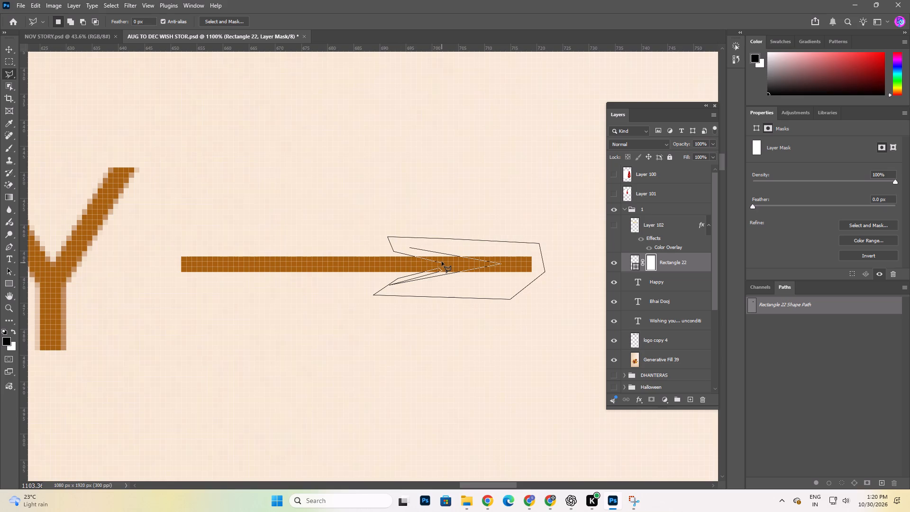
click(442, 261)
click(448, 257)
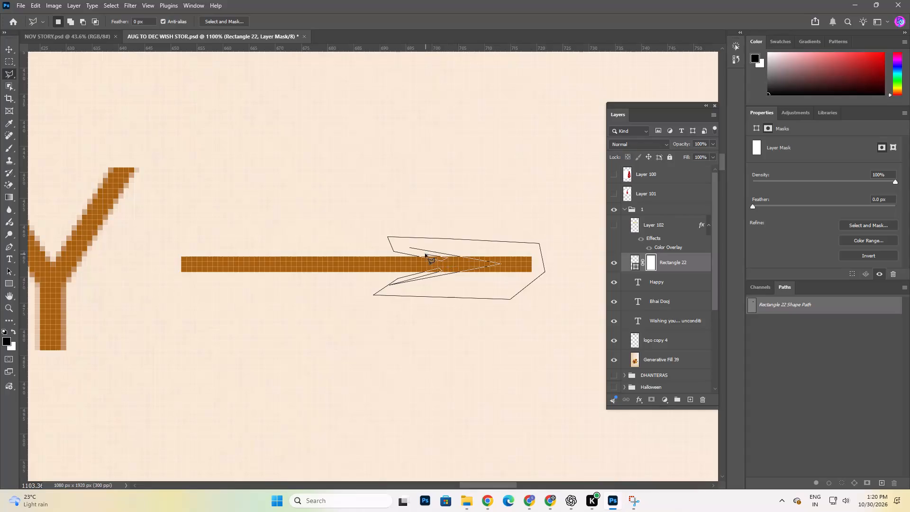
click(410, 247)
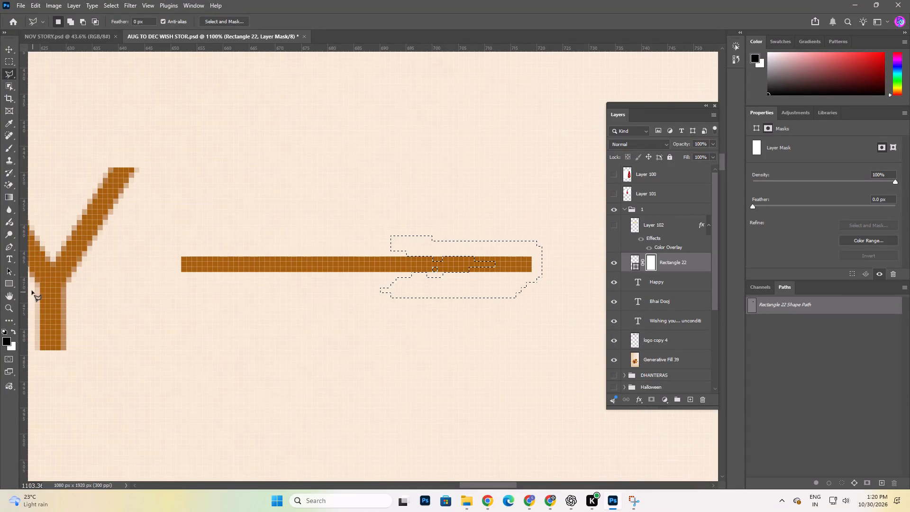
Set up the Brush at 56 px size with 100% opacity and 100% flow.
key(b)
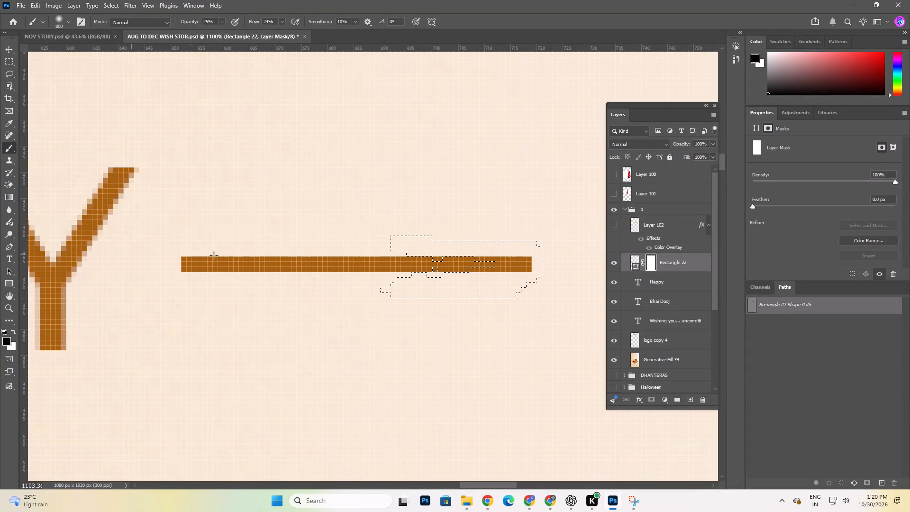
key(bracketright)
key(bracketright)
key(bracketright)
key(bracketright)
key(bracketright)
key(bracketright)
key(bracketright)
key(bracketright)
key(bracketright)
key(bracketright)
key(bracketright)
key(bracketright)
key(bracketright)
key(bracketright)
key(bracketright)
key(bracketright)
key(bracketright)
key(bracketright)
key(bracketright)
key(bracketright)
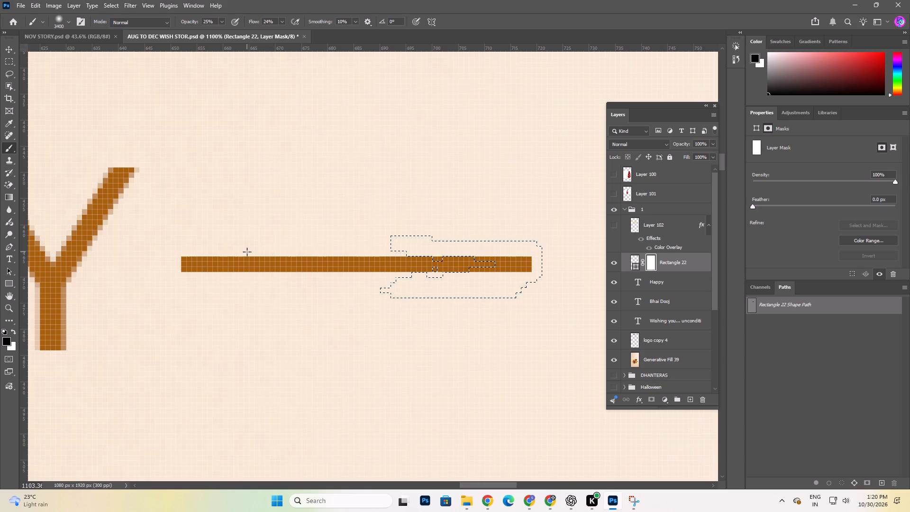
key(bracketright)
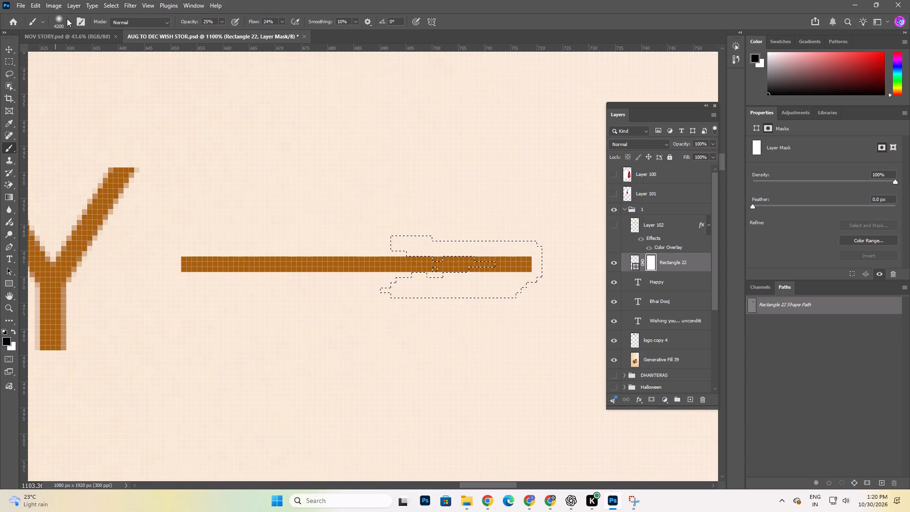
click(68, 18)
click(78, 47)
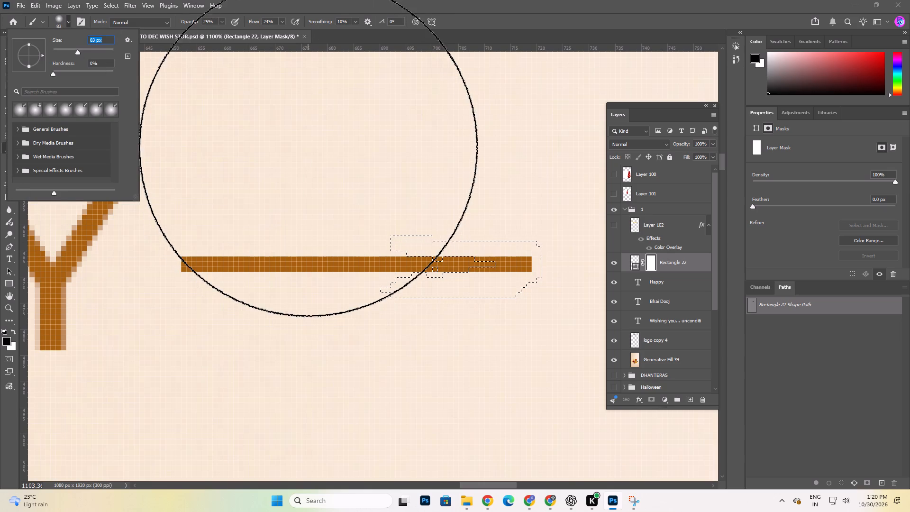
click(70, 49)
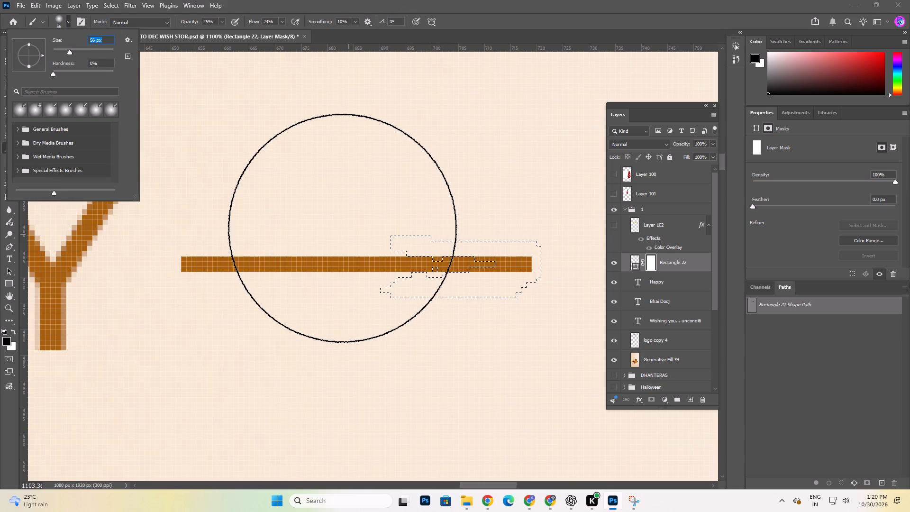
click(523, 27)
drag(192, 22, 281, 30)
drag(253, 22, 330, 25)
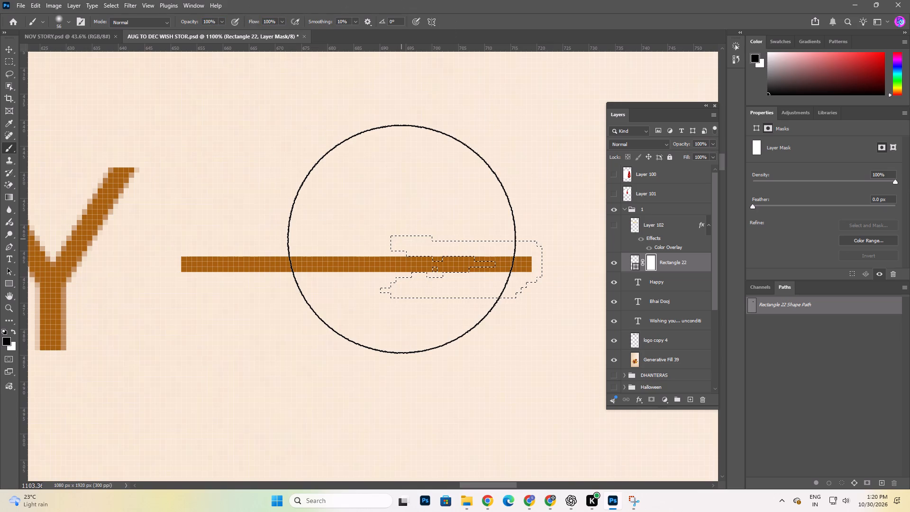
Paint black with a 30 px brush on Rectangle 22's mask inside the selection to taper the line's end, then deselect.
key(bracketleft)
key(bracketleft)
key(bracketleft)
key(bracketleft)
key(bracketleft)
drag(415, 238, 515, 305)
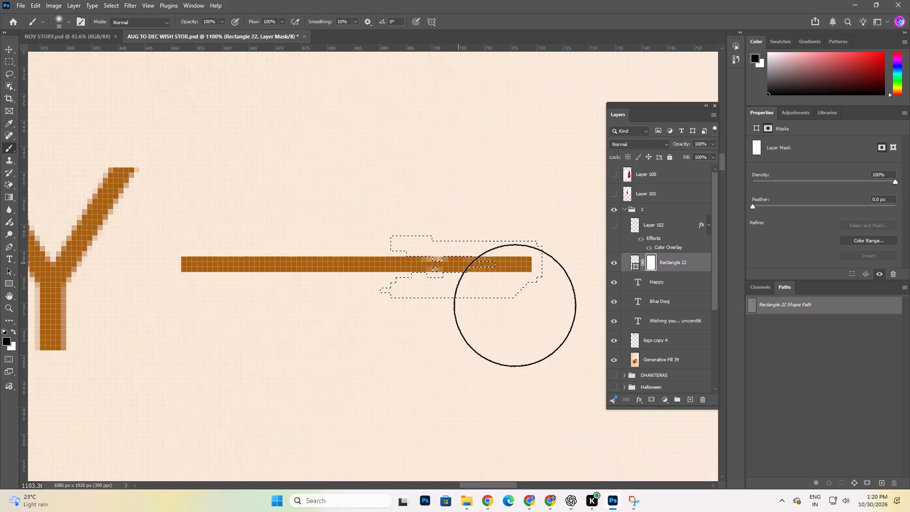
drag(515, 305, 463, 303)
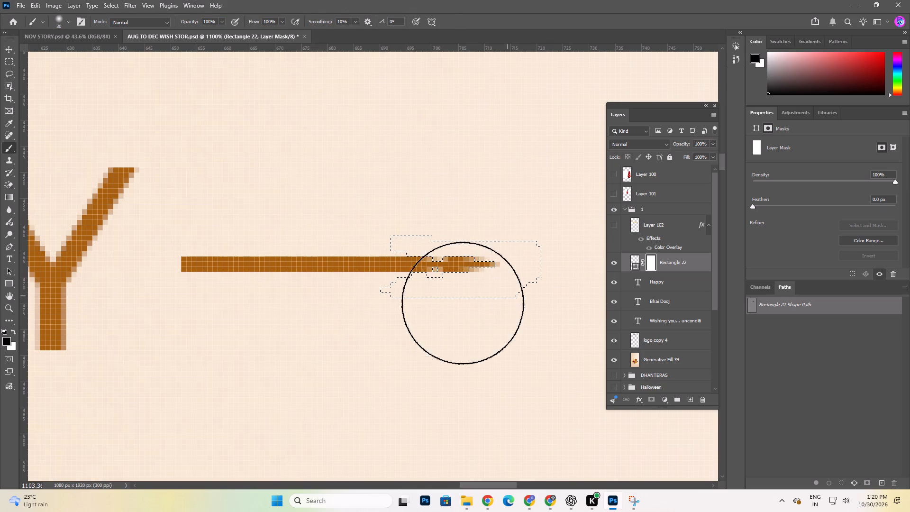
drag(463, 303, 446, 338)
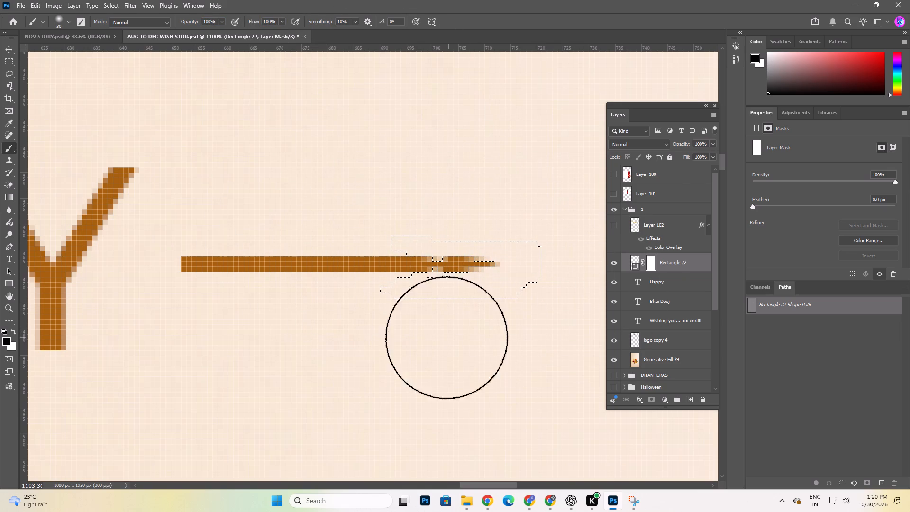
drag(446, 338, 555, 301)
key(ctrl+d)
Reduce the brush size to 3 px for detail painting on the line's mask.
alt+scroll(482, 287, down, 11)
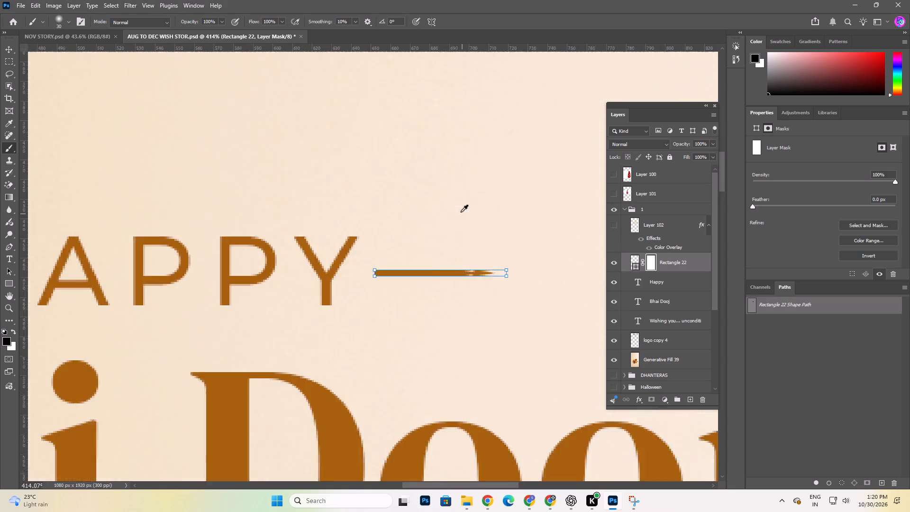
alt+scroll(461, 212, down, 6)
alt+scroll(473, 267, up, 17)
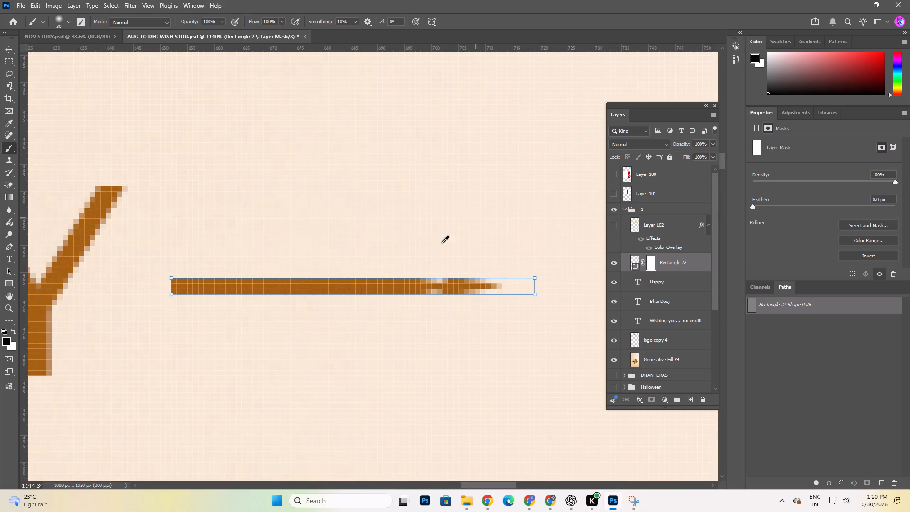
key(bracketleft)
key(bracketleft)
key(bracketleft)
key(bracketleft)
key(bracketleft)
key(bracketleft)
key(bracketleft)
key(bracketleft)
key(bracketleft)
key(bracketleft)
key(bracketleft)
key(bracketleft)
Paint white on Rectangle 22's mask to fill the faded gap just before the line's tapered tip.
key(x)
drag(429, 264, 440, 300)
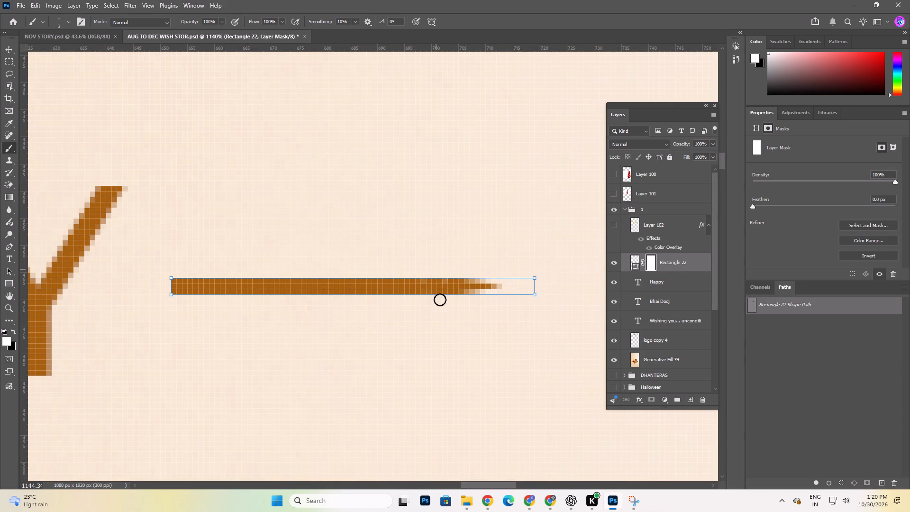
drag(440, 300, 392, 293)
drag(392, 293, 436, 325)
Examine the tapered line beside HAPPY within the overall Bhai Dooj layout, with the line deselected.
click(14, 52)
alt+scroll(349, 201, down, 16)
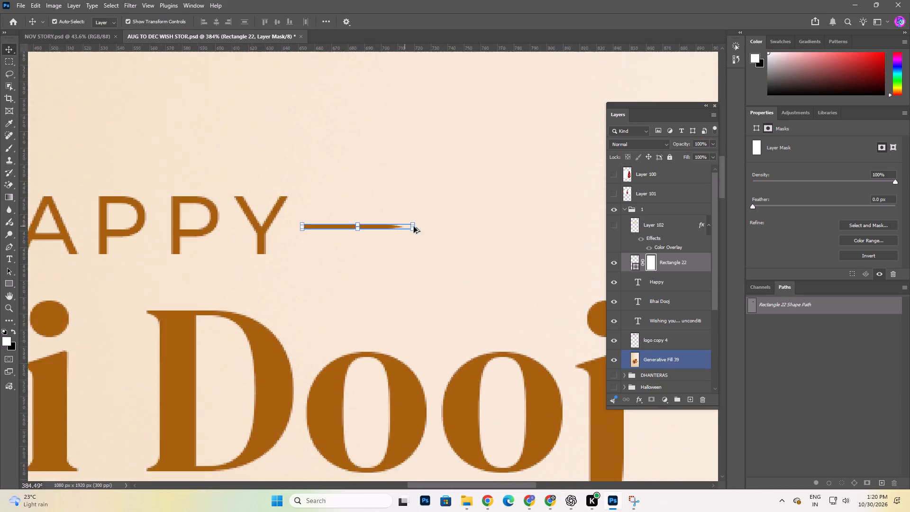
alt+scroll(414, 227, down, 16)
click(560, 371)
key(space)
key(space)
key(space)
key(space)
key(space)
key(space)
key(space)
key(space)
key(space)
drag(423, 331, 465, 335)
alt+scroll(447, 237, up, 11)
alt+scroll(500, 244, up, 5)
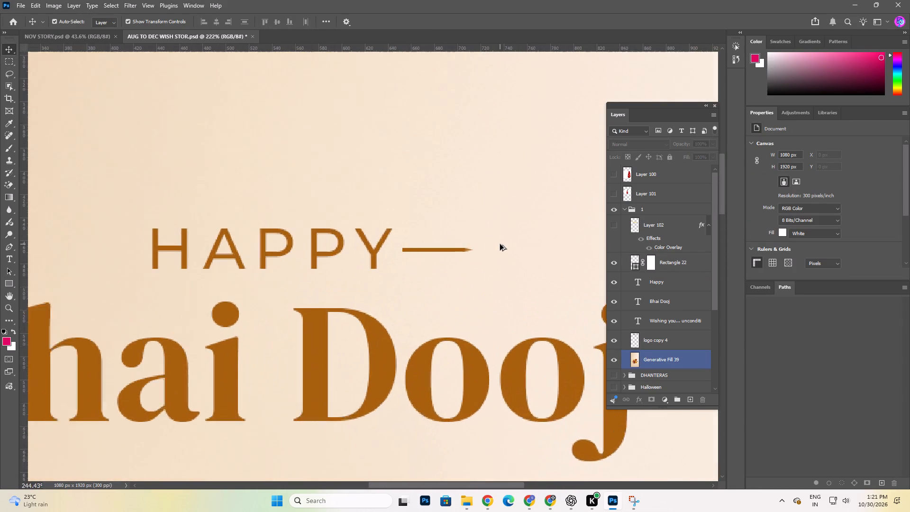
alt+scroll(498, 245, up, 4)
alt+scroll(438, 251, up, 5)
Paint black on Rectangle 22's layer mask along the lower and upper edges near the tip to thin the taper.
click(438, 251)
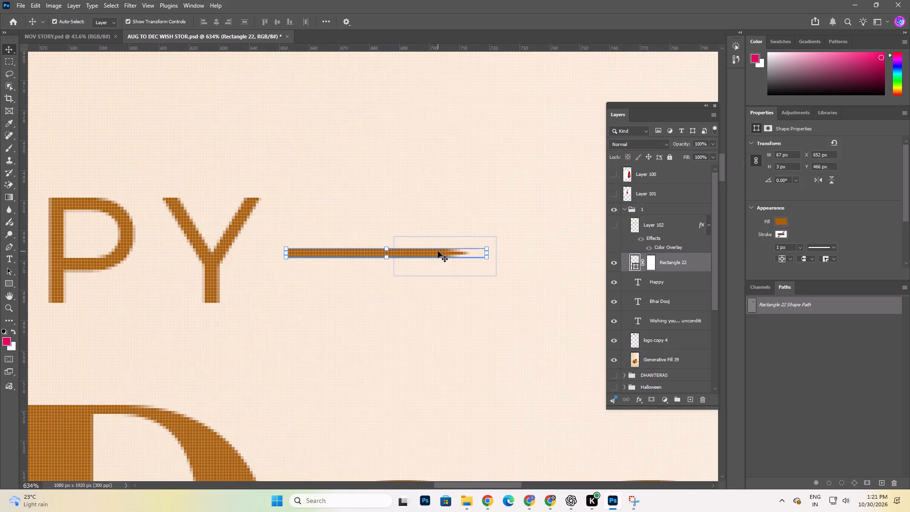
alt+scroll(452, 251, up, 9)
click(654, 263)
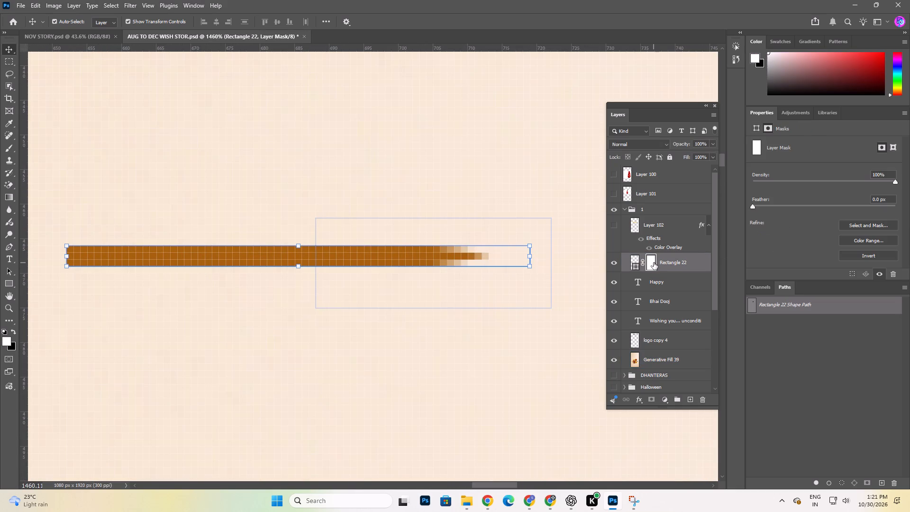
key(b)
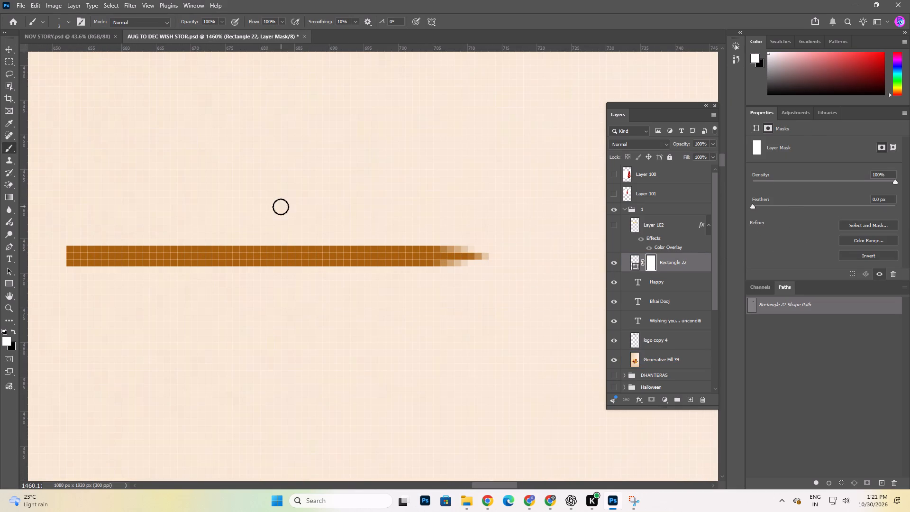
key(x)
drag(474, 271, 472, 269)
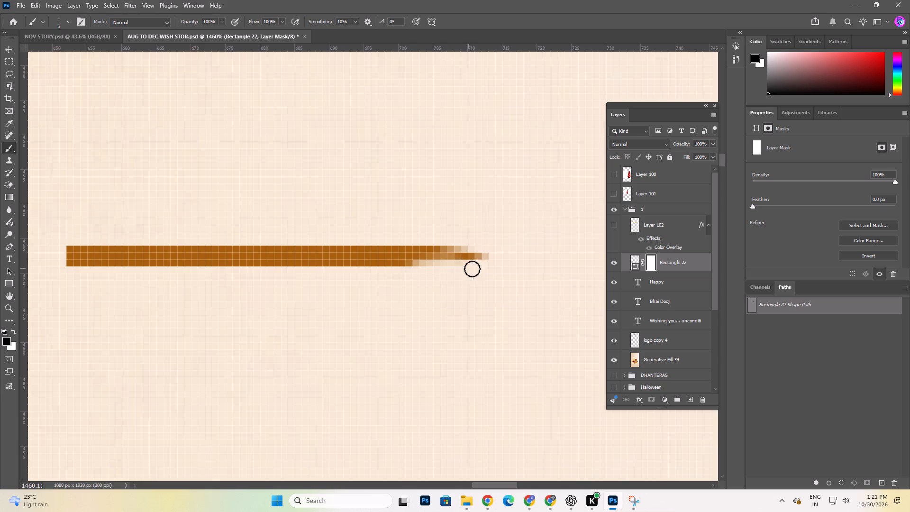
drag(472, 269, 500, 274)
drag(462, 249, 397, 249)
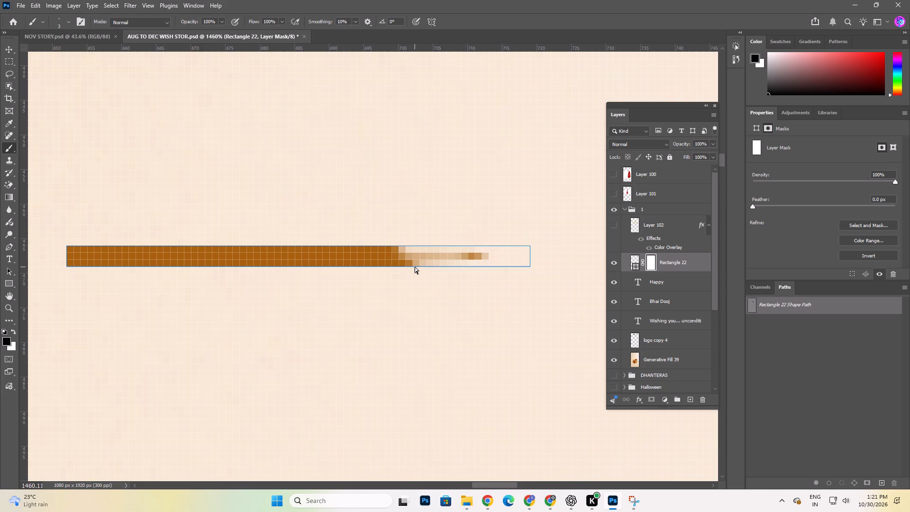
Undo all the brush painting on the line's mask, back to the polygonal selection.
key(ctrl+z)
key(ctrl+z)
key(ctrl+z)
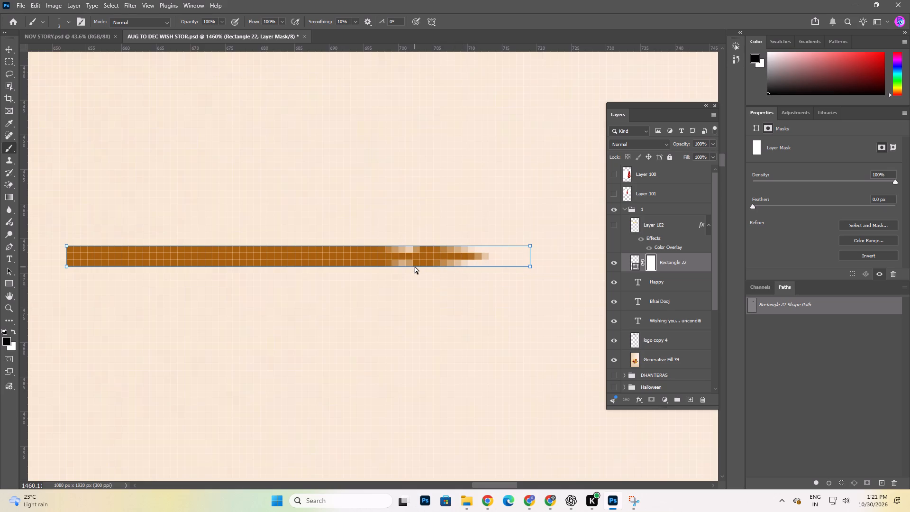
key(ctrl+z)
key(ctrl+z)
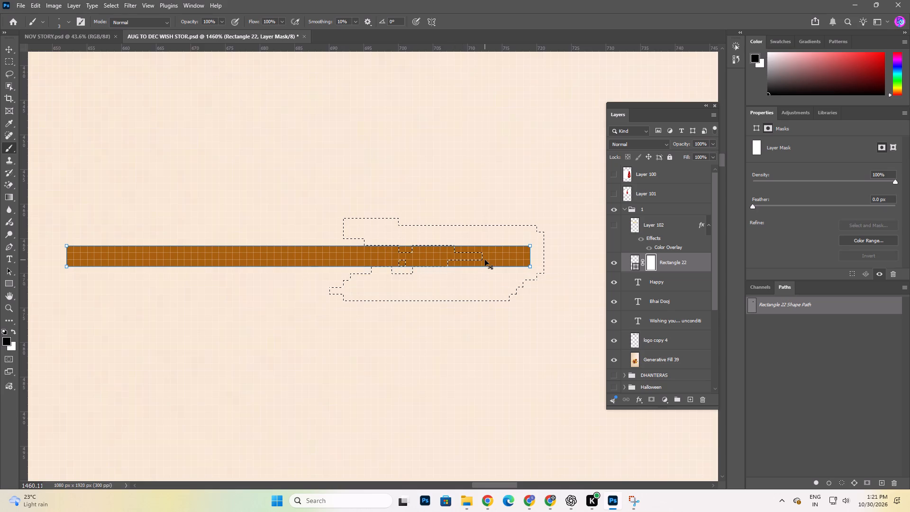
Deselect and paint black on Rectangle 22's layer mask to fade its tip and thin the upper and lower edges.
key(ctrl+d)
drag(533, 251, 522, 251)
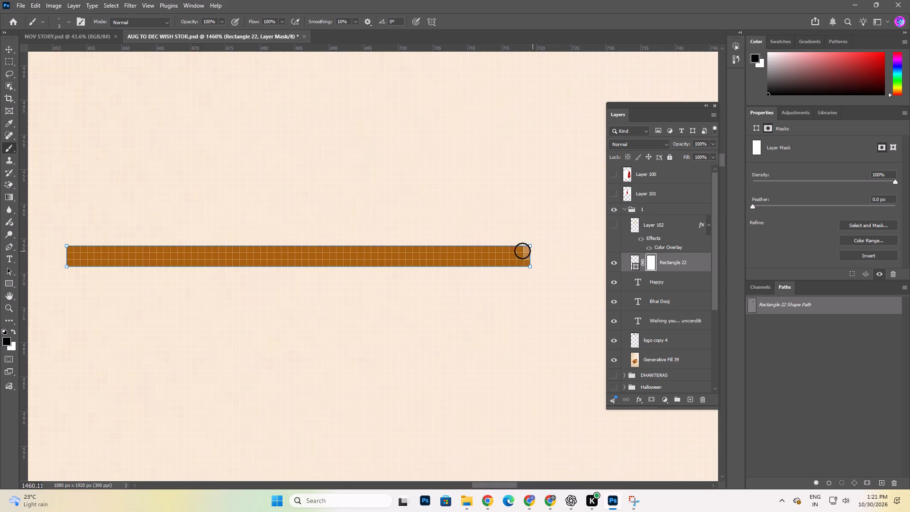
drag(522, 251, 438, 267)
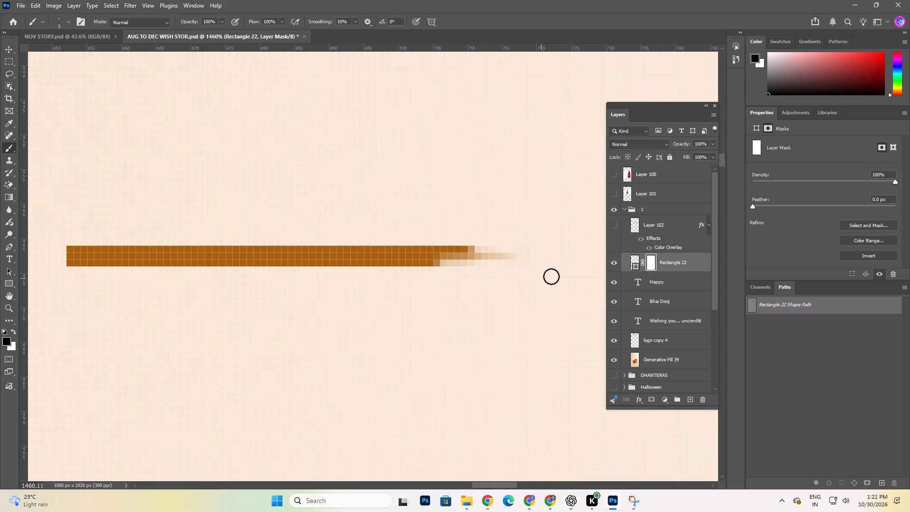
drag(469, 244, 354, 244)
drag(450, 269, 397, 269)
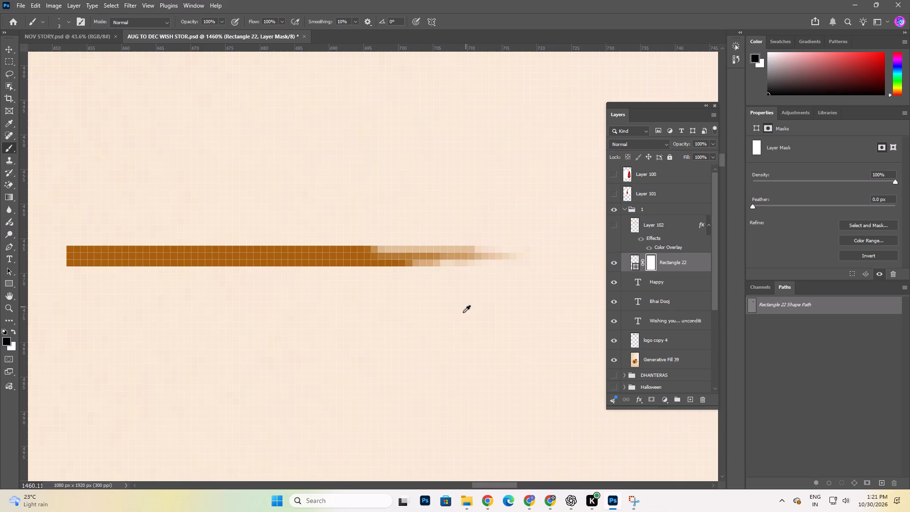
Delete the masked Rectangle 22 line beside HAPPY.
alt+scroll(451, 314, down, 17)
alt+scroll(437, 212, down, 12)
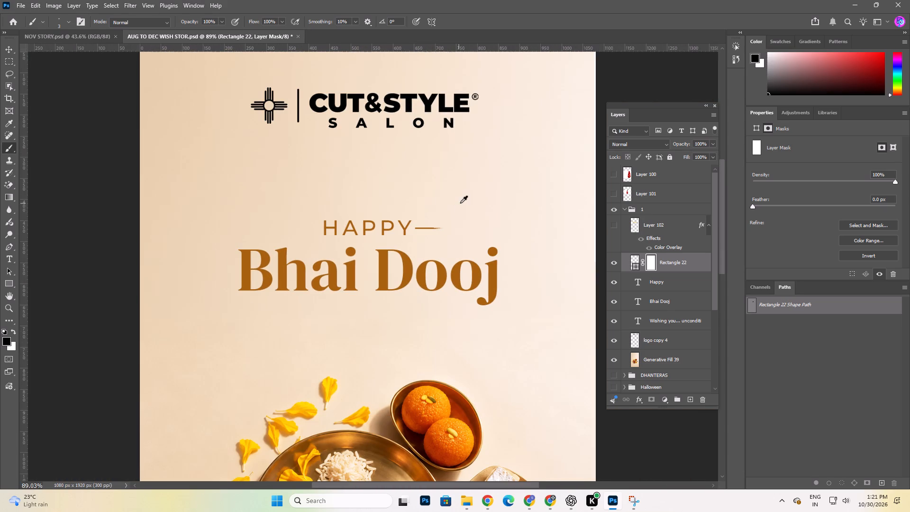
key(ctrl+x)
key(ctrl+x)
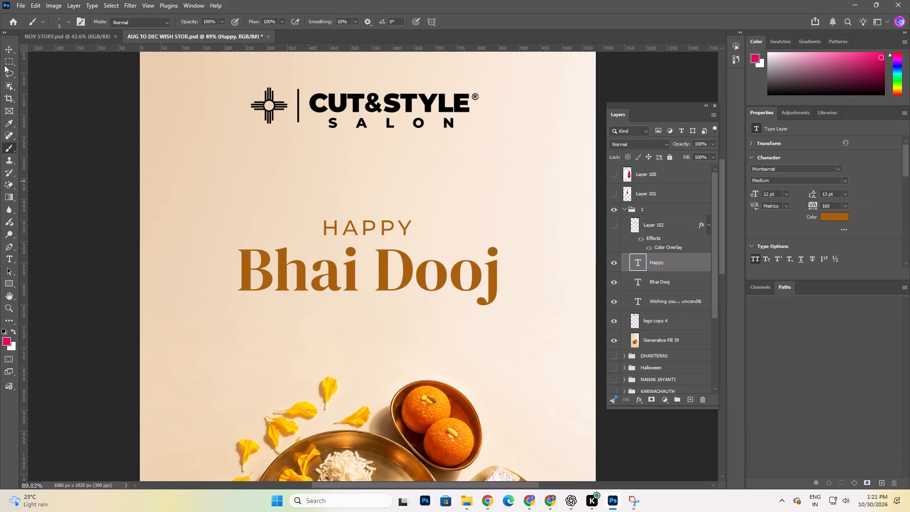
Draw a thin triangular Polygonal Lasso selection about 97 px wide and 11 px high after HAPPY, tapering away from the Y.
drag(8, 74, 20, 73)
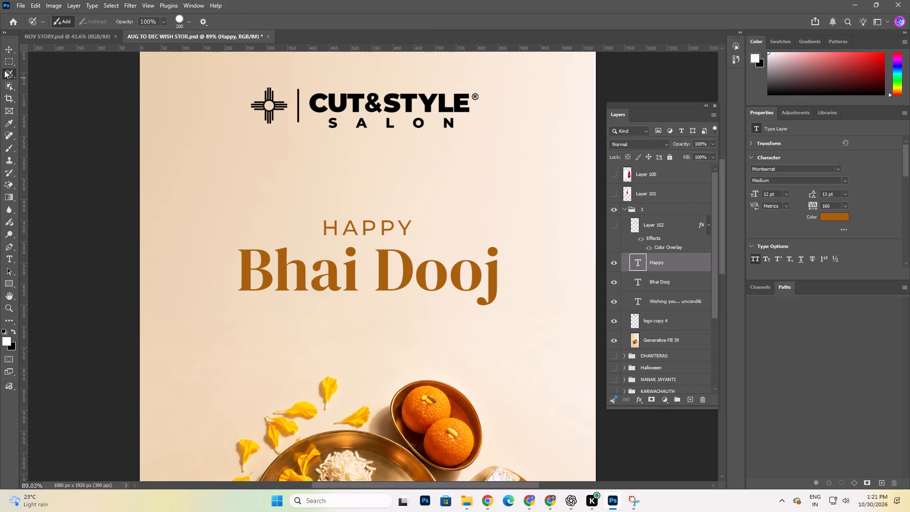
click(4, 70)
click(50, 91)
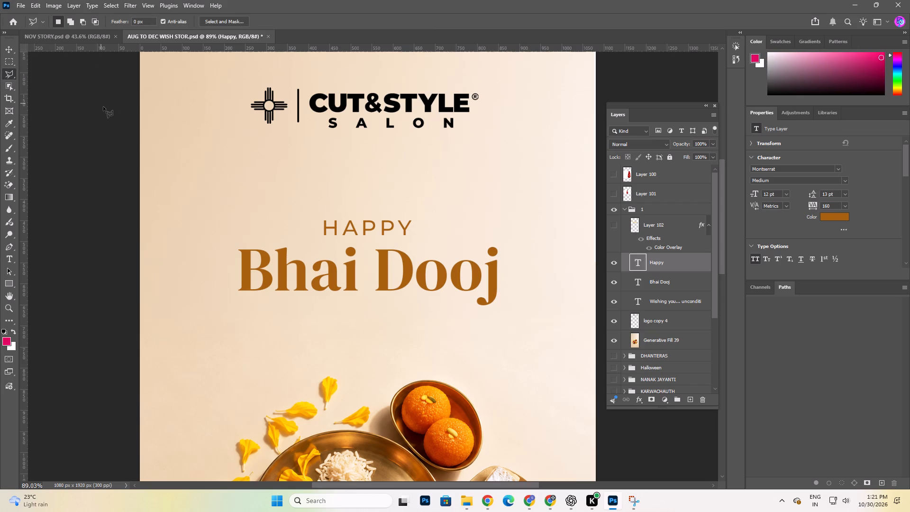
scroll(338, 247, down, 6)
alt+scroll(431, 194, up, 4)
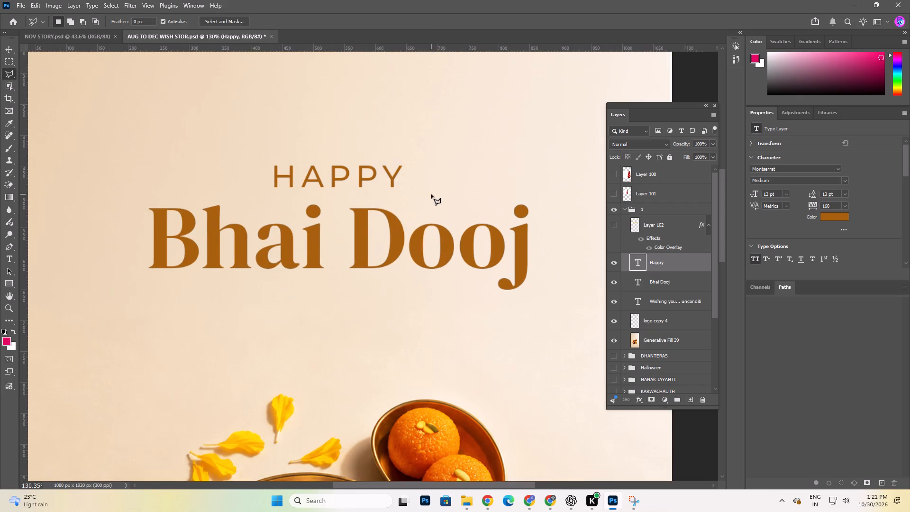
alt+scroll(133, 164, down, 5)
alt+scroll(360, 187, up, 4)
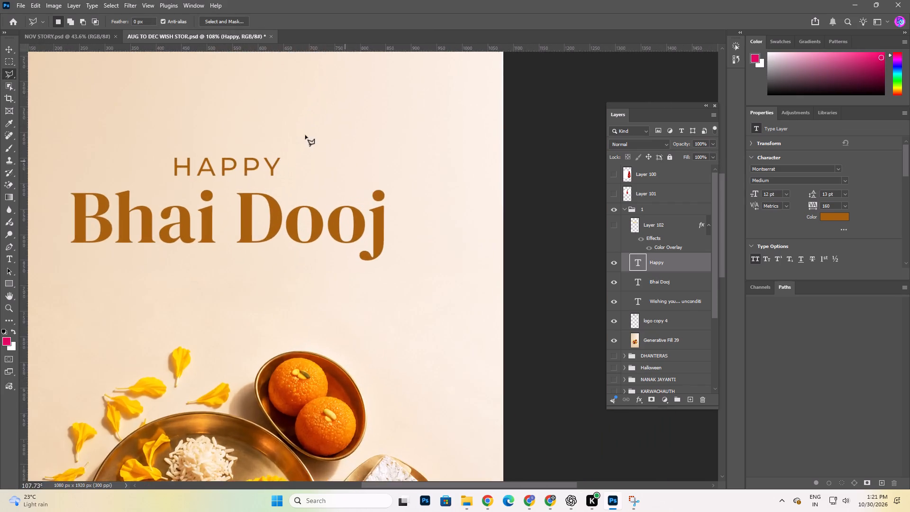
alt+scroll(305, 135, up, 8)
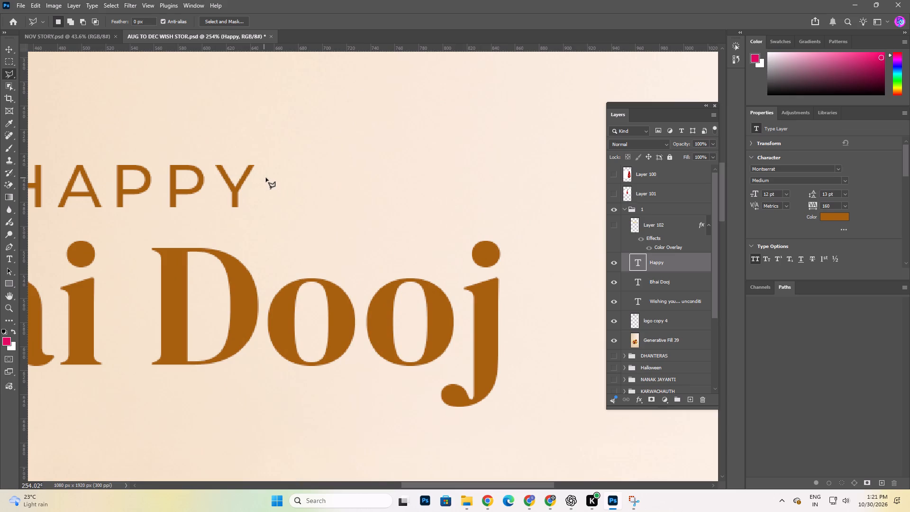
alt+scroll(265, 178, up, 5)
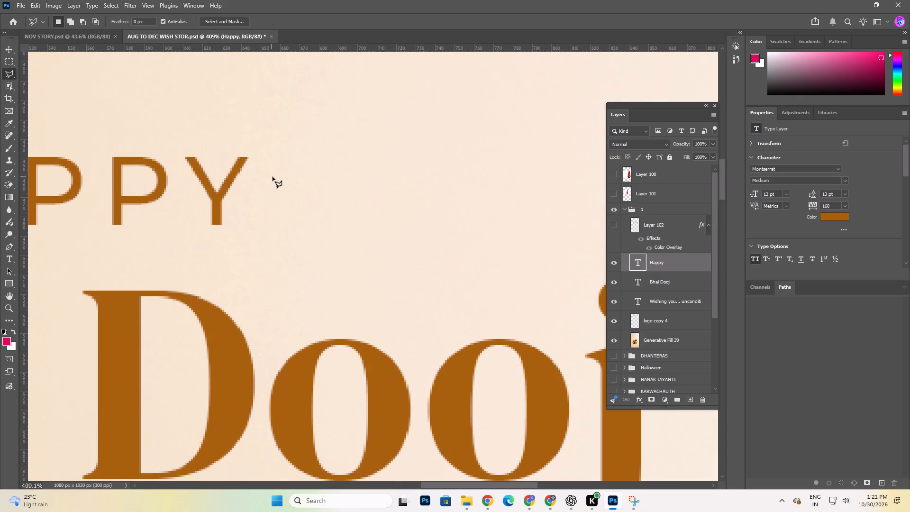
click(272, 176)
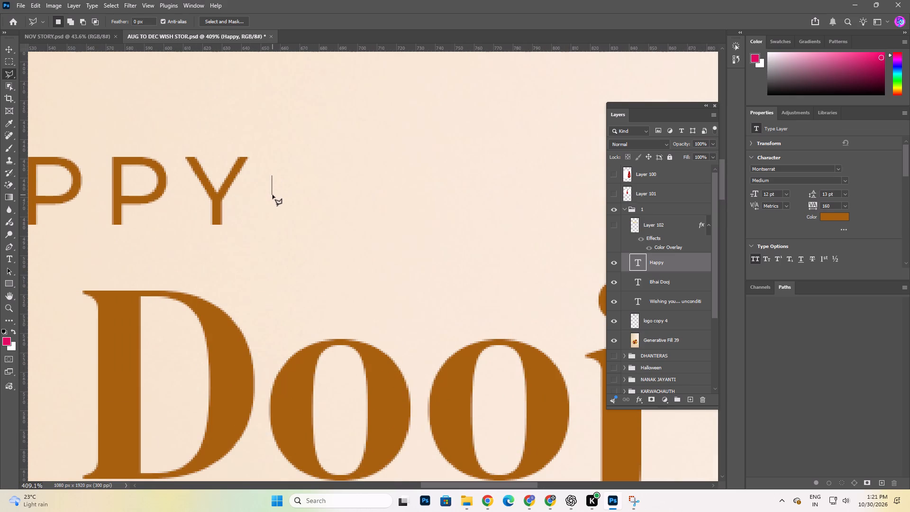
shift+click(273, 195)
click(458, 184)
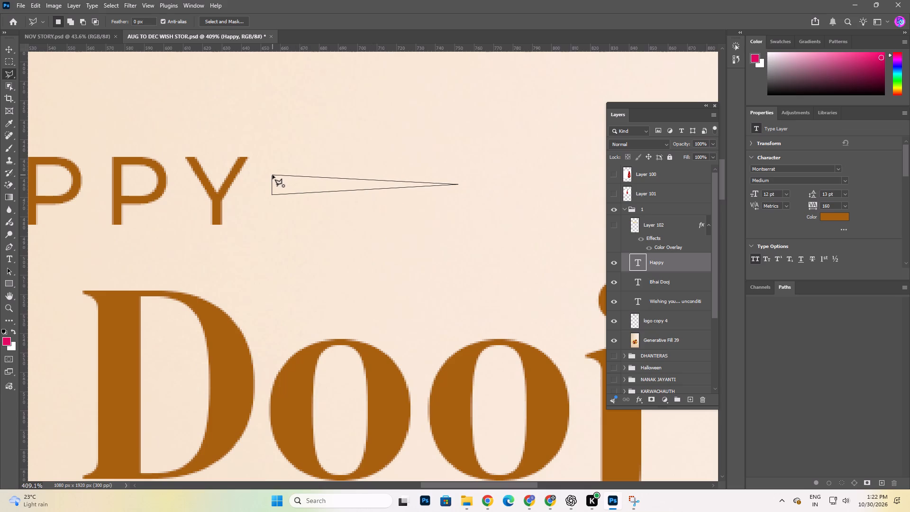
click(272, 175)
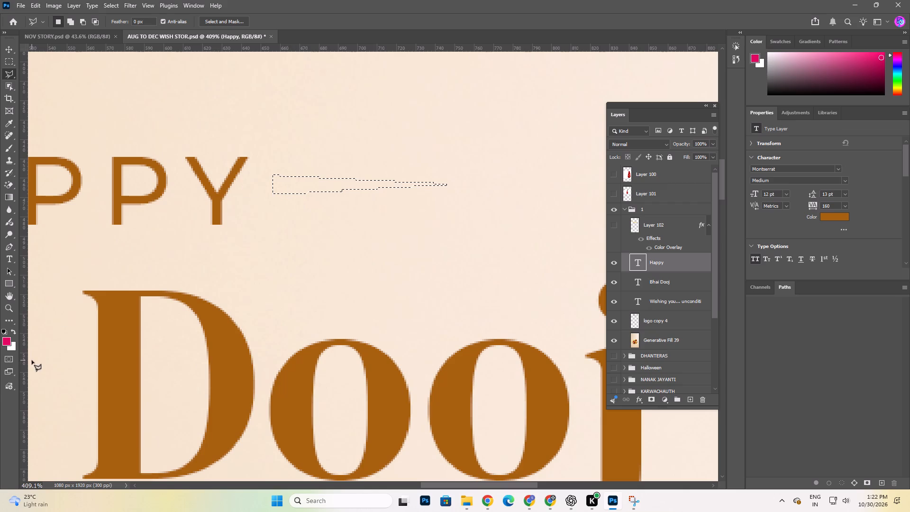
Fill the triangular selection on a new layer with the heading's brown, a6600c, and deselect it.
click(8, 340)
click(106, 329)
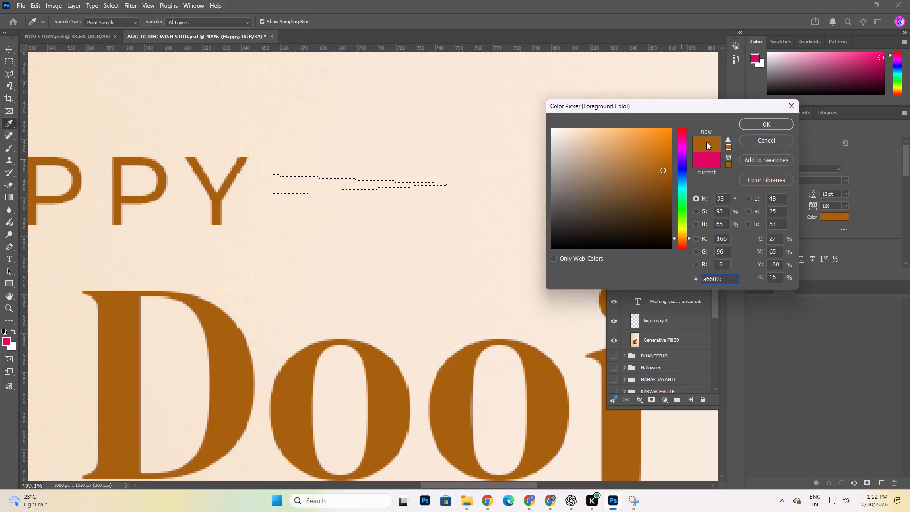
click(747, 125)
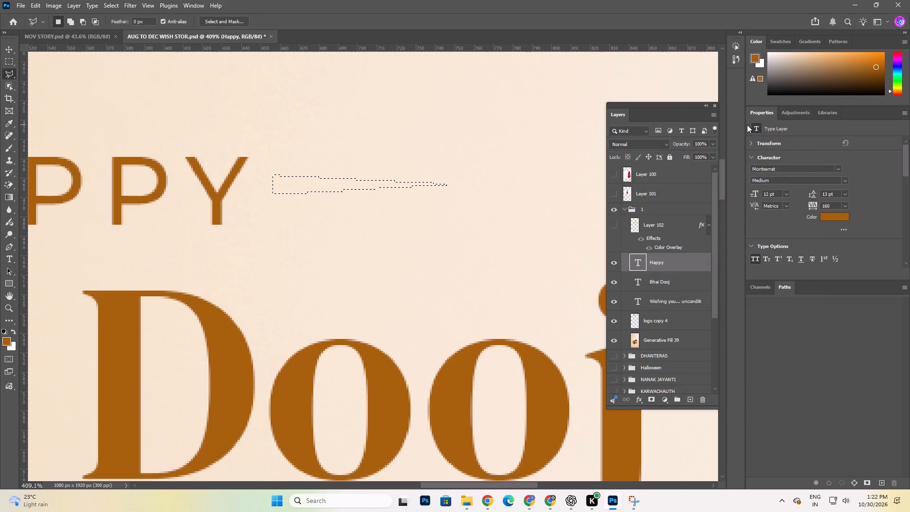
key(ctrl+shift+n)
key(Return)
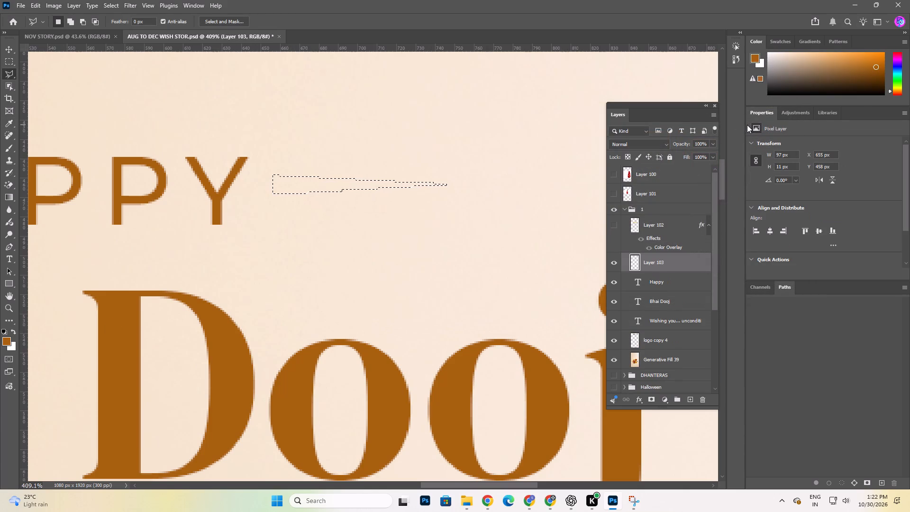
key(alt+BackSpace)
key(ctrl+d)
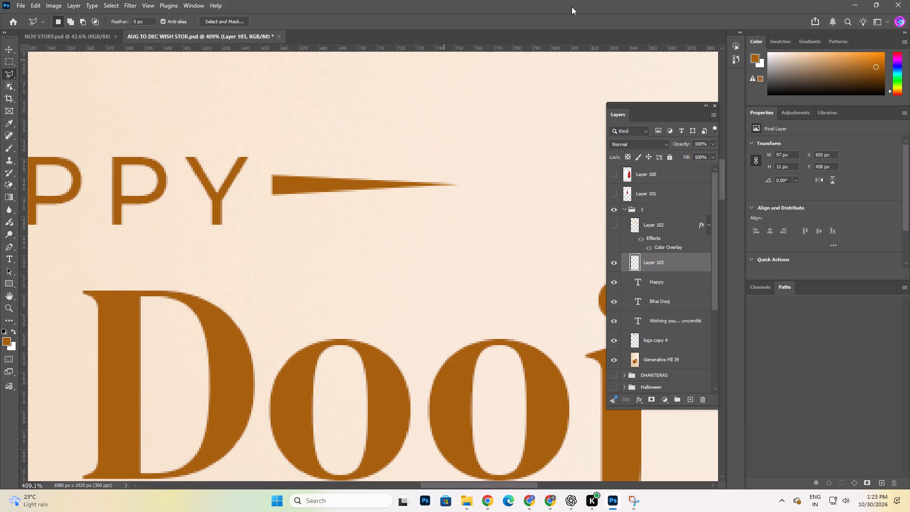
Move the tapered shape close beside HAPPY's Y and reduce its height to about 8 px, keeping the width.
click(10, 53)
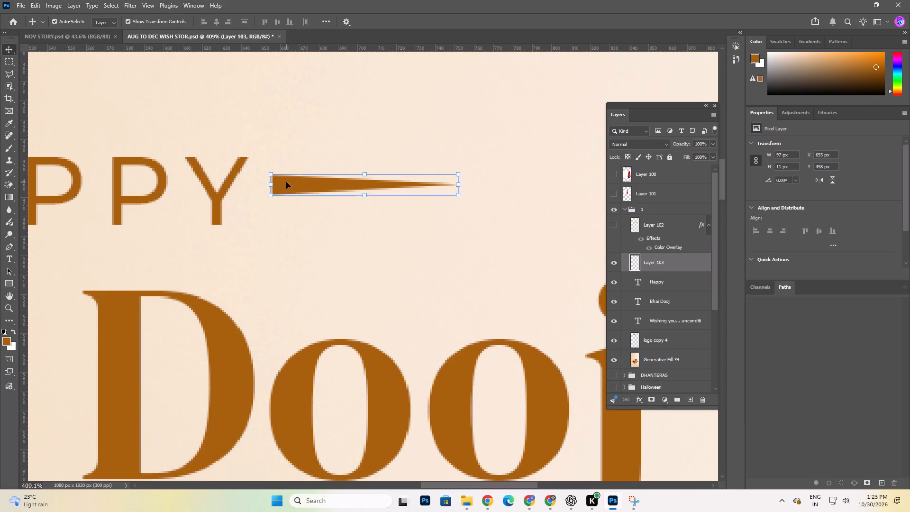
drag(286, 182, 283, 193)
alt+scroll(412, 208, down, 16)
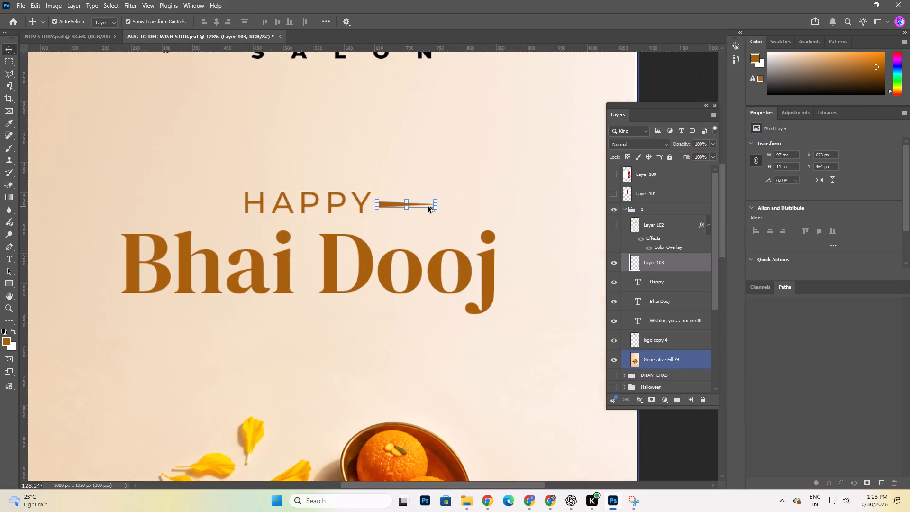
alt+scroll(428, 206, down, 4)
click(514, 351)
click(572, 350)
alt+scroll(459, 172, down, 7)
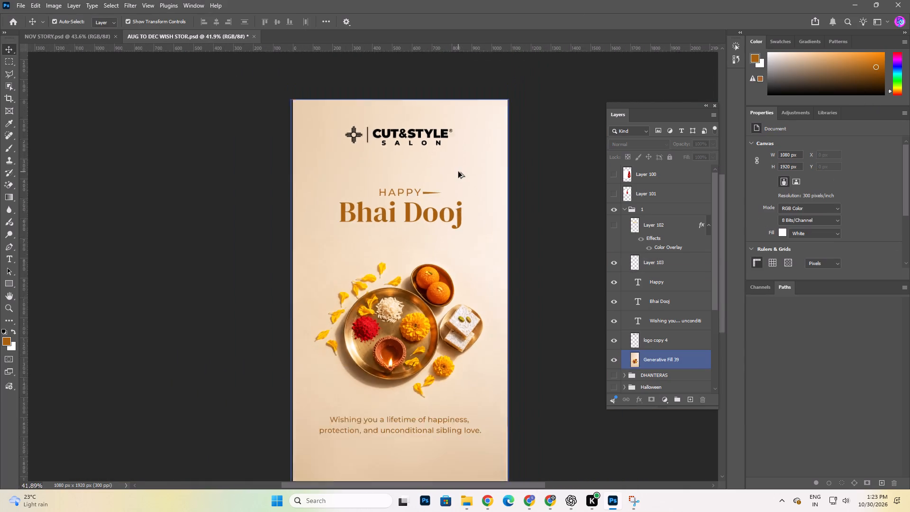
scroll(439, 190, up, 3)
alt+scroll(408, 201, up, 20)
alt+scroll(408, 201, up, 7)
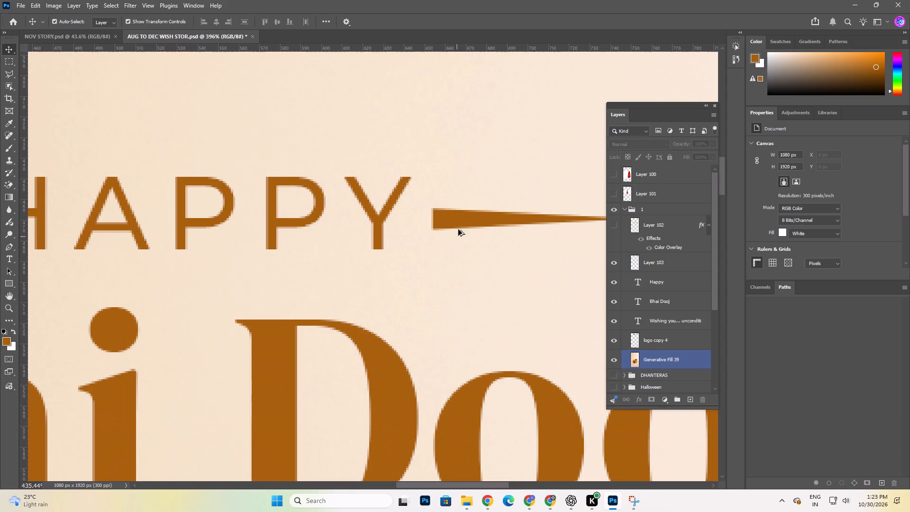
drag(462, 219, 453, 215)
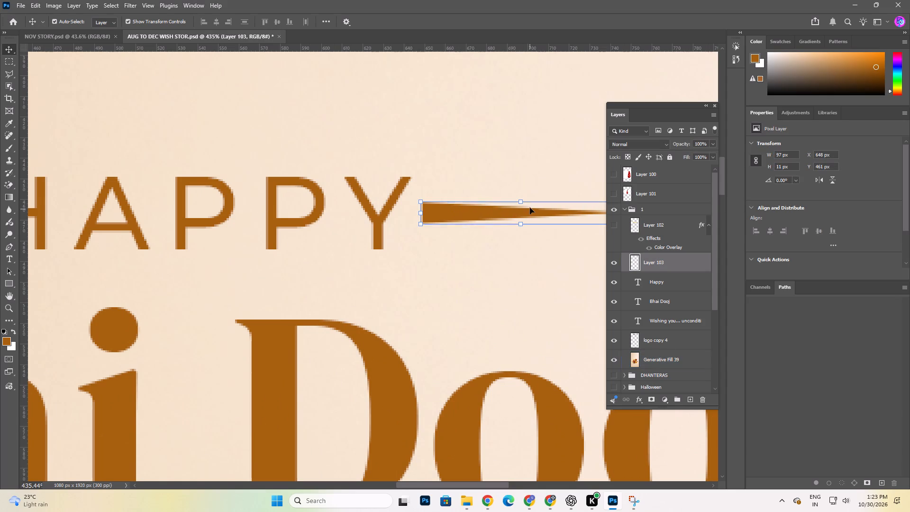
shift+drag(520, 201, 520, 211)
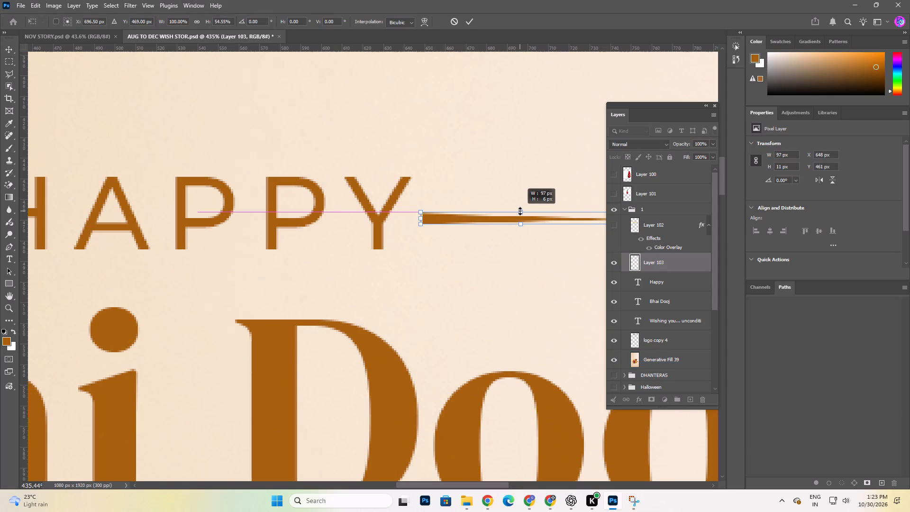
shift+drag(520, 211, 520, 207)
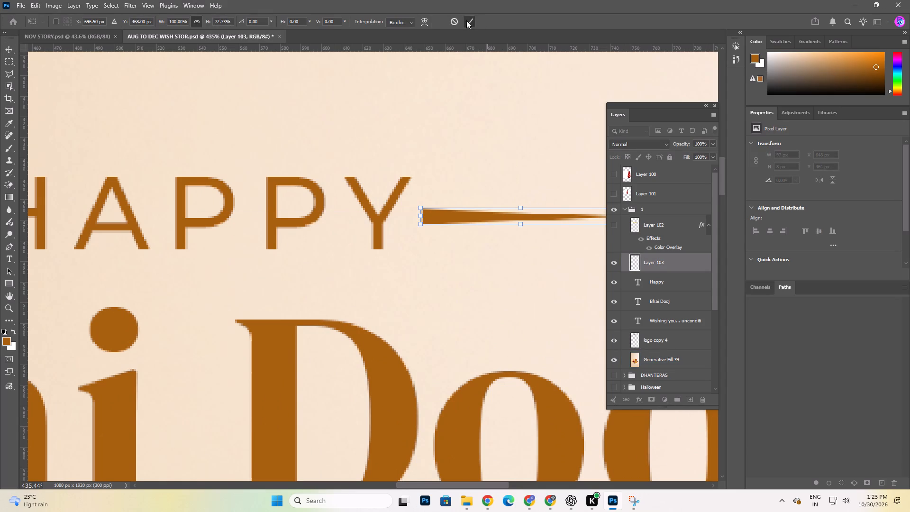
click(466, 20)
Examine the thinned tapered line beside HAPPY within the whole Bhai Dooj layout.
alt+scroll(455, 175, down, 20)
alt+scroll(460, 181, down, 6)
click(138, 190)
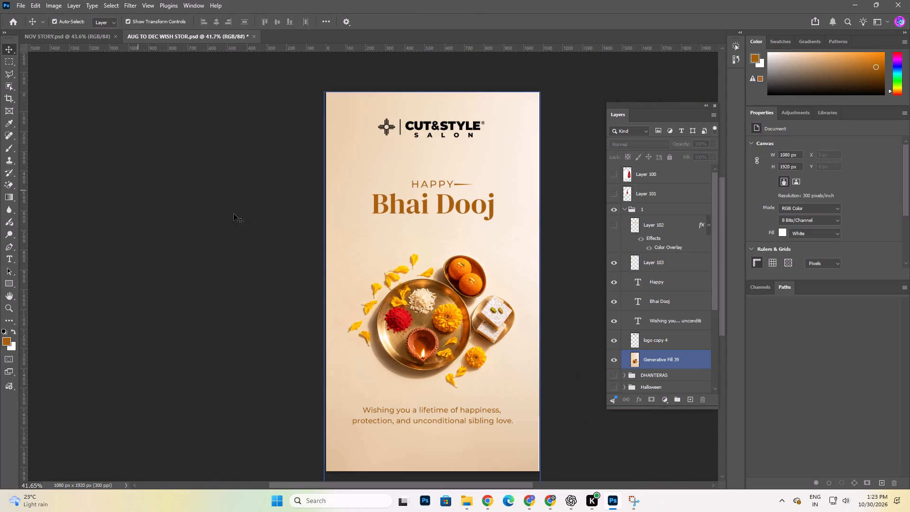
key(space)
key(space)
key(space)
key(space)
key(space)
key(space)
key(space)
key(space)
key(space)
key(space)
key(space)
key(space)
key(space)
key(space)
key(space)
key(space)
drag(496, 237, 490, 225)
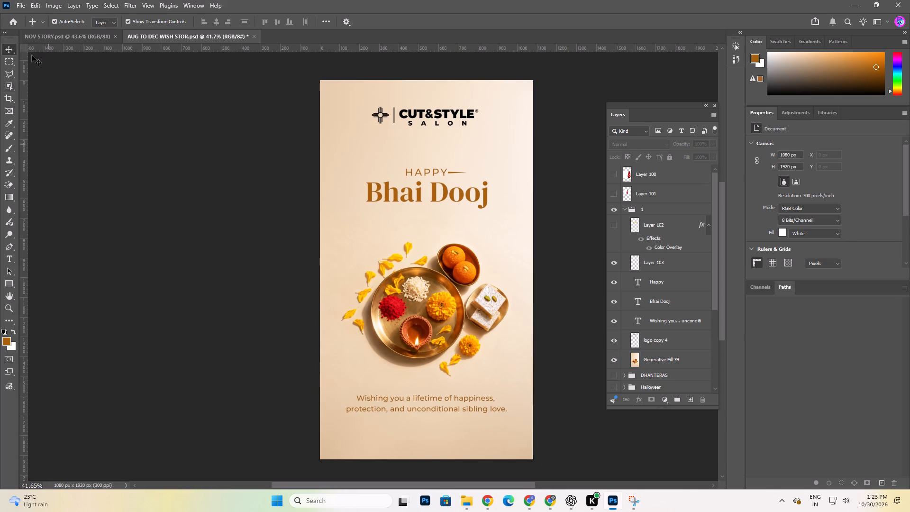
Scale the tapered line proportionally to about 84% and position it at about X 670, Y 463 px, spaced from HAPPY.
scroll(548, 226, up, 2)
alt+scroll(419, 155, up, 4)
alt+scroll(461, 209, up, 9)
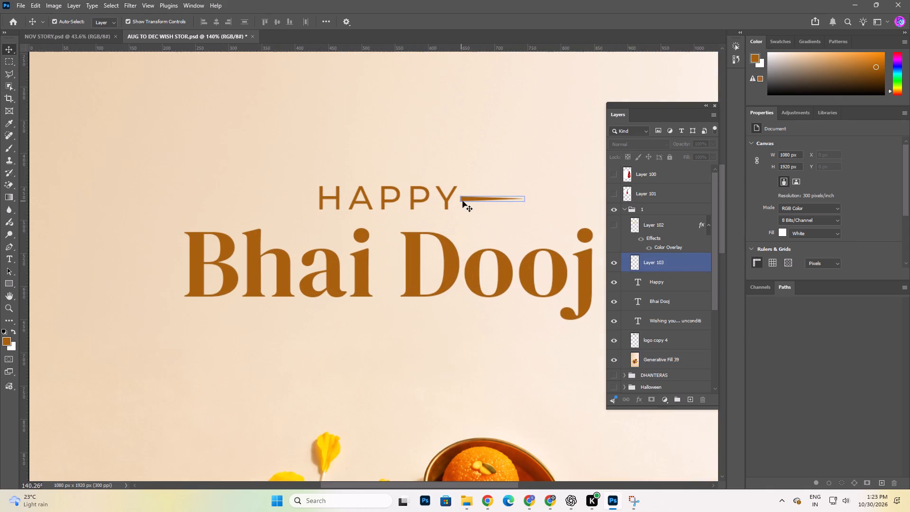
drag(468, 201, 482, 204)
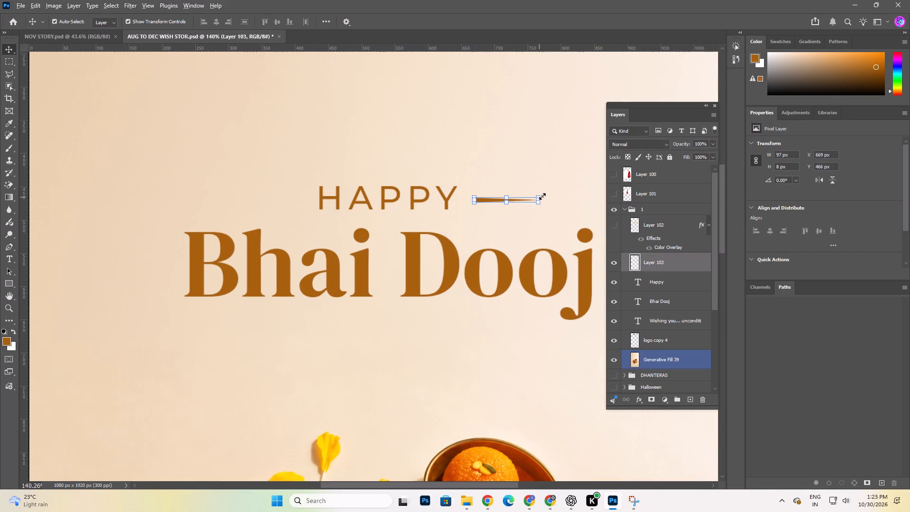
alt+drag(541, 196, 535, 197)
click(473, 18)
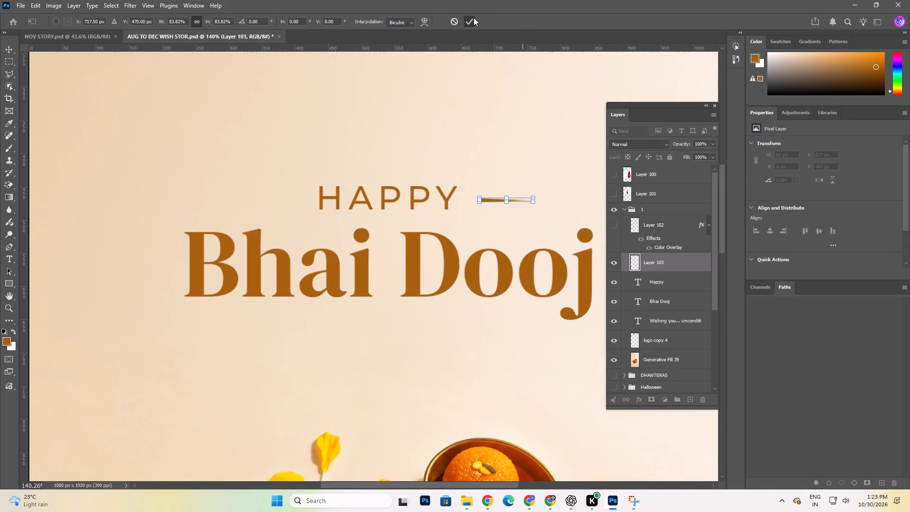
click(508, 252)
drag(498, 200, 489, 197)
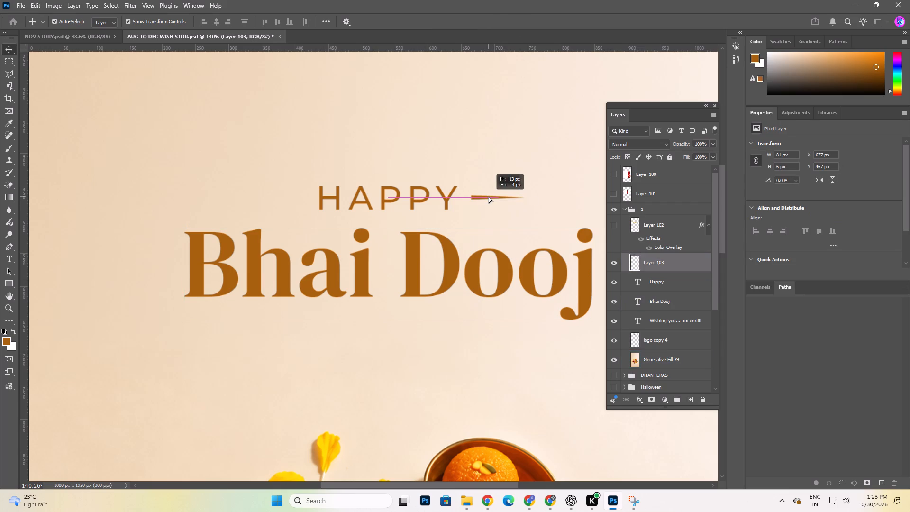
drag(489, 197, 493, 197)
Duplicate the tapered line to the opposite side of HAPPY, before the H, at about X 329, Y 466 px.
alt+drag(491, 197, 267, 201)
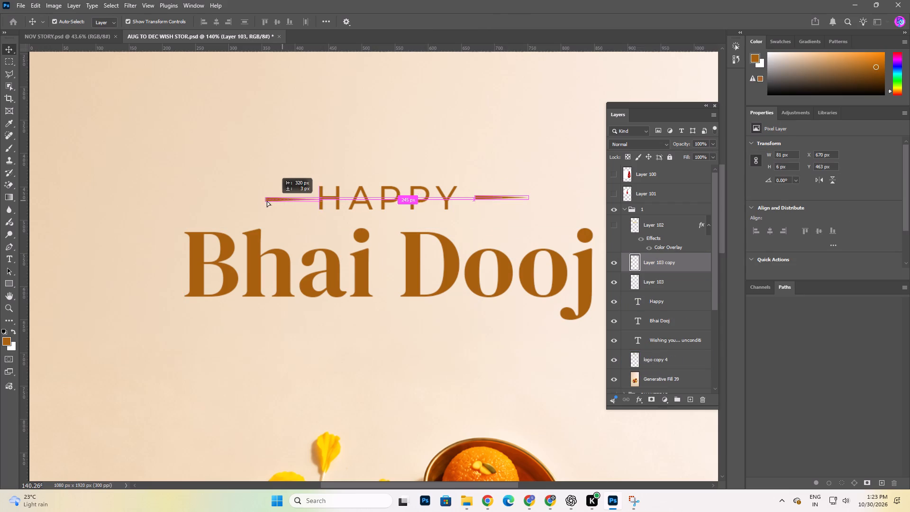
alt+drag(267, 201, 263, 200)
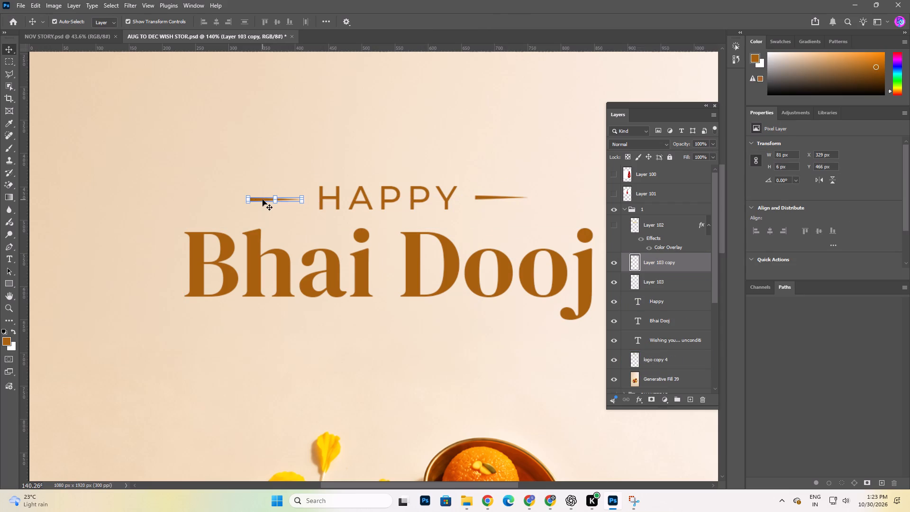
Flip the duplicated tapered line before HAPPY horizontally so it mirrors the line on the other side.
key(ctrl+t)
right_click(264, 200)
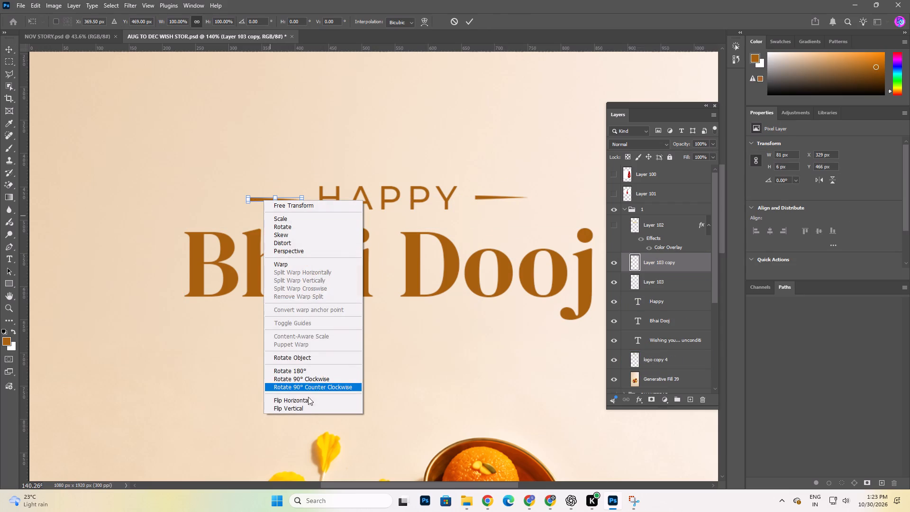
click(305, 403)
click(469, 20)
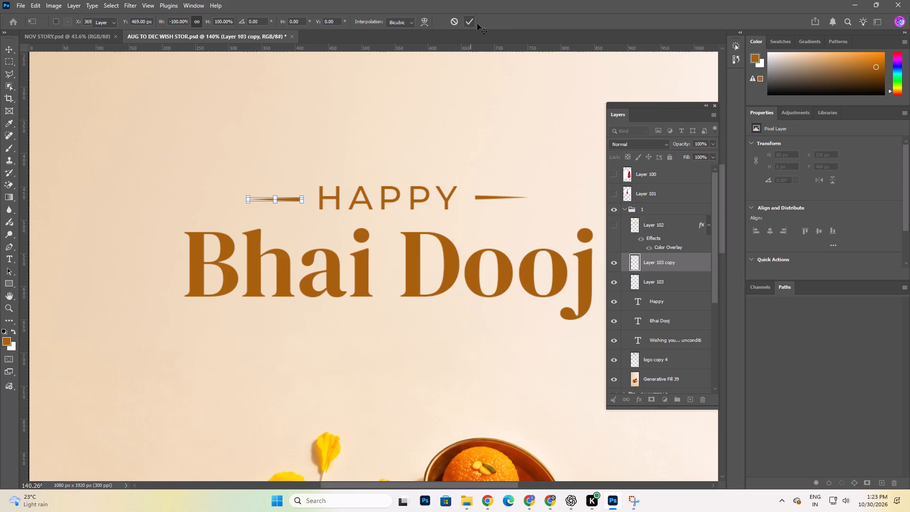
Align both tapered lines and the HAPPY text on their vertical centres and distribute them evenly horizontally.
shift+click(487, 198)
shift+click(385, 201)
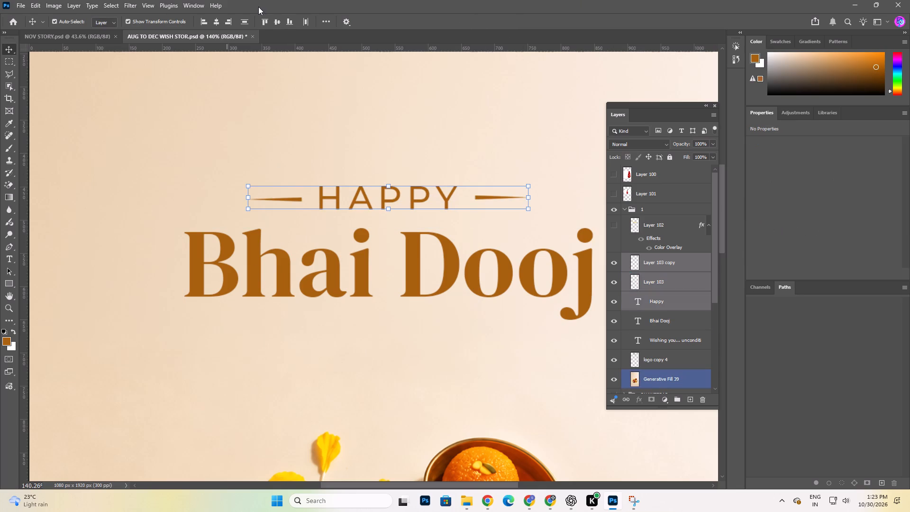
click(276, 19)
click(276, 19)
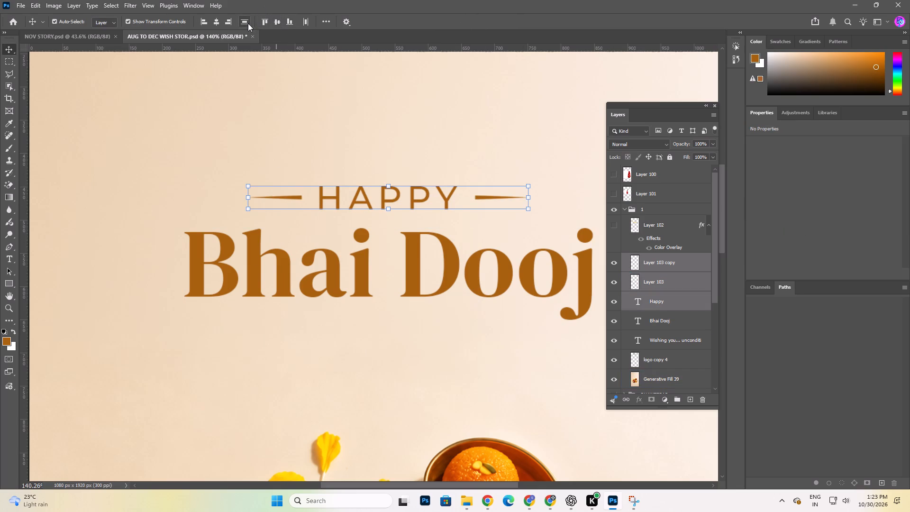
click(303, 21)
triple_click(303, 21)
Group the two tapered lines with the Happy text layer and name the group h1.
alt+scroll(445, 214, down, 8)
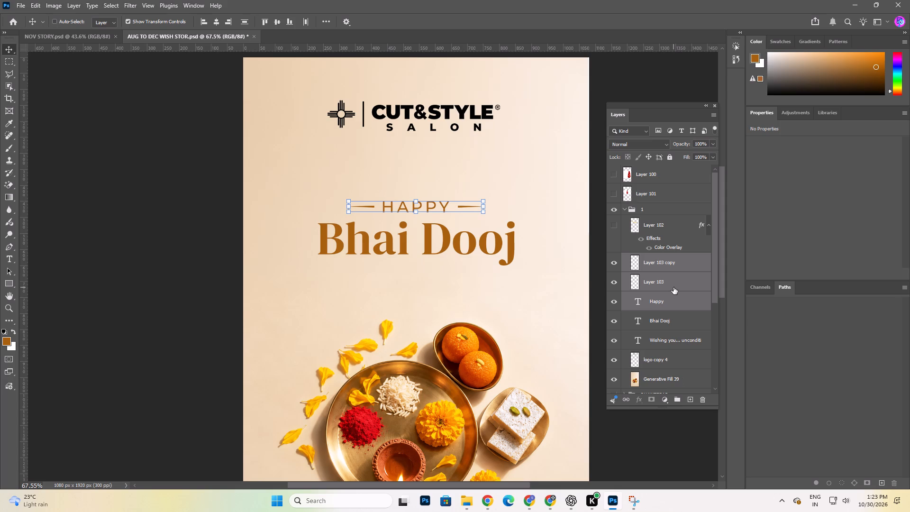
key(ctrl+g)
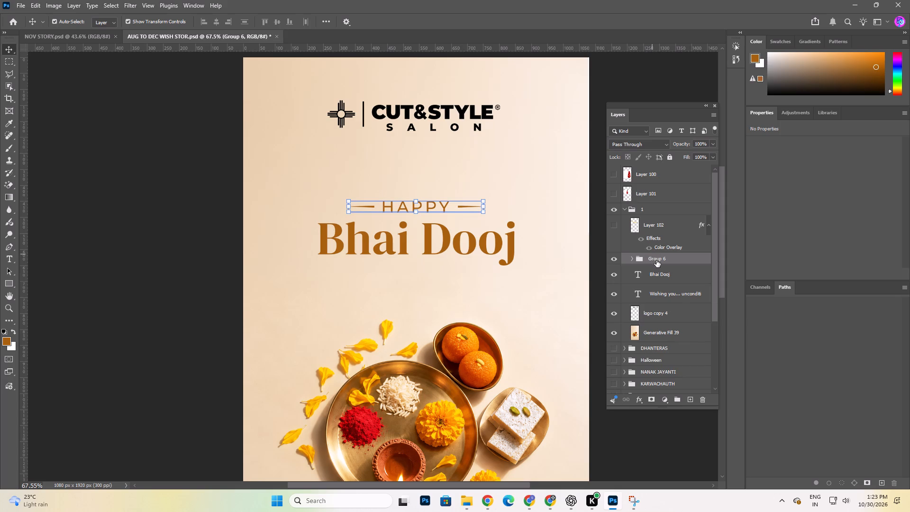
double_click(656, 260)
text(h1)
key(Return)
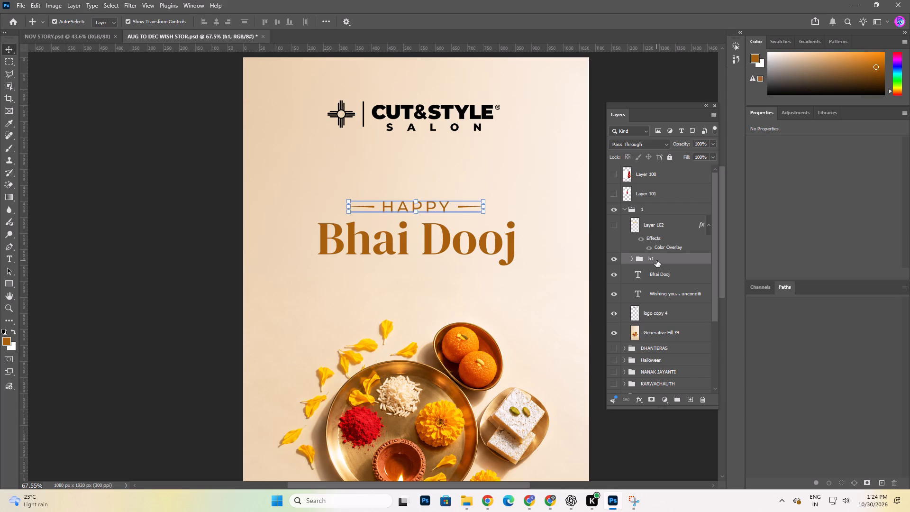
Align the h1 group and the Bhai Dooj heading on their horizontal centres, then deselect them.
ctrl+click(655, 269)
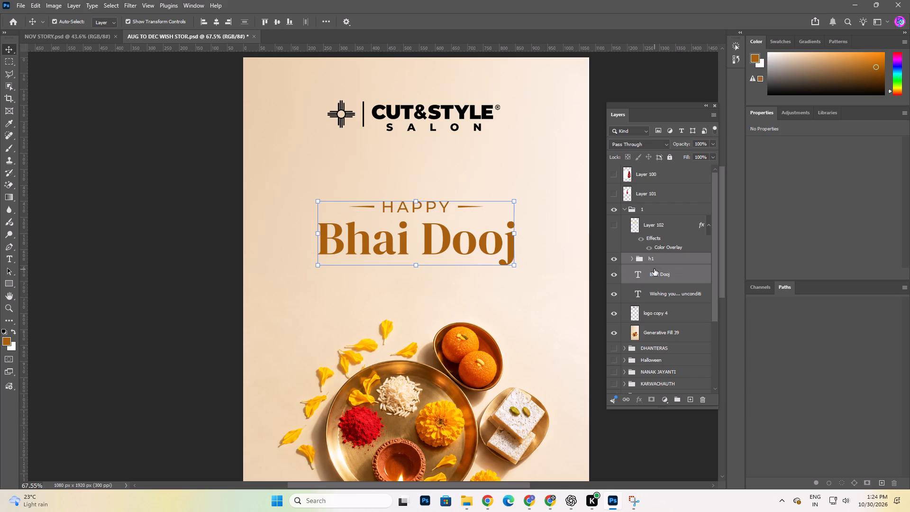
click(215, 21)
triple_click(215, 21)
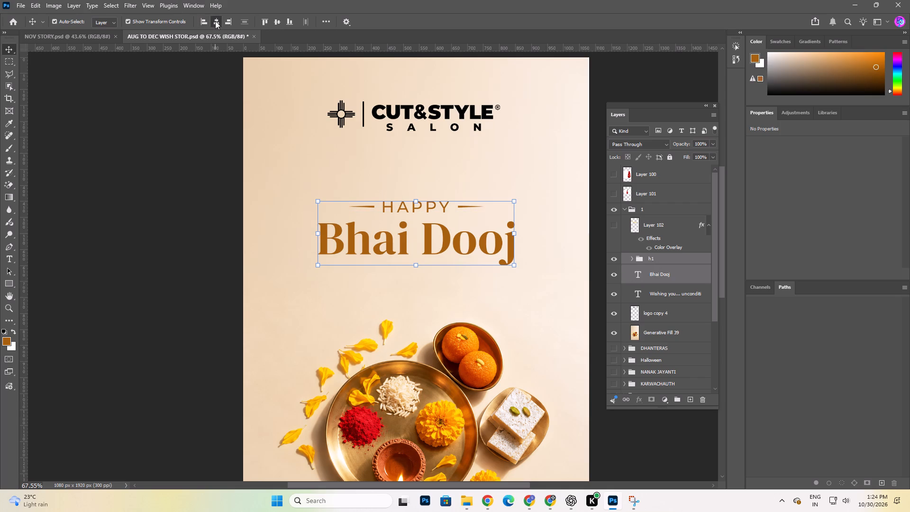
click(215, 21)
click(174, 213)
Nudge the tapered line after HAPPY's Y 20 px closer to the word, to X 650 px.
alt+scroll(459, 293, down, 5)
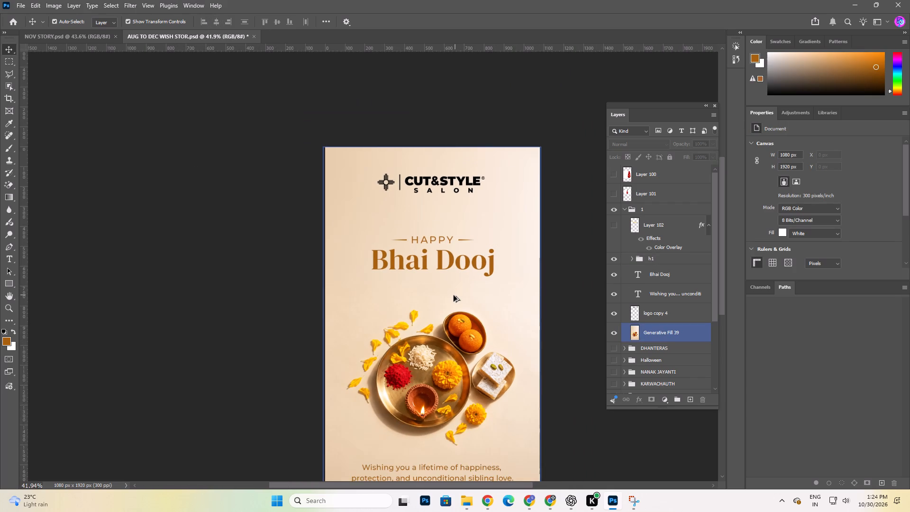
scroll(442, 363, down, 10)
scroll(427, 169, up, 15)
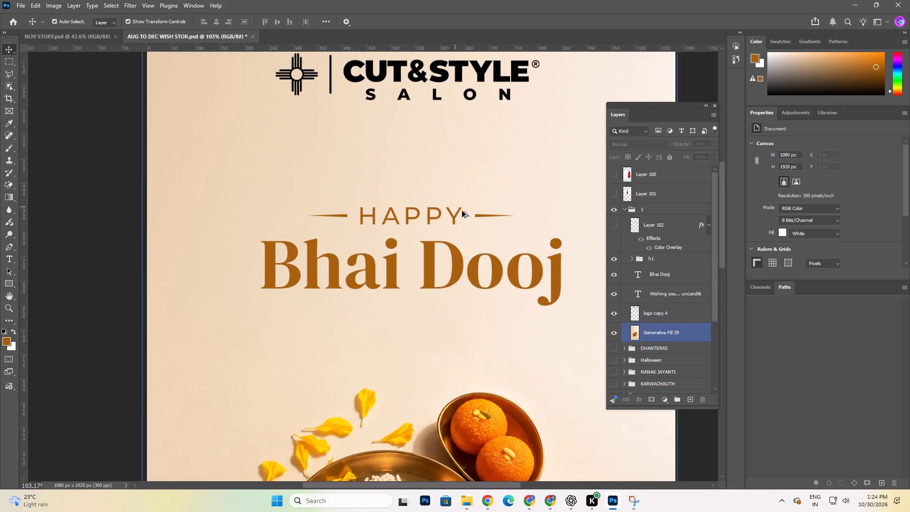
scroll(462, 211, up, 3)
click(489, 216)
key(shift+Left)
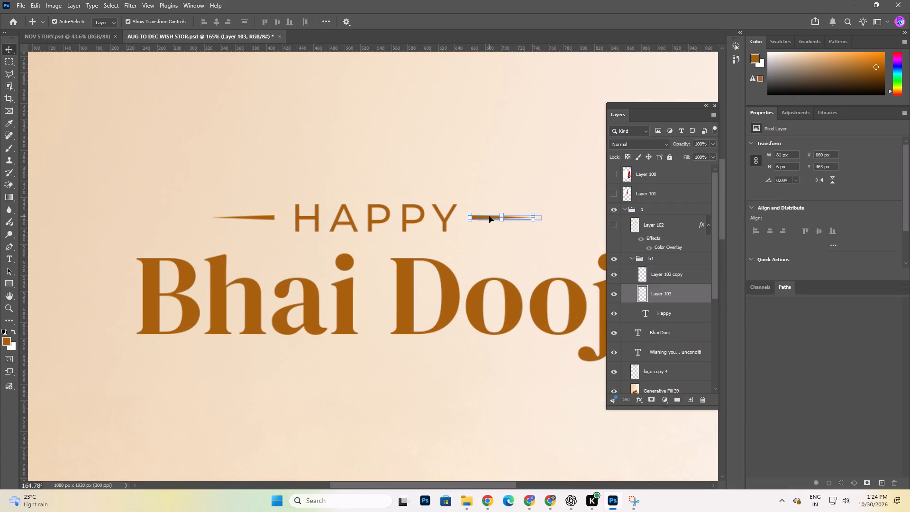
key(shift+Left)
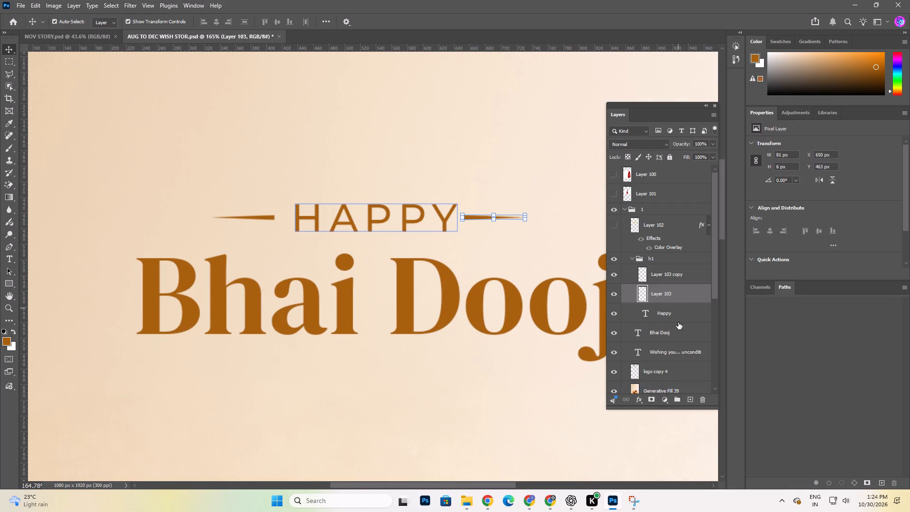
Distribute the two tapered lines and the HAPPY text with even horizontal spacing.
click(678, 322)
shift+click(680, 275)
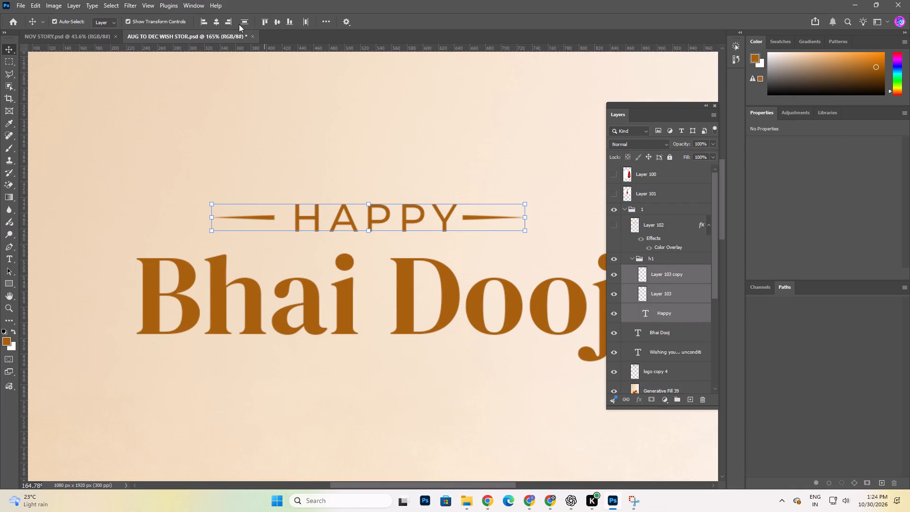
click(305, 24)
click(305, 24)
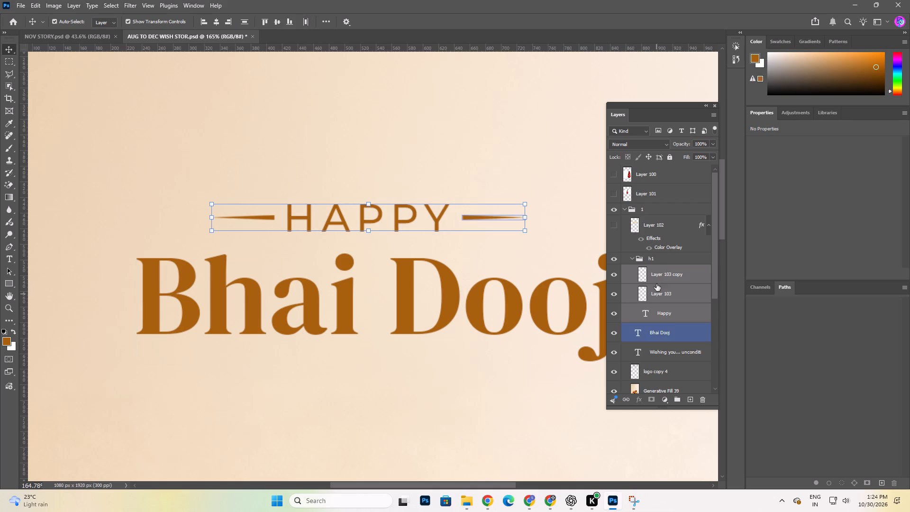
Centre the h1 group horizontally on the whole canvas and clear the canvas selection.
click(658, 264)
key(ctrl+a)
click(216, 21)
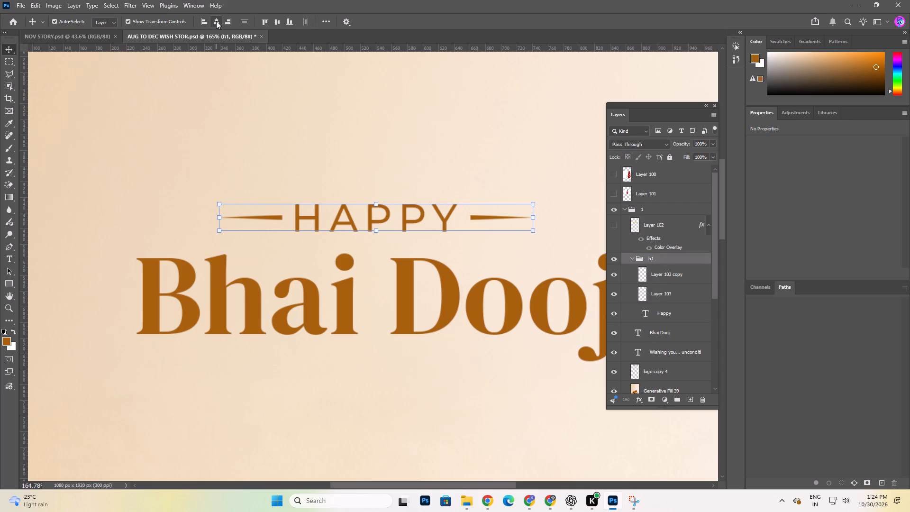
click(216, 21)
key(ctrl+d)
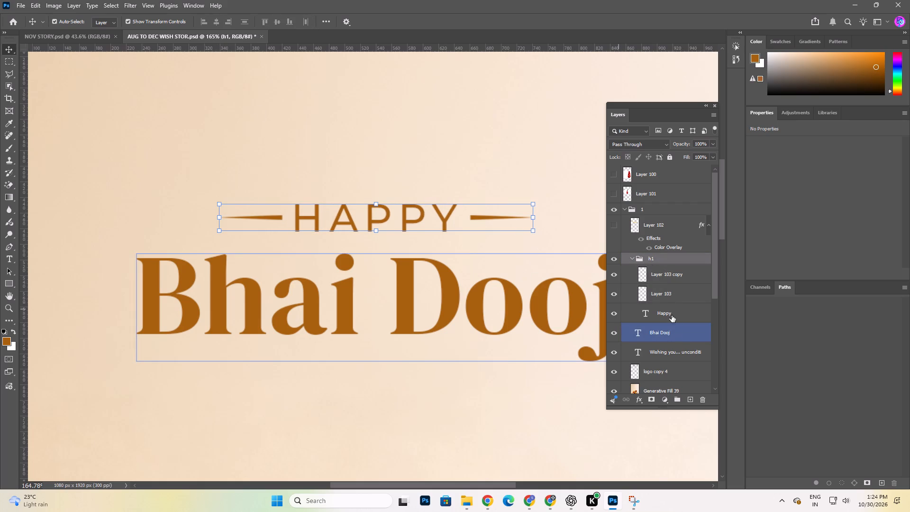
Align the h1 group and the Bhai Dooj text layer on their horizontal centres.
ctrl+click(682, 326)
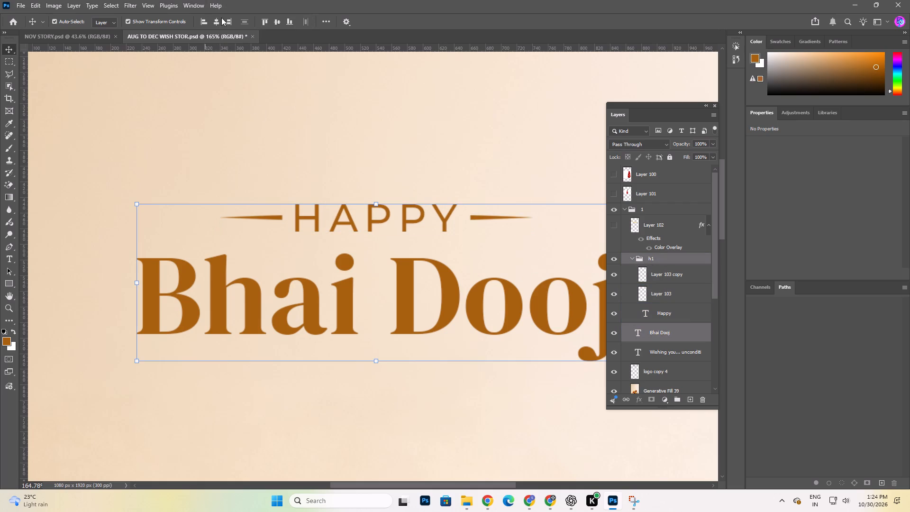
click(217, 24)
click(217, 24)
Examine the centred HAPPY line and Bhai Dooj heading within the whole story layout.
alt+scroll(446, 286, down, 13)
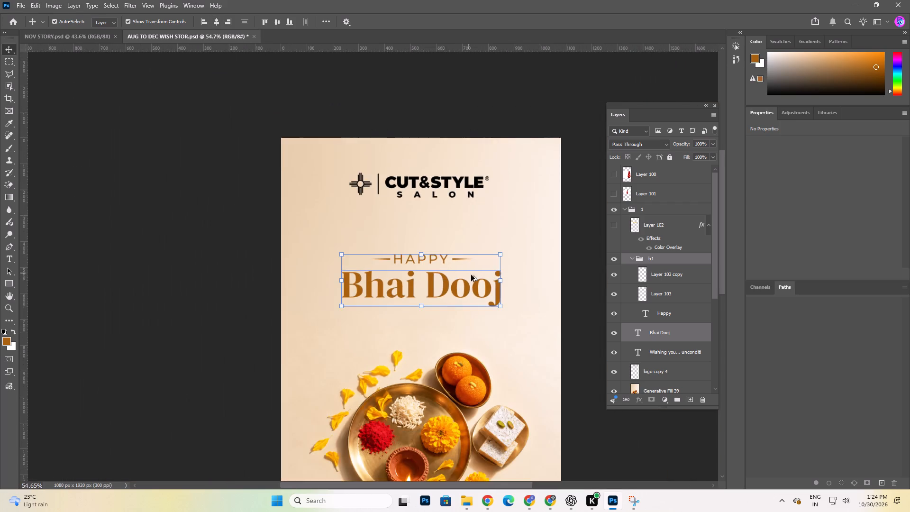
alt+scroll(471, 275, down, 2)
click(184, 254)
key(space)
key(space)
key(space)
key(space)
key(space)
key(space)
key(space)
key(space)
key(space)
key(space)
key(space)
key(space)
key(space)
key(space)
key(space)
key(space)
key(space)
key(space)
key(space)
key(space)
drag(530, 418, 539, 340)
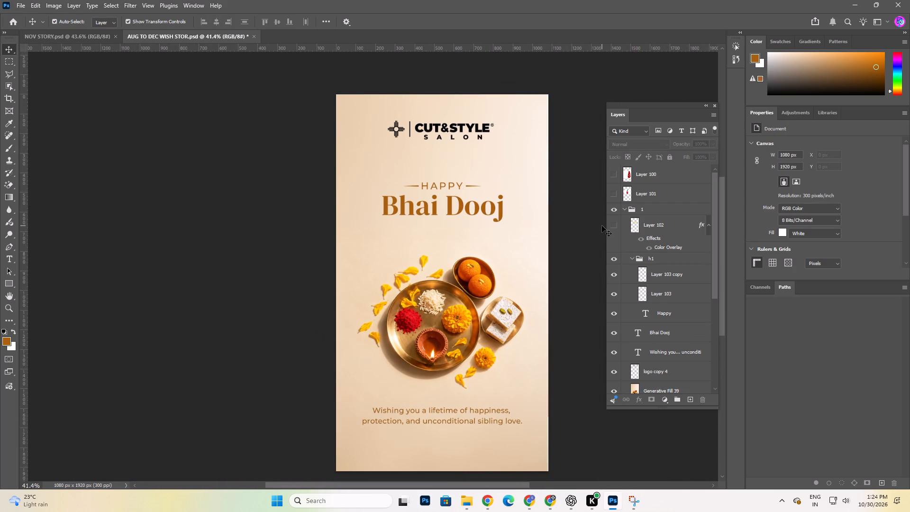
Move the Bhai Dooj text layer into the h1 group below Happy and collapse the group.
click(653, 256)
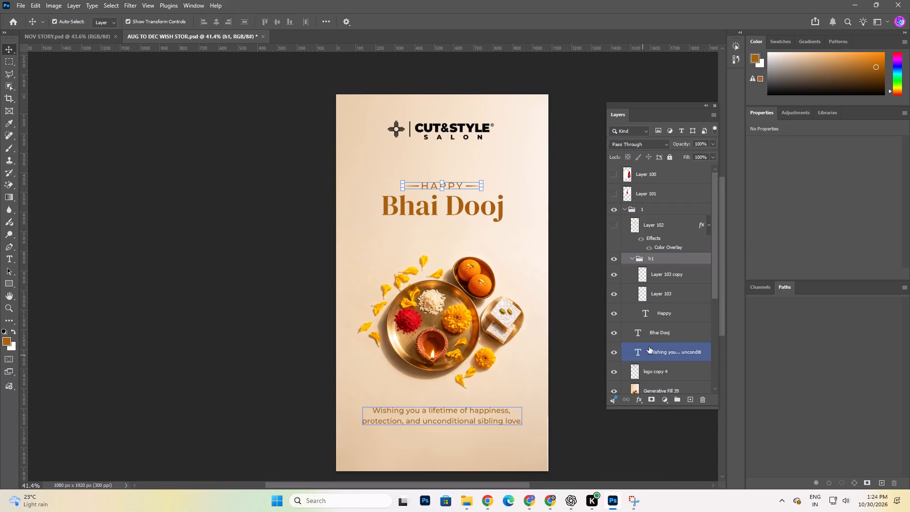
click(654, 338)
drag(671, 332, 673, 319)
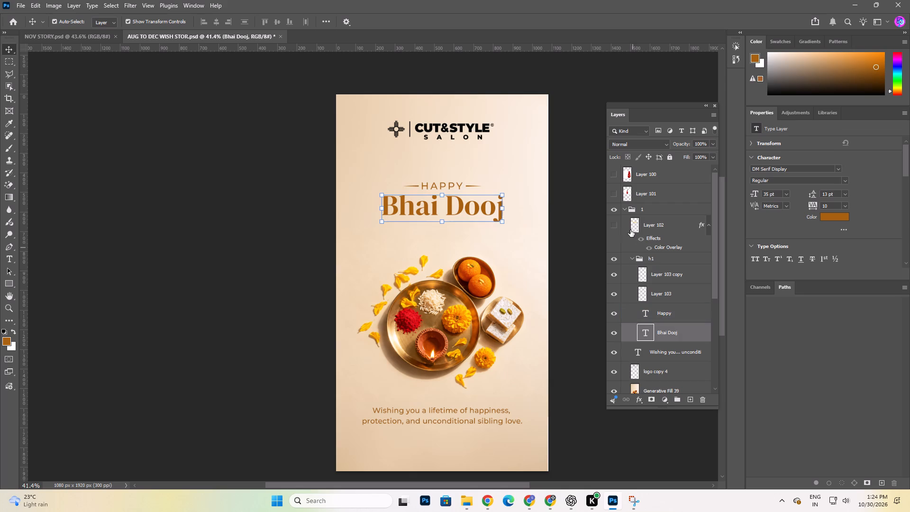
click(630, 256)
click(205, 217)
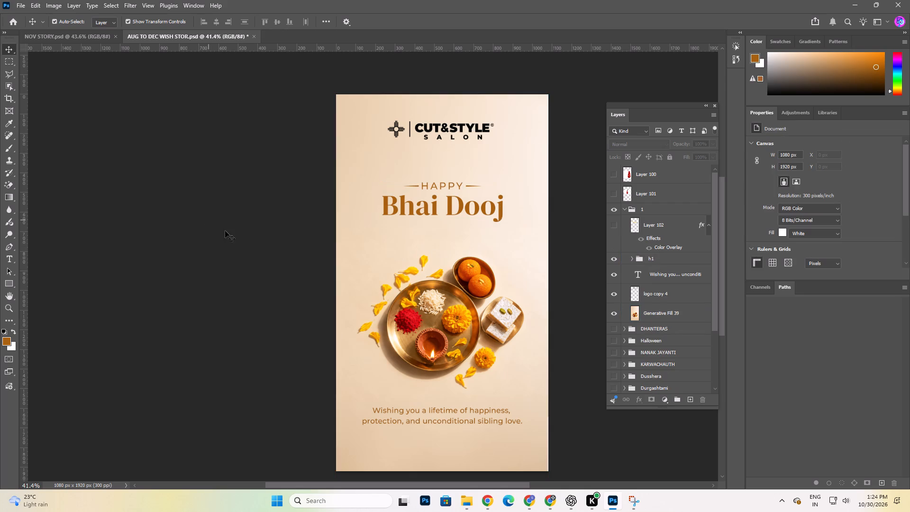
Examine the full Bhai Dooj story, checking the balance of heading, thali image and wish text.
key(space)
key(space)
key(space)
key(space)
key(space)
key(space)
key(space)
key(space)
key(space)
key(space)
key(space)
drag(437, 299, 457, 303)
click(483, 217)
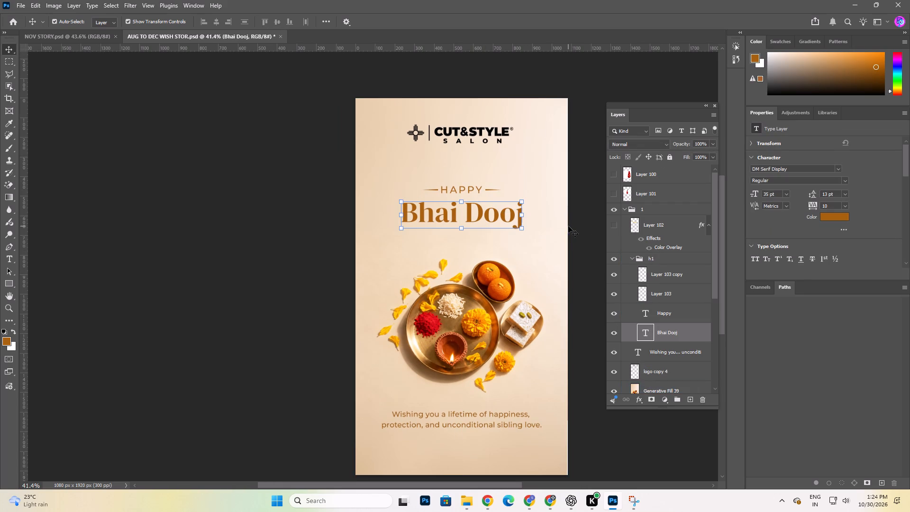
alt+scroll(411, 172, down, 2)
key(space)
key(space)
key(space)
key(space)
key(space)
drag(518, 284, 523, 283)
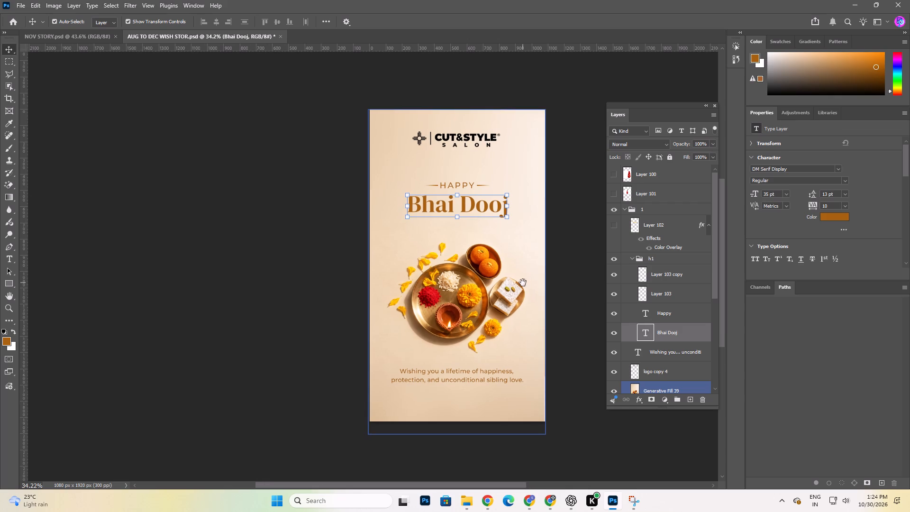
drag(523, 283, 522, 283)
click(459, 316)
key(space)
key(space)
key(space)
key(space)
key(space)
key(space)
key(space)
key(space)
key(space)
key(space)
key(space)
key(space)
key(space)
key(space)
key(space)
key(space)
key(space)
drag(524, 352, 509, 357)
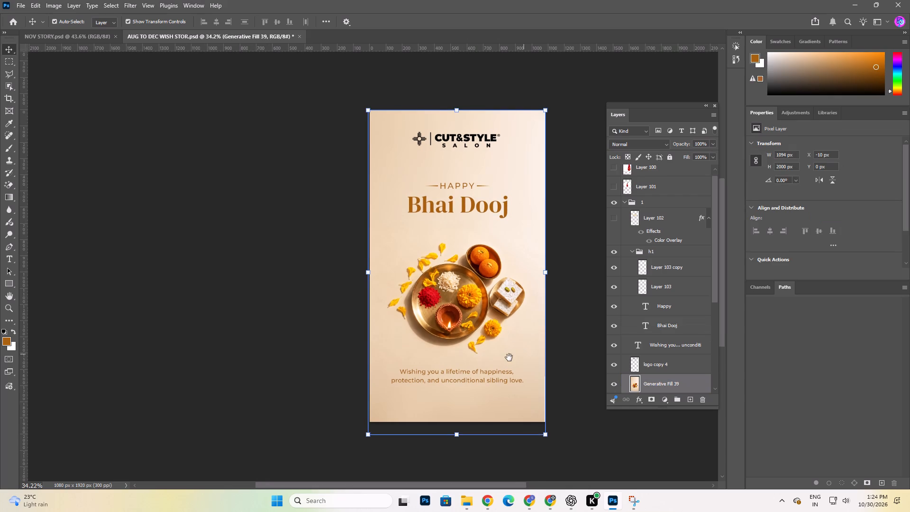
drag(509, 357, 509, 357)
click(576, 329)
Save the AUG TO DEC WISH STOR.psd document.
key(ctrl+s)
Examine the Bhai Dooj story once more at several zoom levels, from logo to wish text.
key(space)
key(space)
key(space)
key(space)
key(space)
key(space)
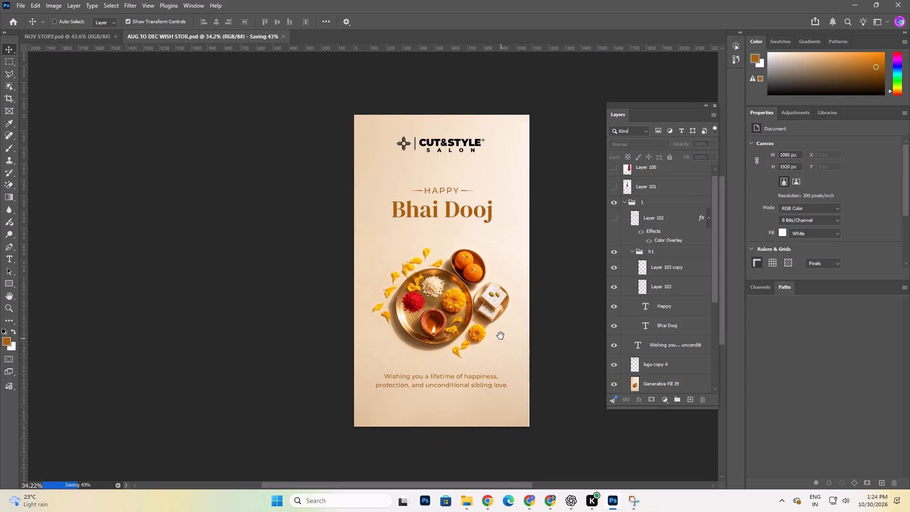
drag(501, 334, 515, 330)
alt+scroll(417, 225, up, 1)
scroll(458, 324, down, 1)
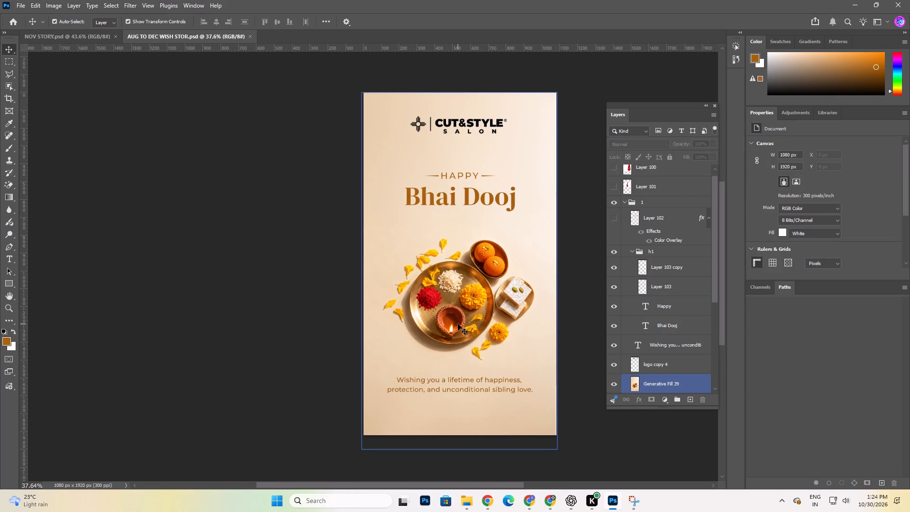
key(space)
key(space)
key(space)
key(space)
key(space)
key(space)
key(space)
key(space)
key(space)
click(526, 287)
alt+scroll(492, 237, up, 1)
scroll(496, 240, up, 2)
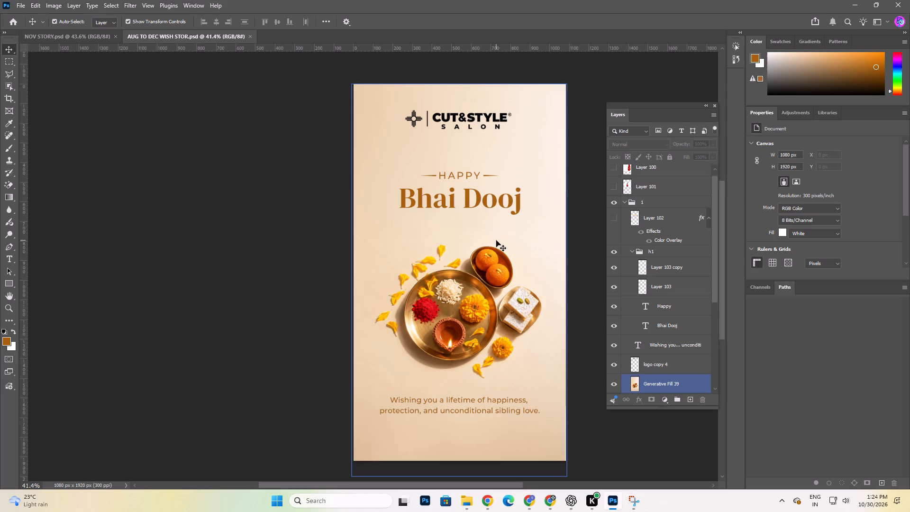
key(space)
key(space)
key(space)
key(space)
key(space)
key(space)
key(space)
key(space)
key(space)
key(space)
key(space)
key(space)
key(space)
key(space)
key(space)
key(space)
key(space)
key(space)
key(space)
key(space)
drag(504, 352, 501, 342)
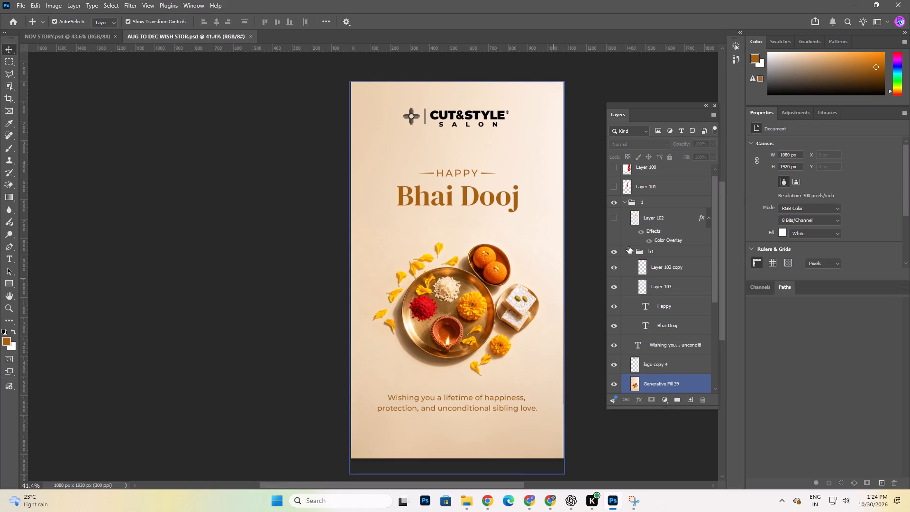
Collapse the h1 group in the Bhai Dooj layers and save the document.
click(635, 254)
click(633, 250)
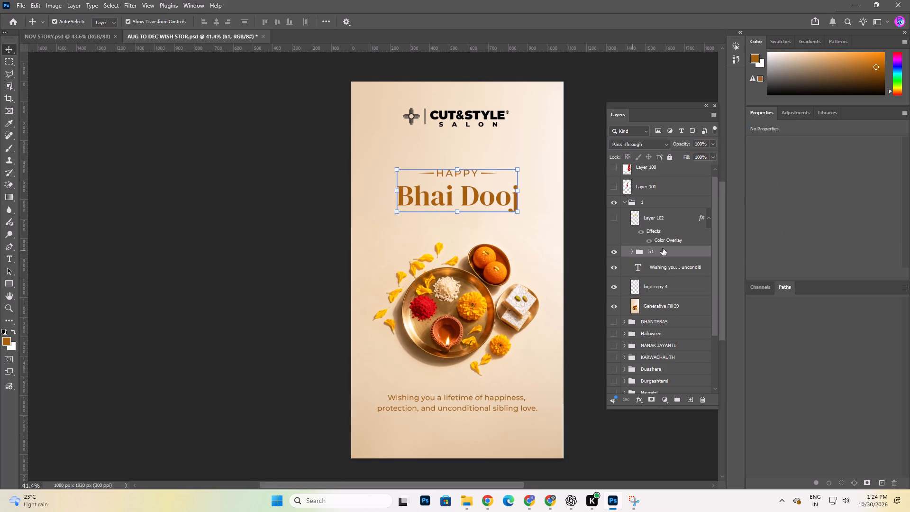
click(676, 259)
click(668, 280)
click(665, 302)
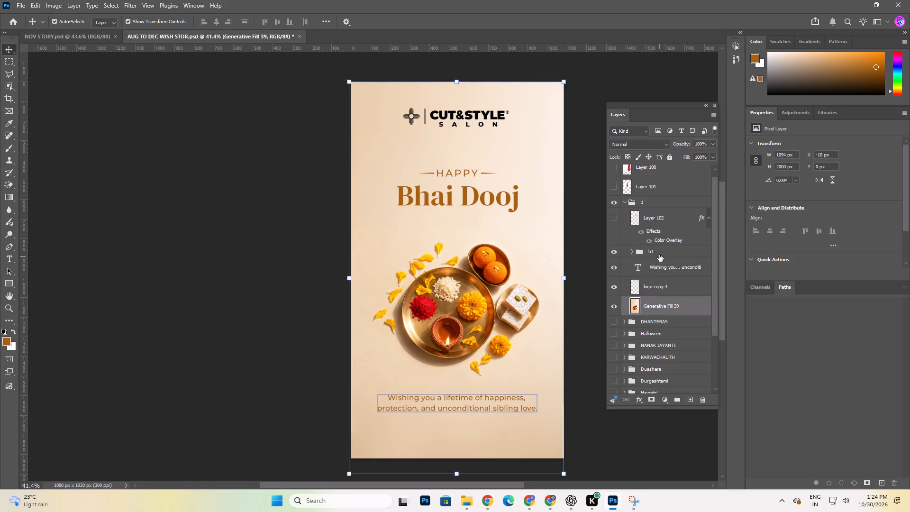
click(659, 255)
key(ctrl+s)
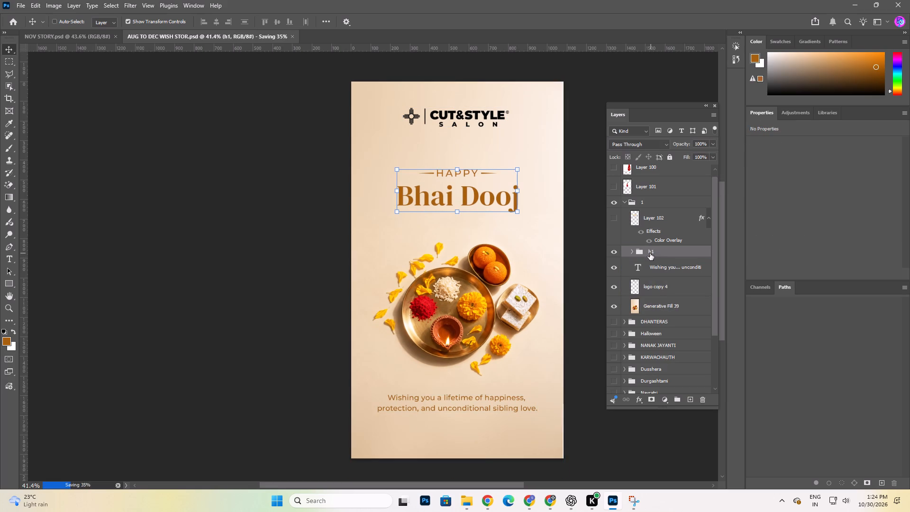
Centre the "Wishing you a lifetime of happiness" text horizontally on the canvas, clear the selection and save the document.
click(508, 411)
key(ctrl+a)
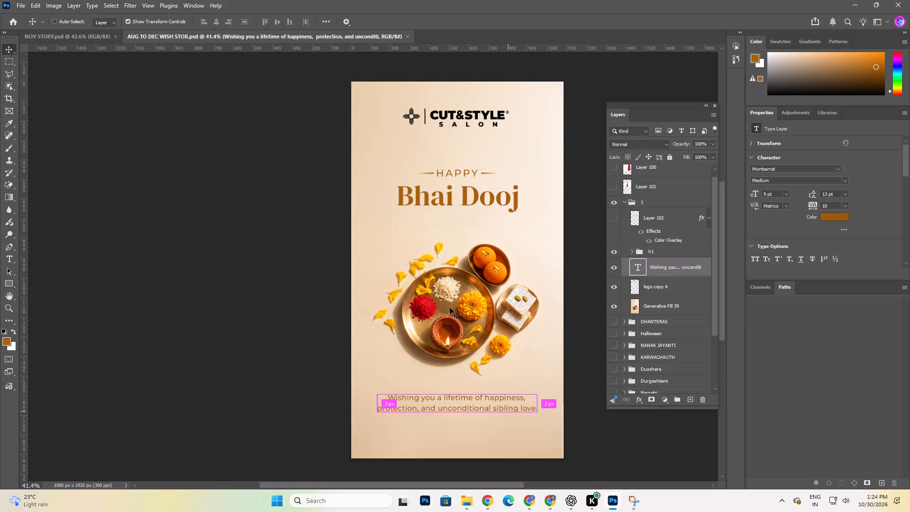
click(216, 23)
click(216, 23)
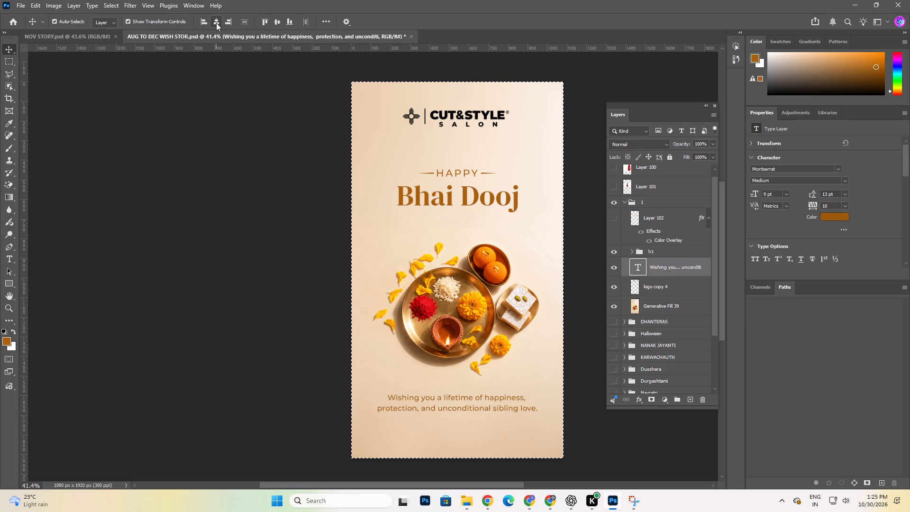
key(ctrl+d)
key(ctrl+s)
Examine the Bhai Dooj layout with the Generative Fill 39 background hidden and shown again.
click(145, 181)
key(space)
key(space)
key(space)
key(space)
key(space)
key(space)
key(space)
key(space)
key(space)
key(space)
key(space)
key(space)
key(space)
key(space)
key(space)
key(space)
key(space)
key(space)
key(space)
key(space)
drag(608, 305, 585, 282)
click(620, 290)
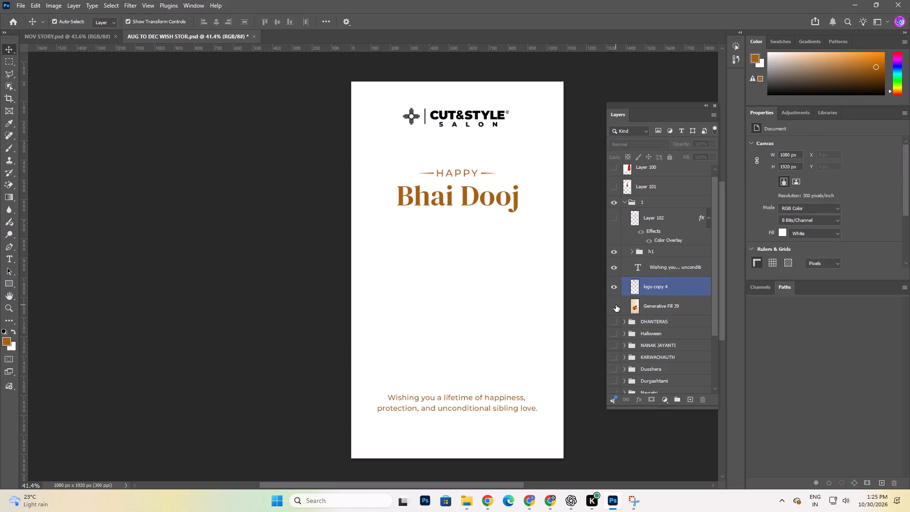
click(616, 305)
key(space)
key(space)
key(space)
key(space)
key(space)
key(space)
key(space)
key(space)
key(space)
key(space)
key(space)
key(space)
key(space)
key(space)
key(space)
key(space)
key(space)
key(space)
key(space)
key(space)
drag(500, 250, 489, 235)
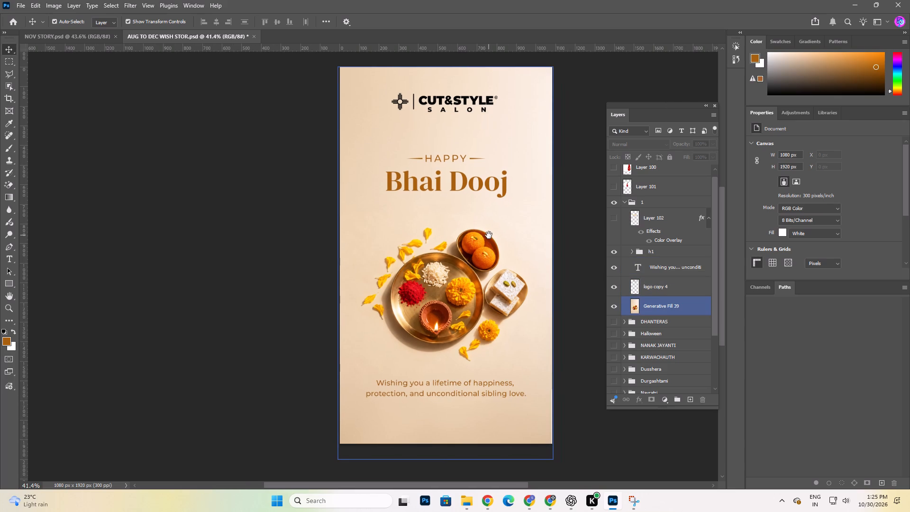
drag(489, 235, 488, 235)
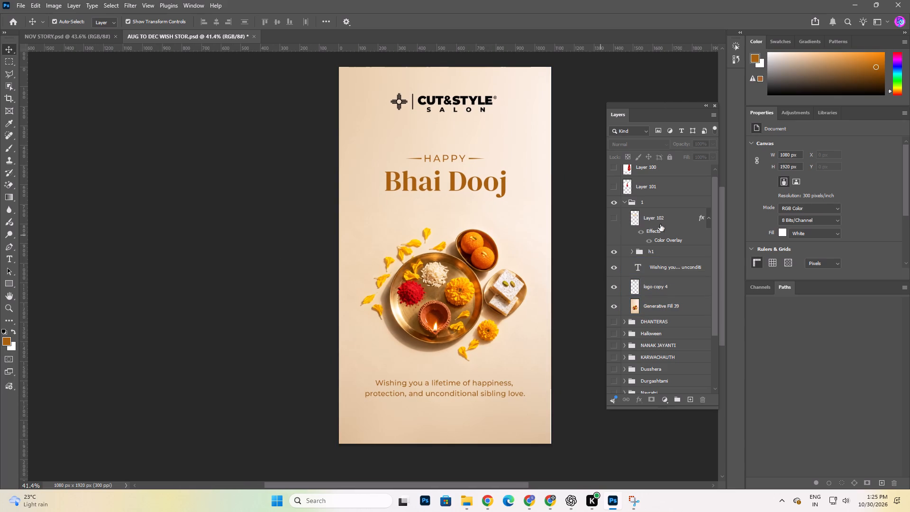
Stamp all visible layers into a new layer above the h1 group and convert it to a smart object.
click(667, 254)
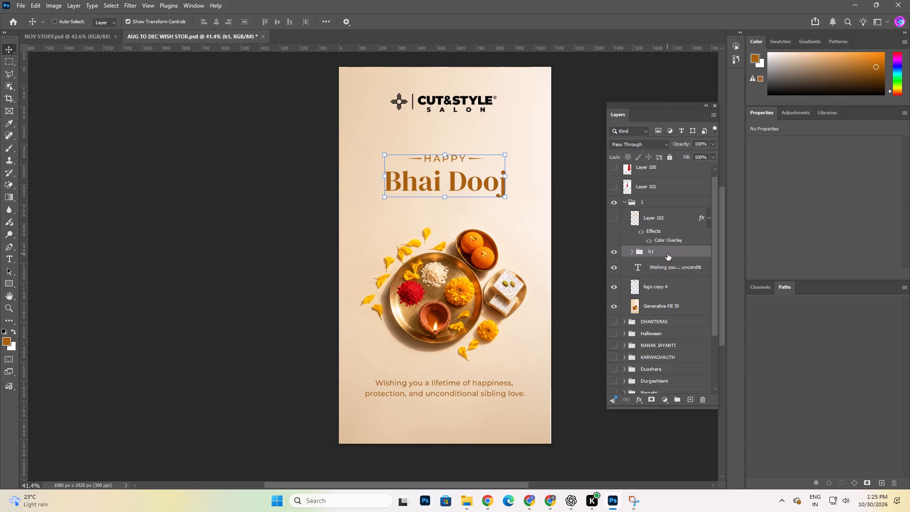
key(ctrl+alt+shift+e)
right_click(668, 253)
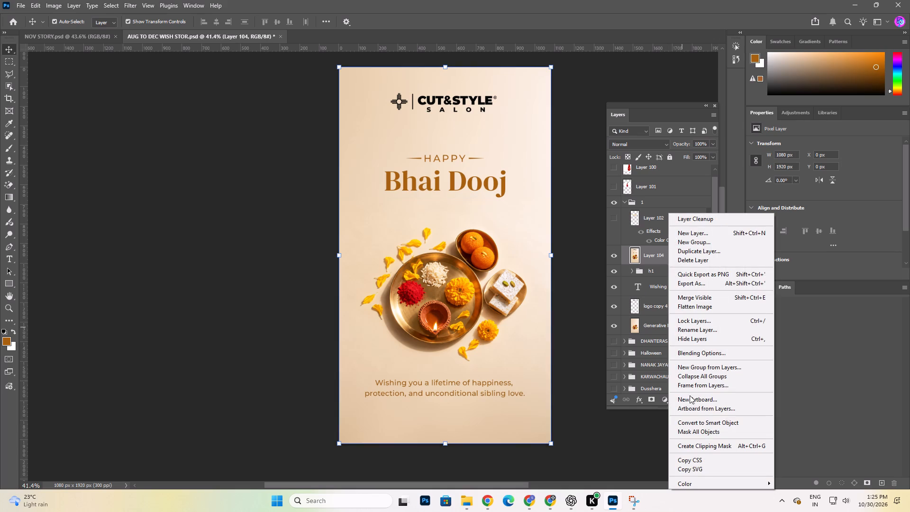
click(714, 422)
In the Camera Raw Filter on the stamped layer, set Exposure +0.25, Contrast +14, Highlights +2, Whites -9 and Blacks +1.
click(132, 3)
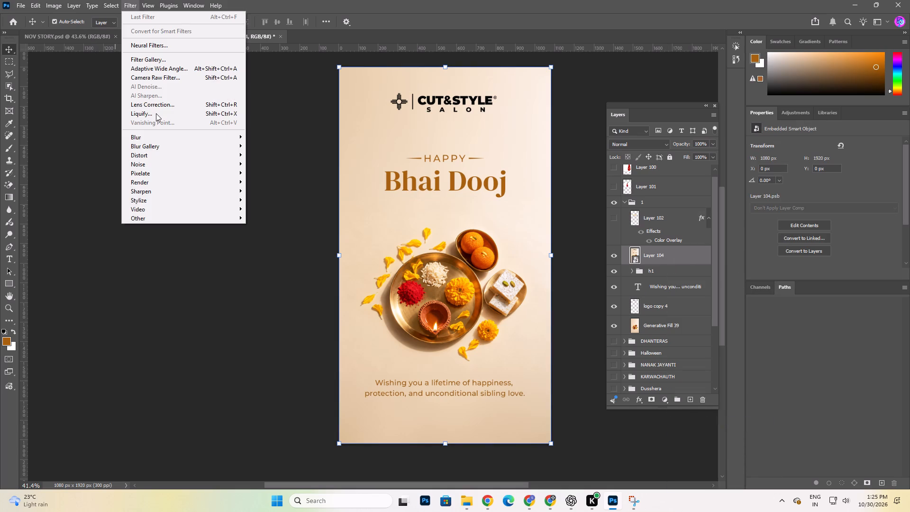
click(160, 76)
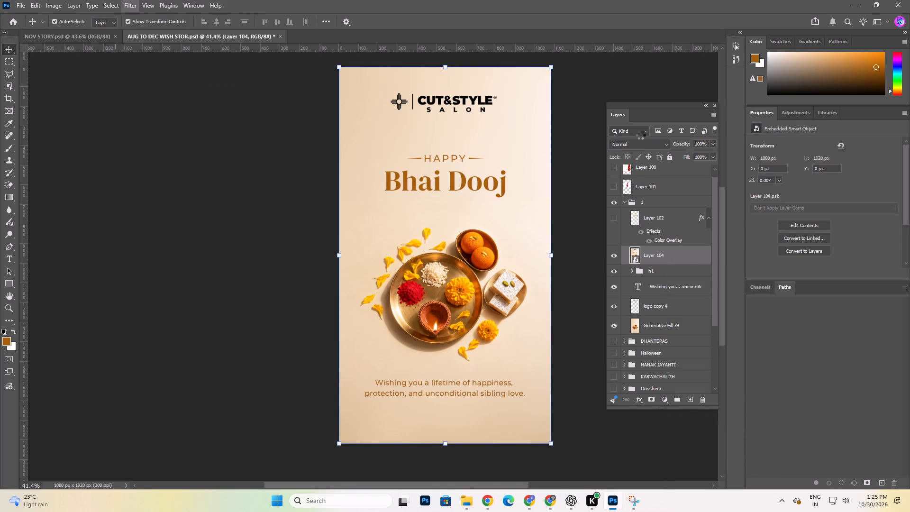
drag(529, 70, 663, 68)
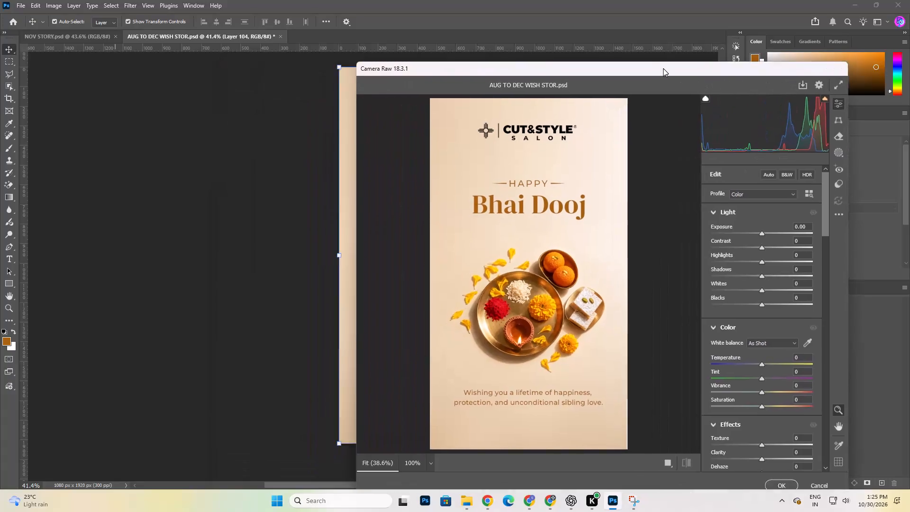
drag(663, 68, 636, 19)
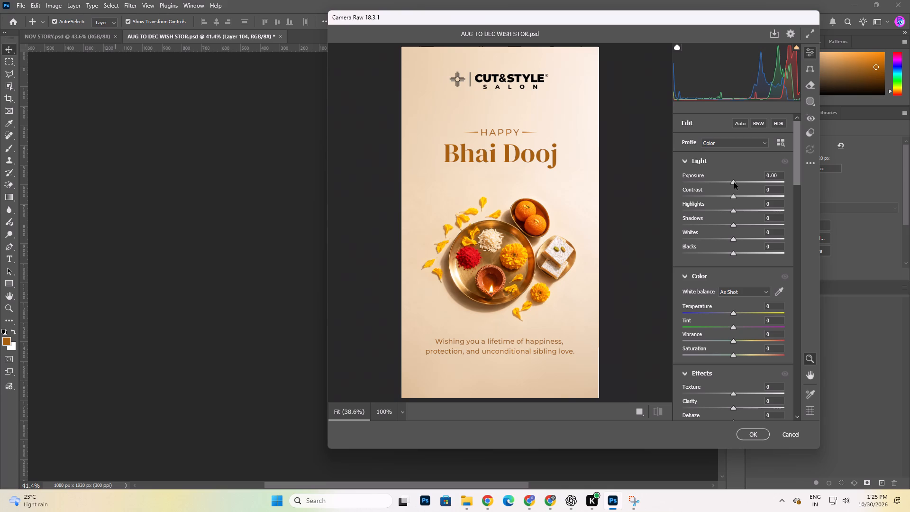
click(734, 183)
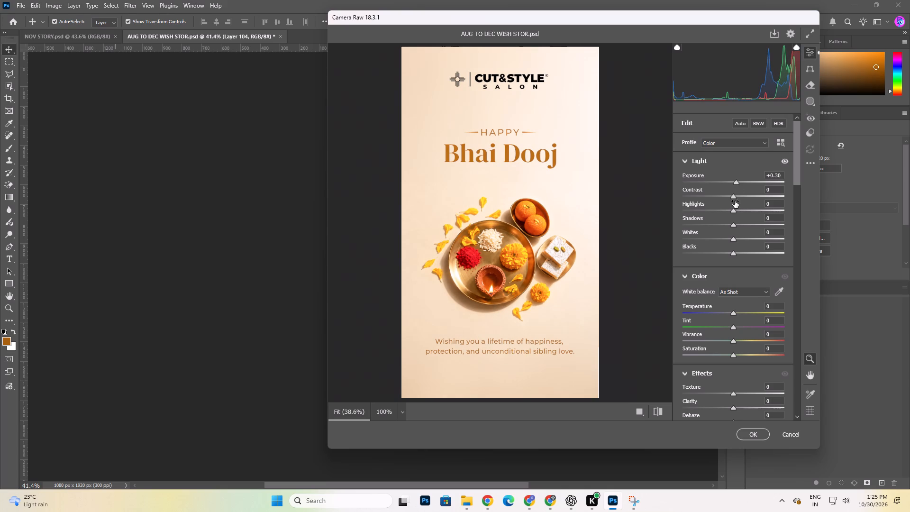
click(733, 199)
drag(733, 197, 736, 198)
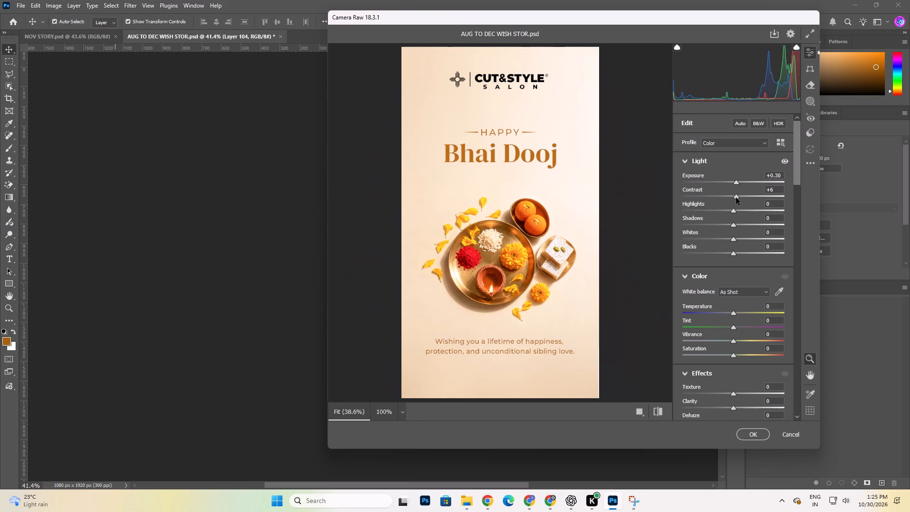
drag(736, 198, 740, 198)
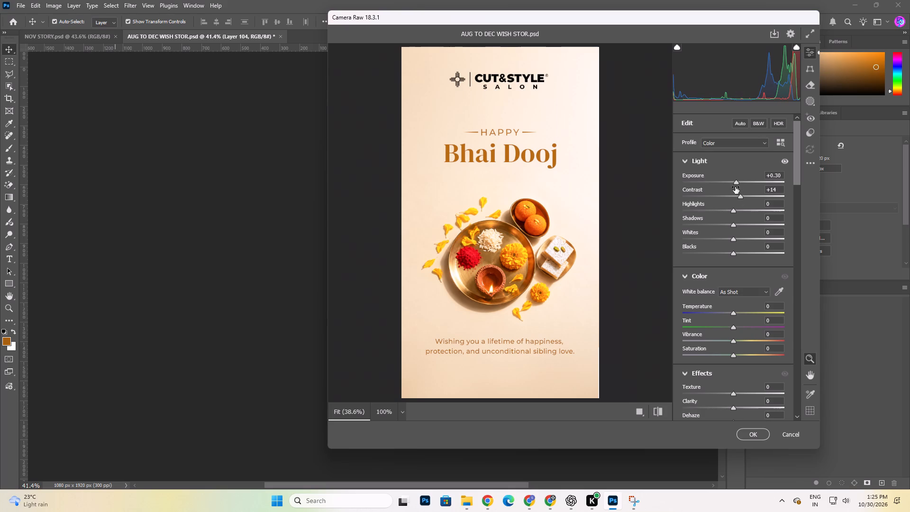
click(735, 183)
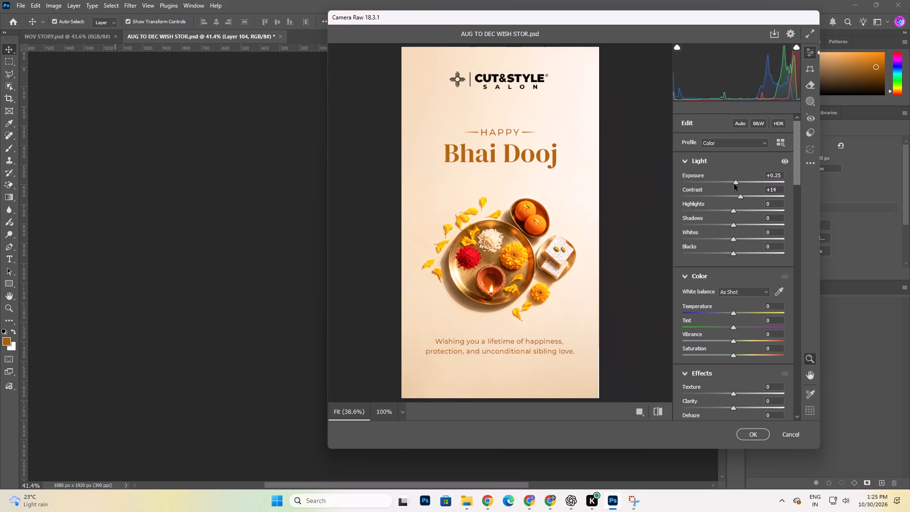
click(734, 210)
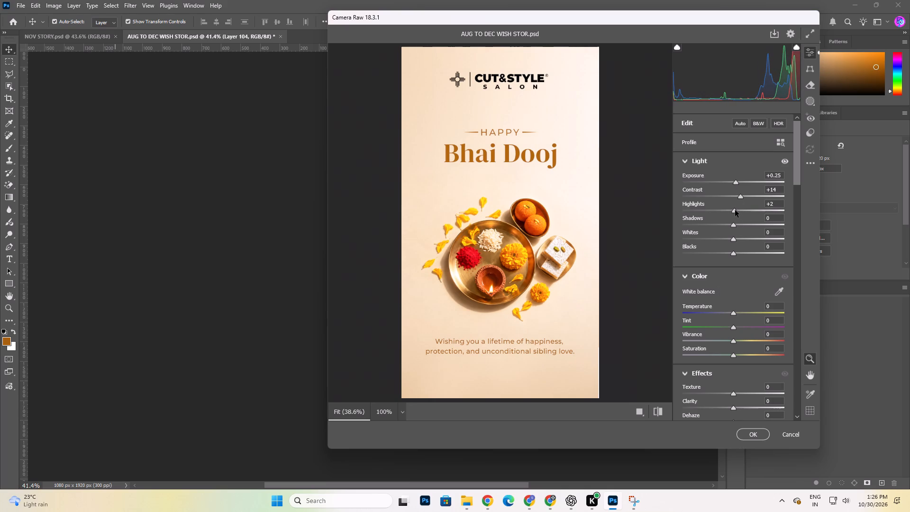
drag(732, 236, 728, 236)
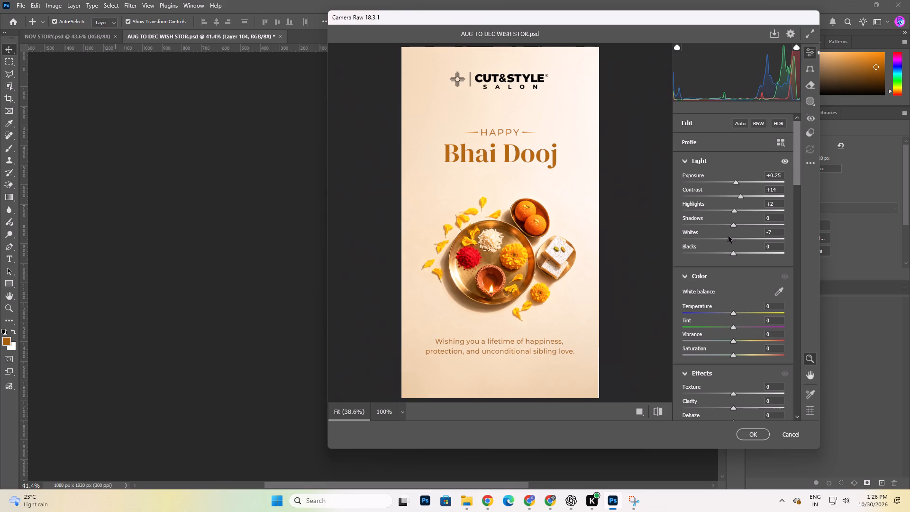
drag(728, 236, 727, 236)
click(733, 254)
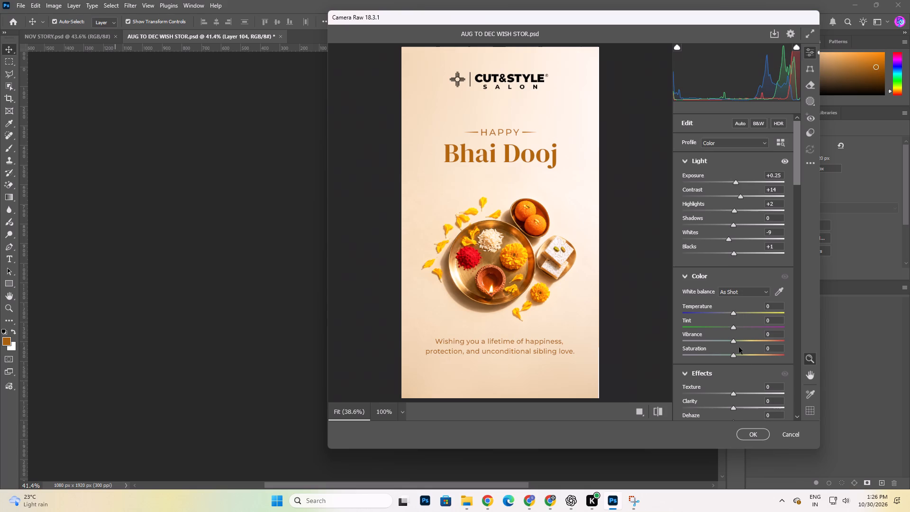
Set Temperature +2, Tint +7 and Vibrance -2 in Camera Raw and apply the filter.
click(733, 311)
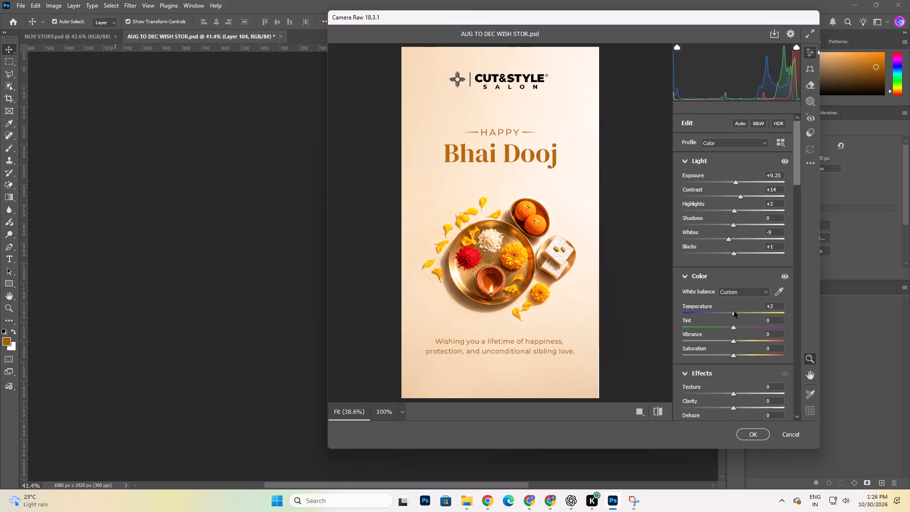
click(734, 328)
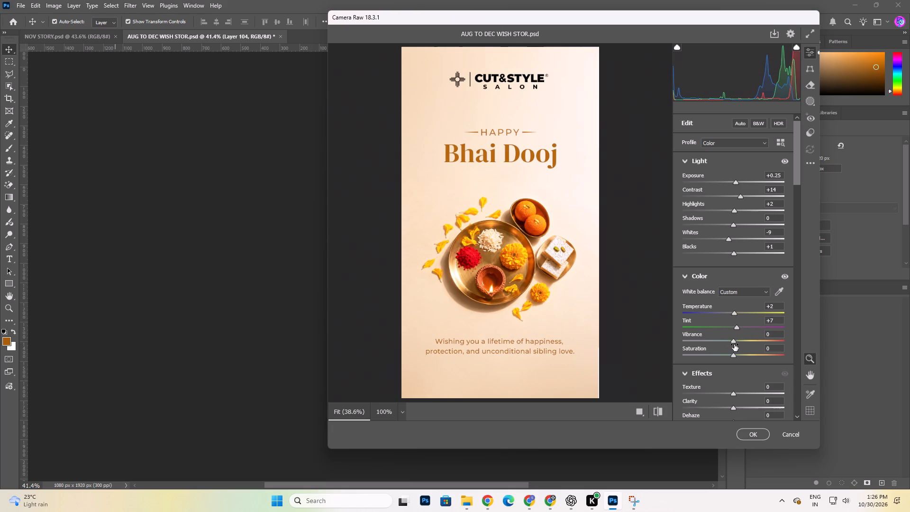
click(733, 343)
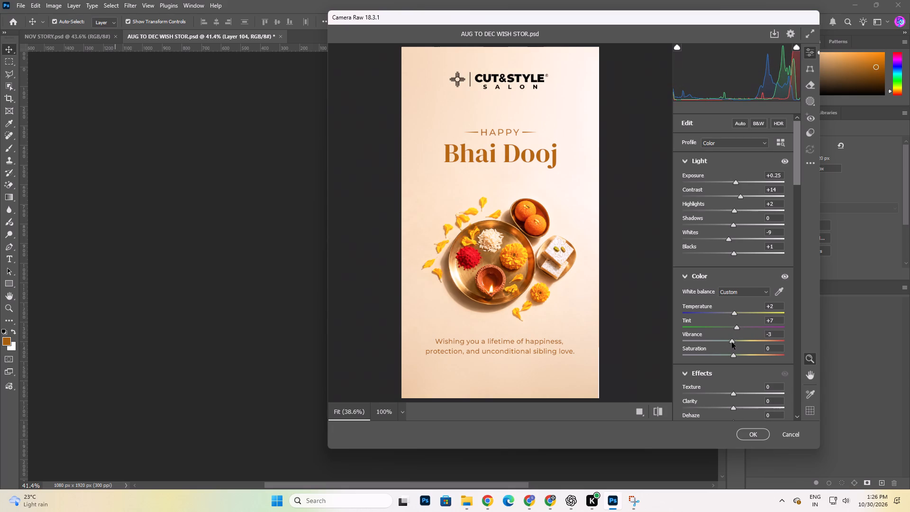
scroll(734, 342, down, 4)
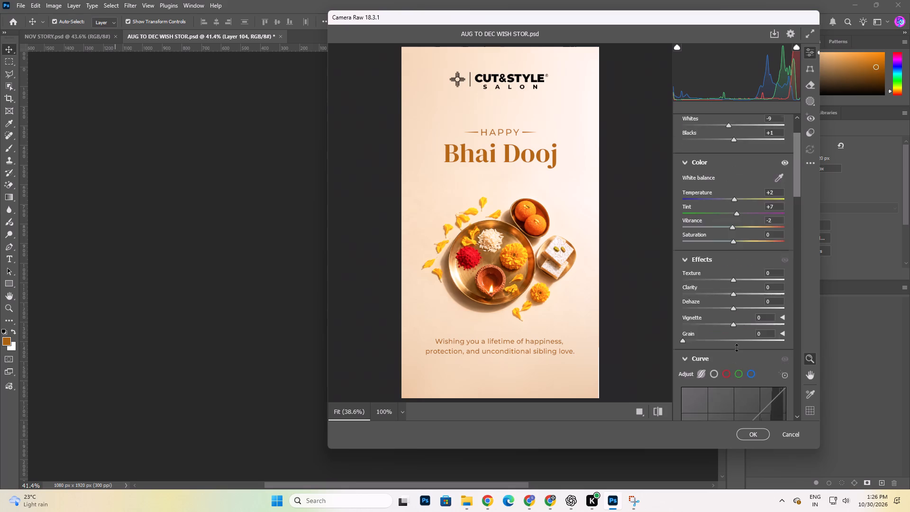
scroll(745, 368, down, 3)
click(755, 433)
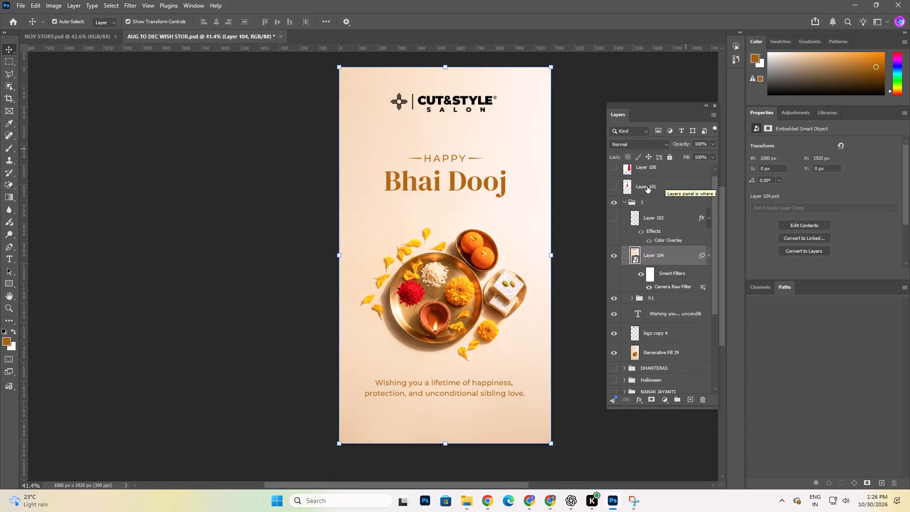
Compare the story with the Camera Raw smart filter off and on.
click(641, 276)
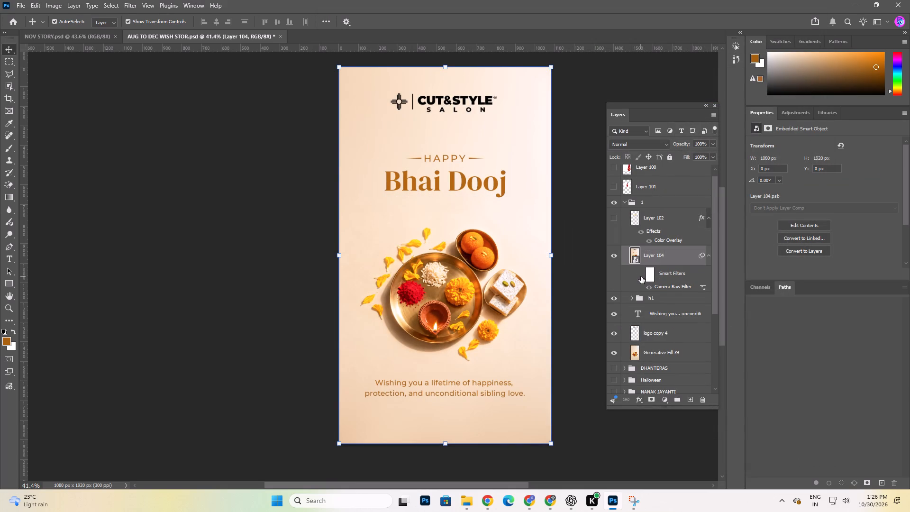
click(641, 276)
click(263, 177)
key(space)
key(space)
key(space)
drag(566, 242, 540, 230)
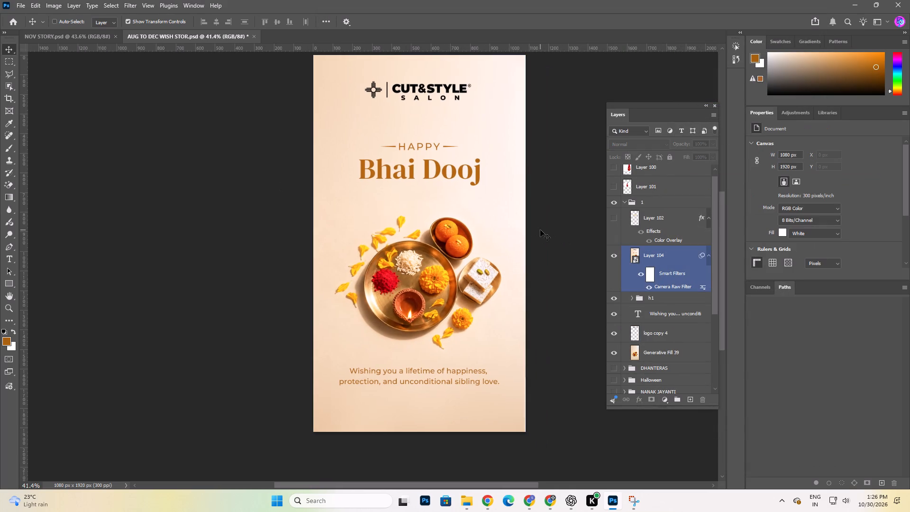
Save the AUG TO DEC WISH STOR.psd document.
key(ctrl+s)
Examine the colour-graded Bhai Dooj story, including a closer view of the heading and thali.
key(space)
key(space)
key(space)
key(space)
key(space)
key(space)
key(space)
key(space)
key(space)
key(space)
key(space)
key(space)
drag(434, 125, 458, 129)
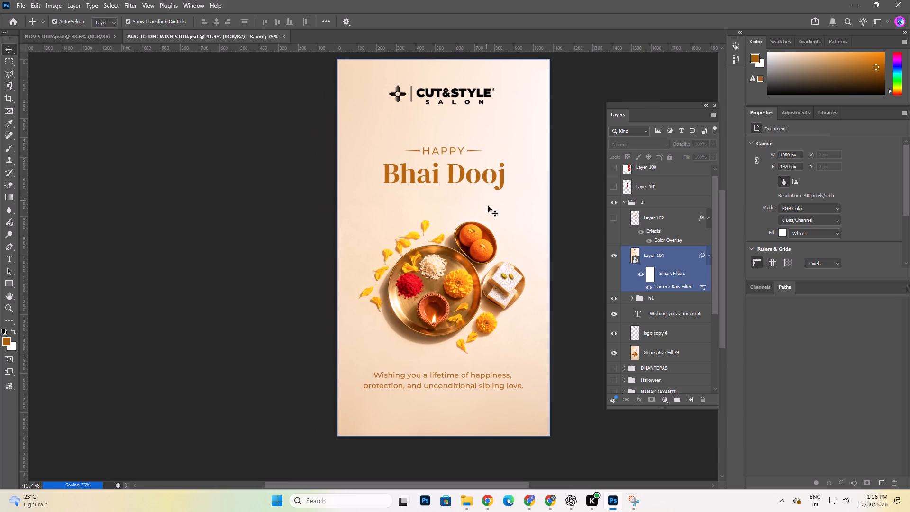
alt+scroll(473, 207, up, 2)
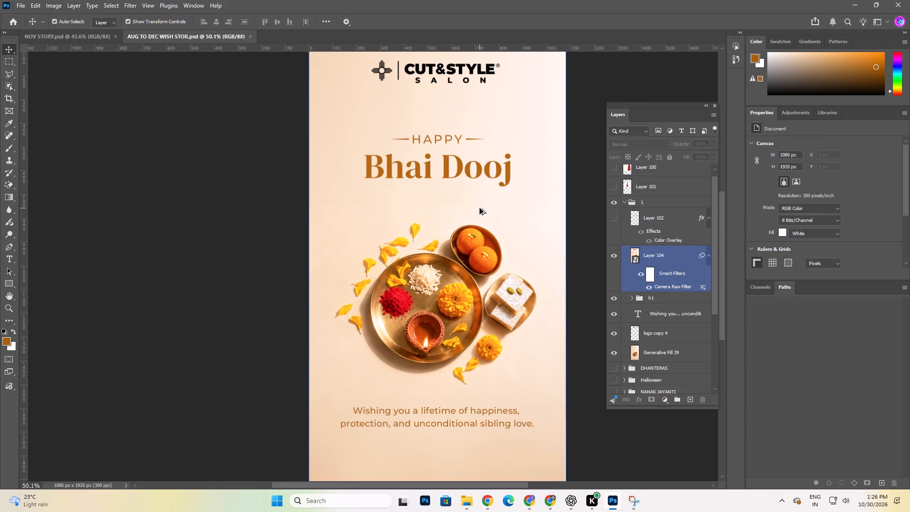
Check the October 2026 dates in the system calendar and return to the story.
click(869, 503)
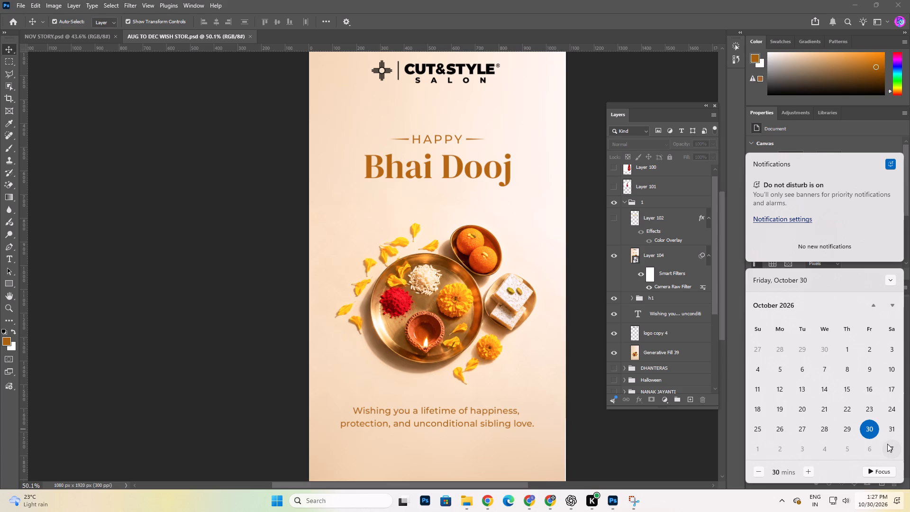
click(228, 152)
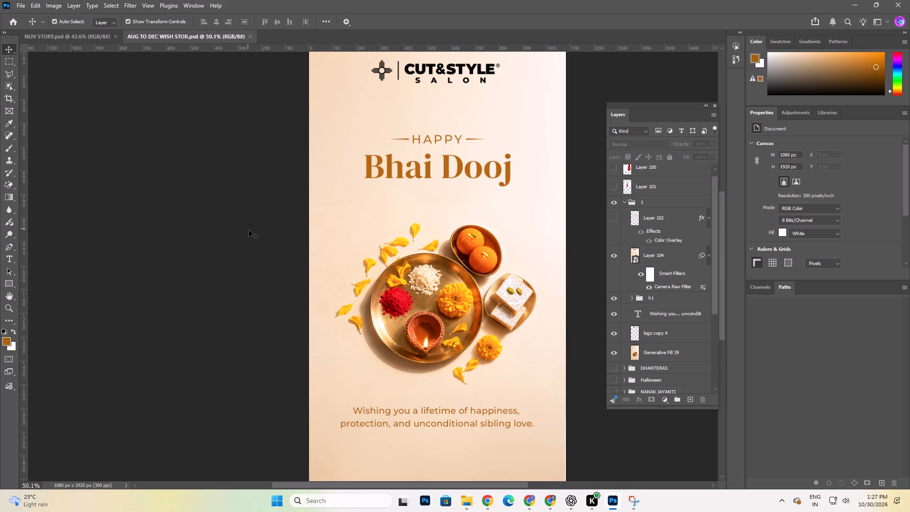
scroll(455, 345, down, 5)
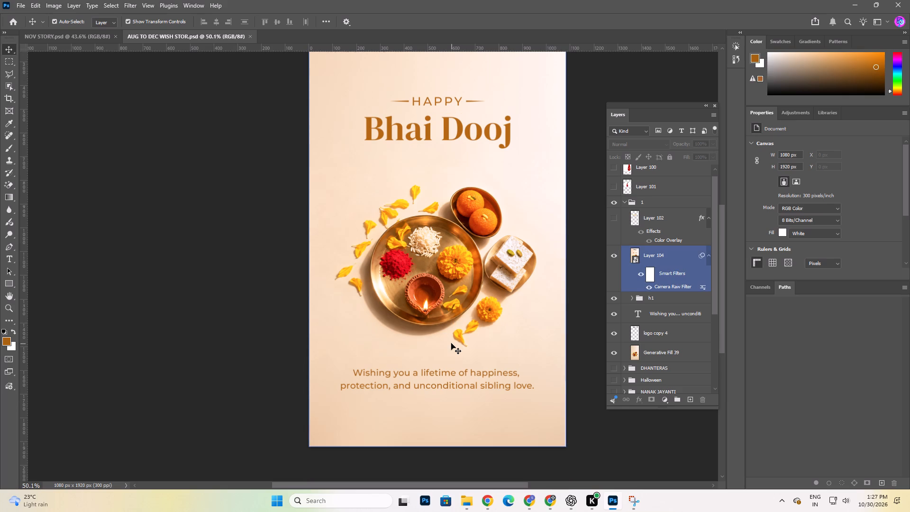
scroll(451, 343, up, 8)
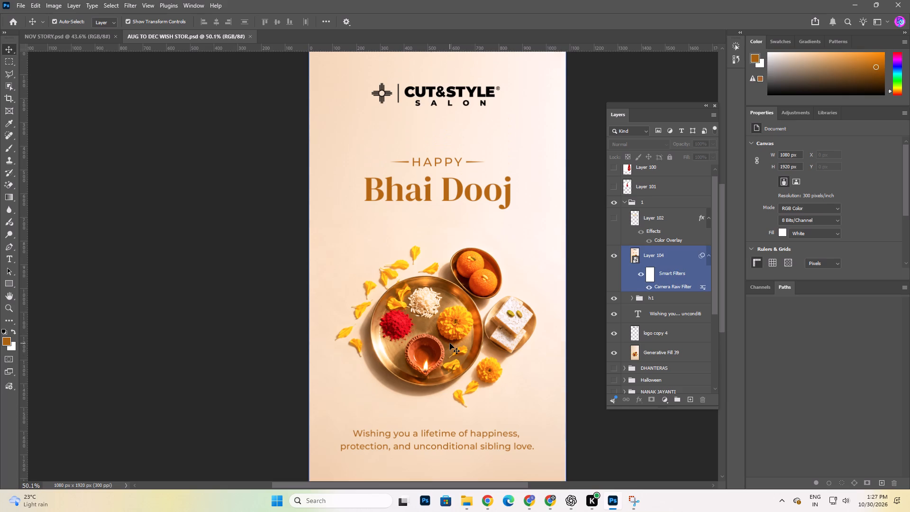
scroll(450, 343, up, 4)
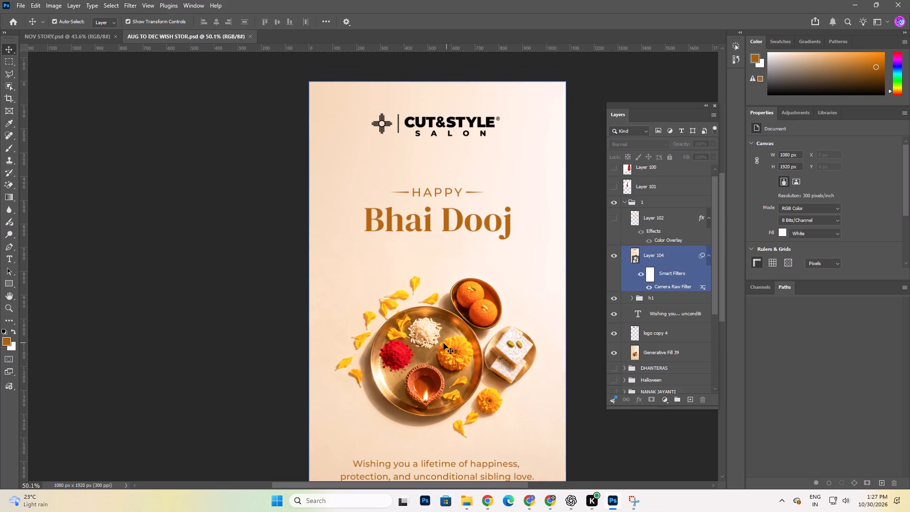
Collapse the finished Bhai Dooj layer group and save the document.
scroll(447, 343, down, 9)
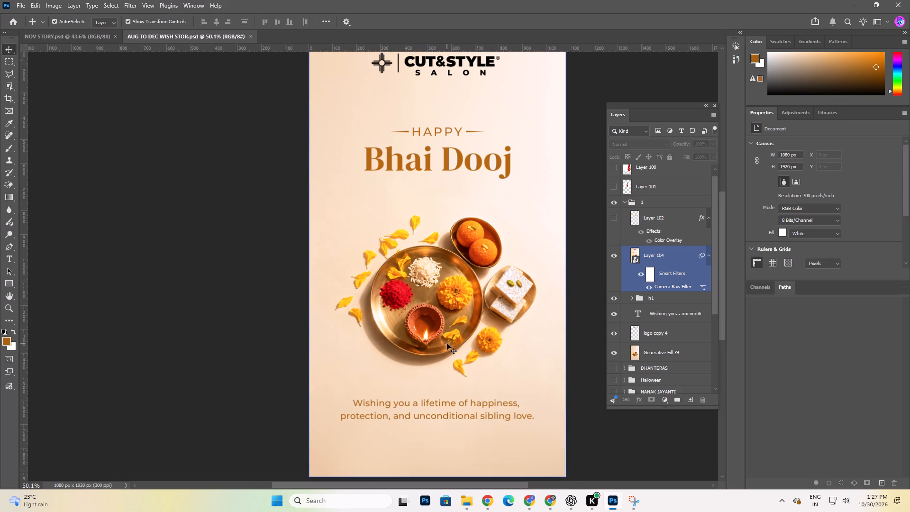
scroll(447, 343, down, 6)
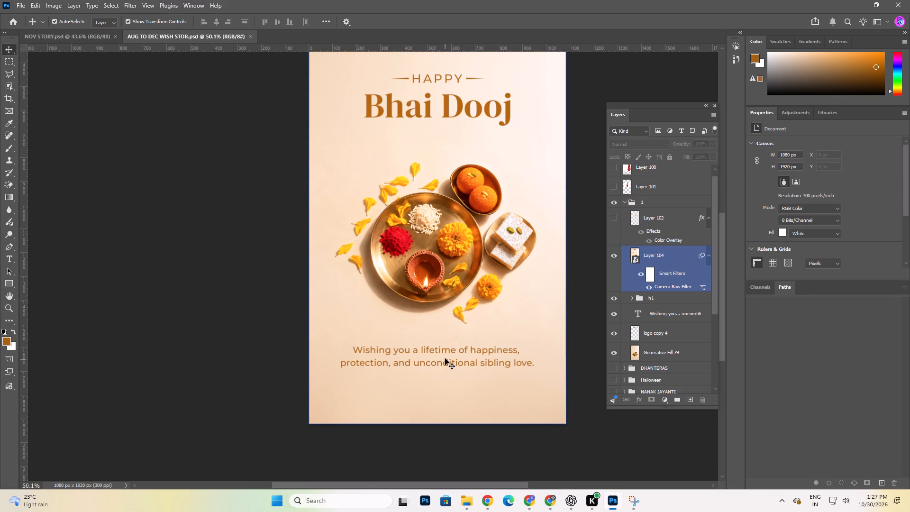
click(445, 358)
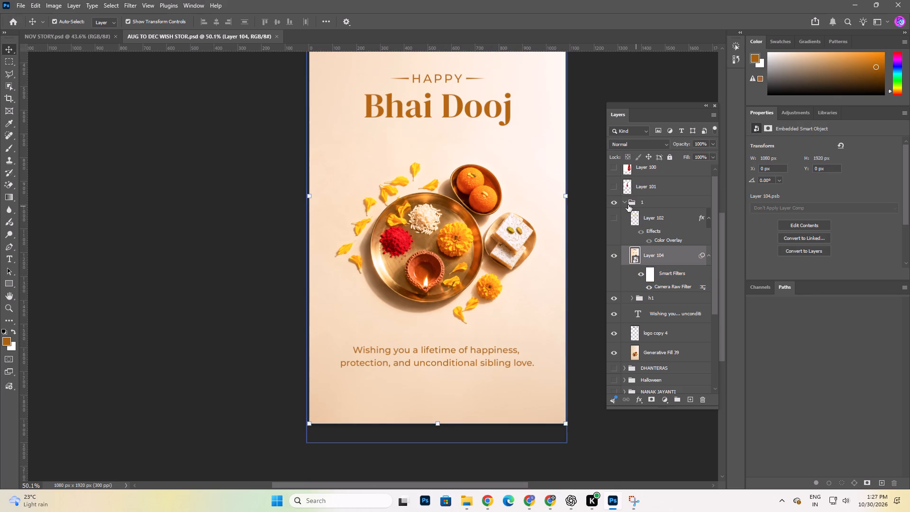
click(625, 204)
click(14, 0)
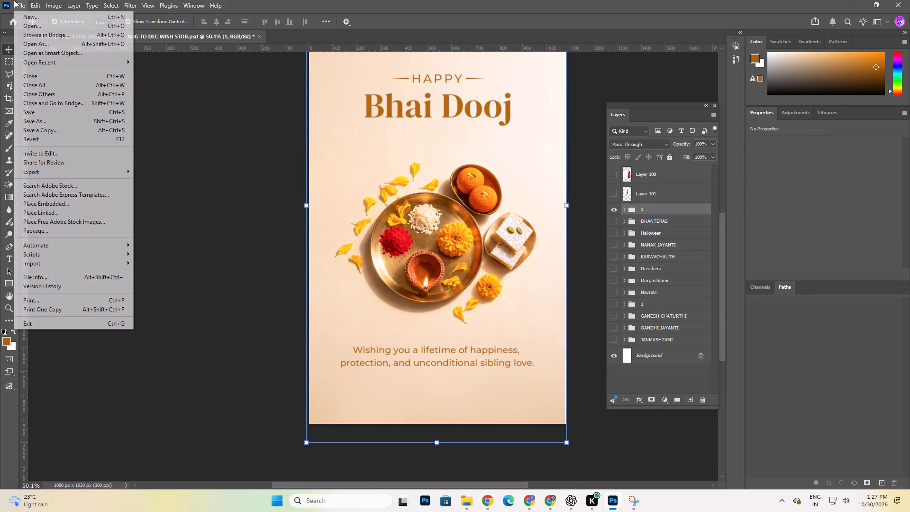
click(64, 117)
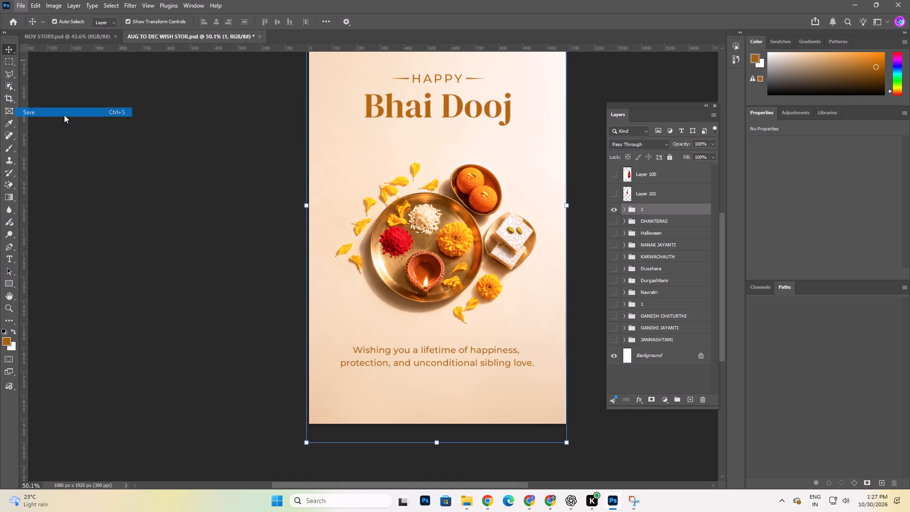
Duplicate the h1 heading group, the wishing text and the logo layer, and move the copies out above group 1, under Layer 100.
click(625, 211)
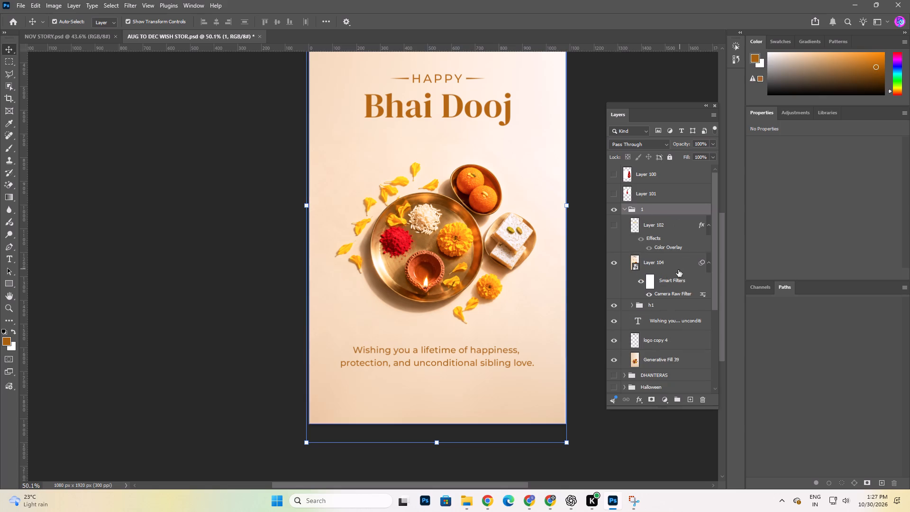
click(660, 311)
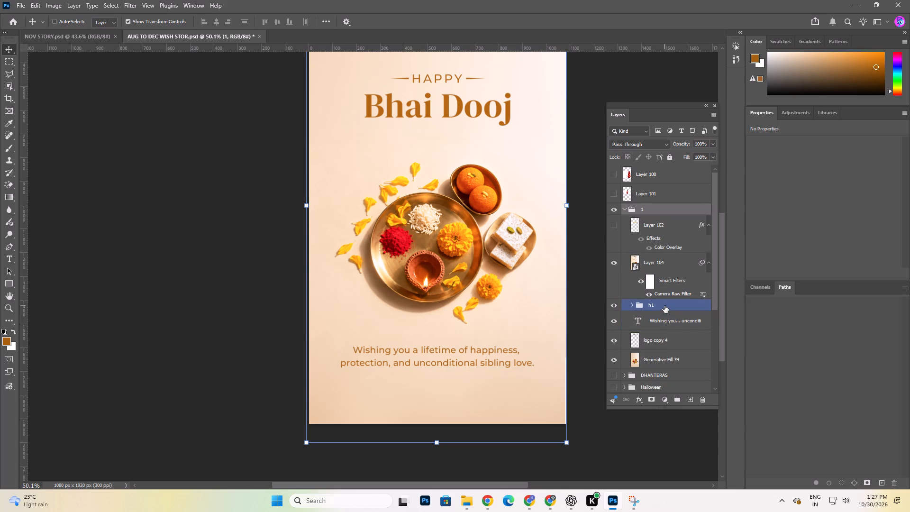
ctrl+click(664, 306)
ctrl+click(668, 320)
ctrl+click(671, 338)
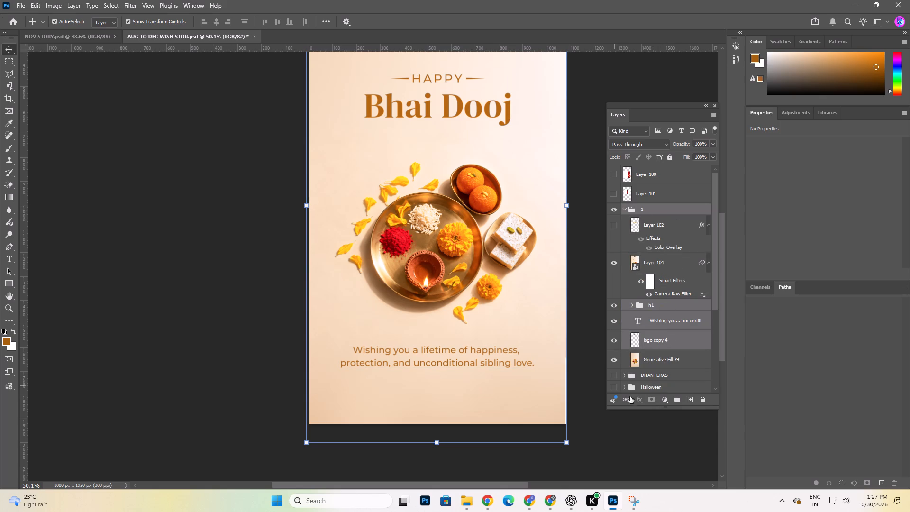
click(681, 428)
click(665, 327)
click(667, 304)
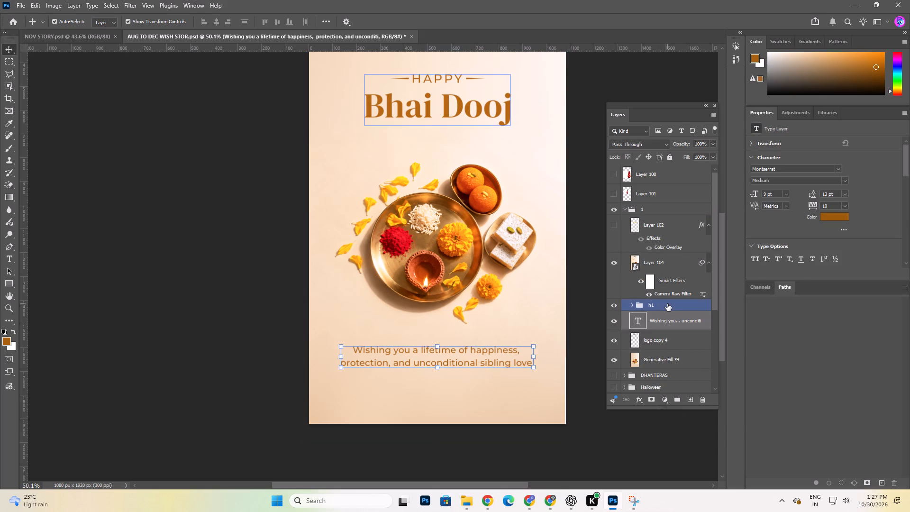
shift+click(667, 333)
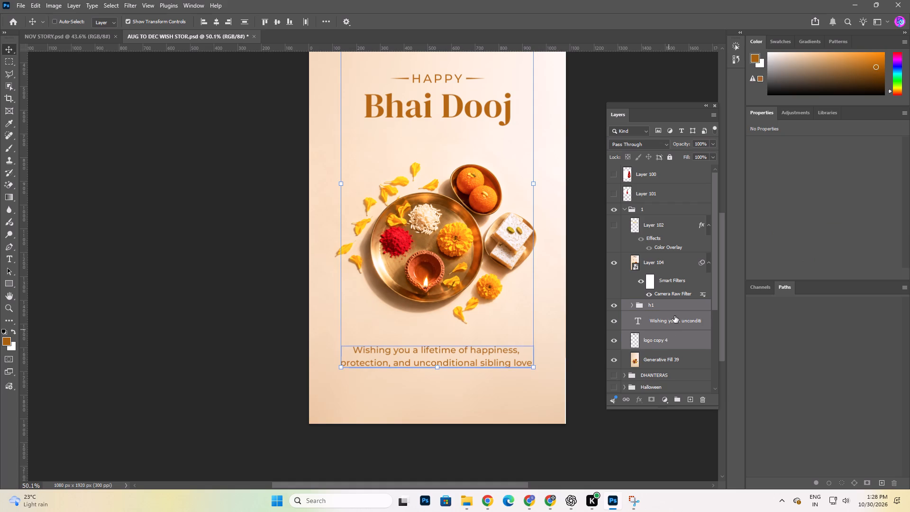
key(ctrl+j)
drag(664, 307, 649, 229)
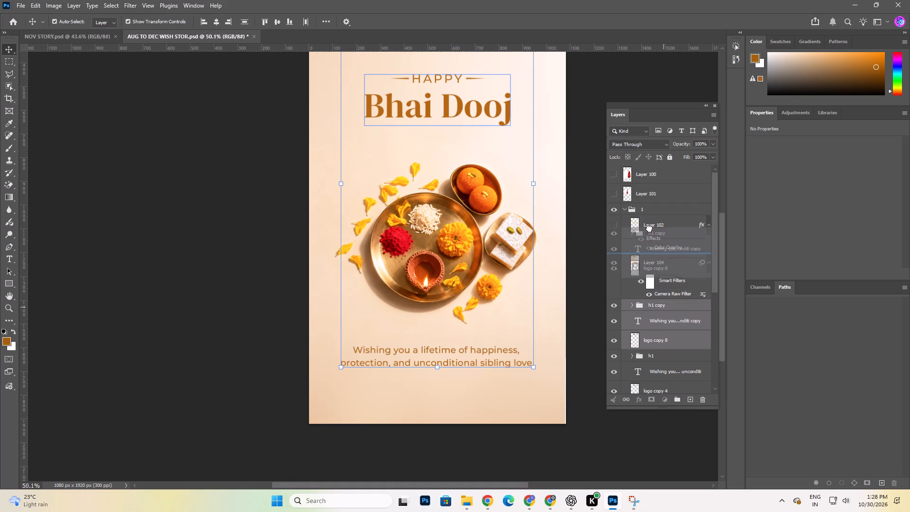
drag(649, 229, 648, 187)
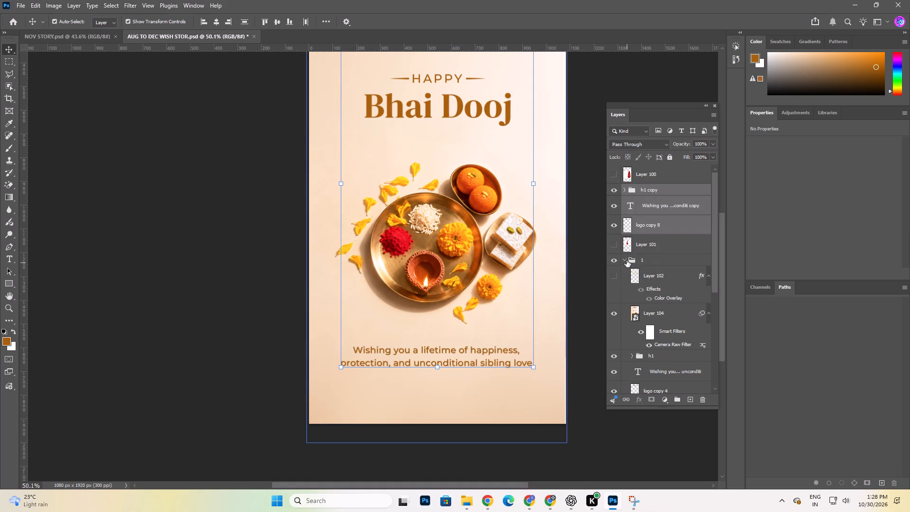
Collapse and hide the finished Bhai Dooj group 1, and show Layer 101 with the red tilak.
click(625, 260)
click(618, 262)
click(613, 243)
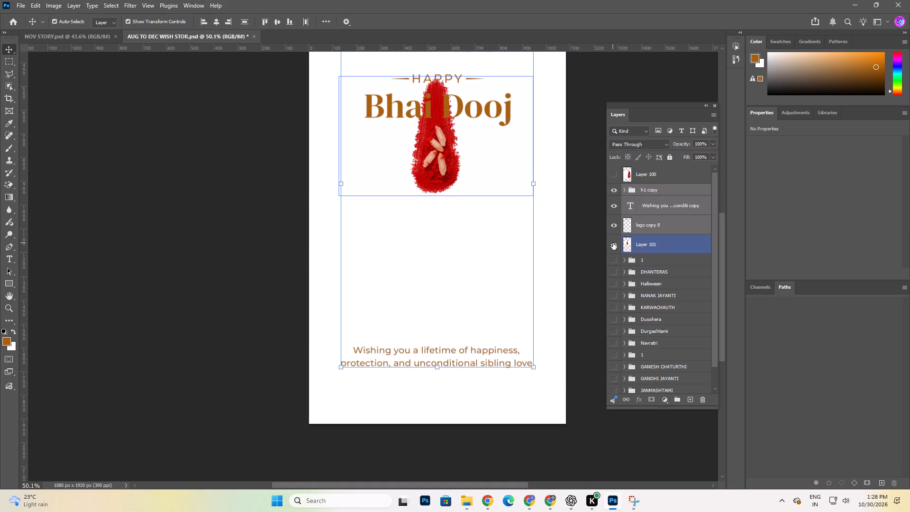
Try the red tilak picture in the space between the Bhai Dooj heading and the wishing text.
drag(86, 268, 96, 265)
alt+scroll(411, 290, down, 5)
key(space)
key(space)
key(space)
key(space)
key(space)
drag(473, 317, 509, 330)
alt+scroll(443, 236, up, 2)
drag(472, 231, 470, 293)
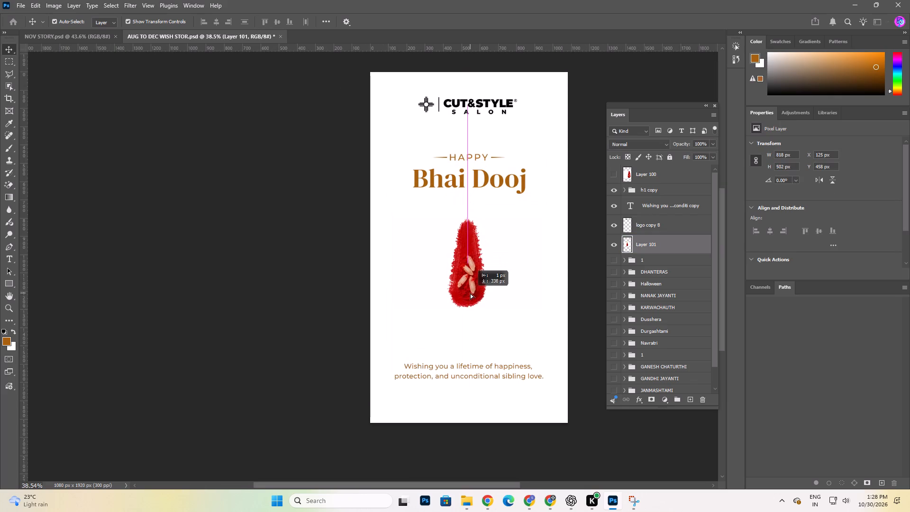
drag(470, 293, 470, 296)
Move the red tilak picture to the upper part of the story, at about X 135 px, Y 233 px.
click(269, 271)
key(space)
key(space)
key(space)
key(space)
key(space)
key(space)
key(space)
key(space)
key(space)
key(space)
key(space)
key(space)
key(space)
key(space)
key(space)
key(space)
key(space)
key(space)
key(space)
key(space)
drag(490, 333, 481, 332)
drag(461, 285, 464, 177)
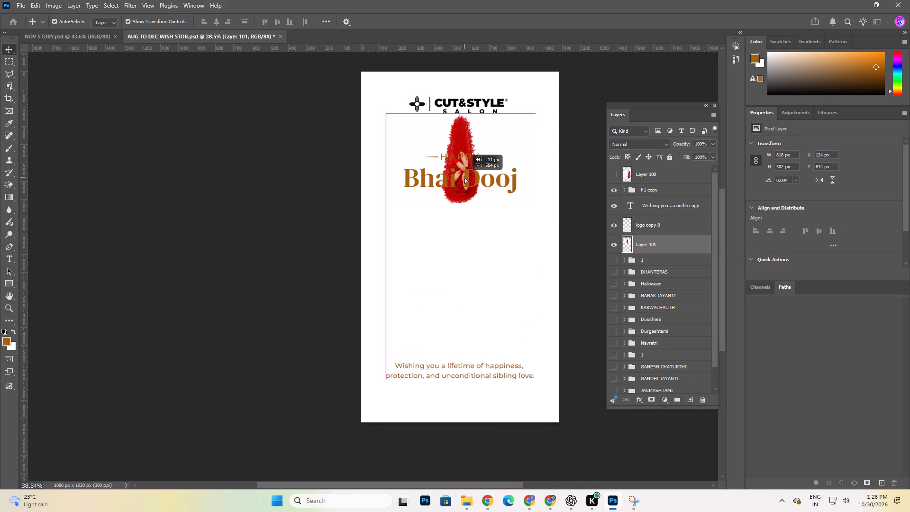
drag(464, 177, 464, 179)
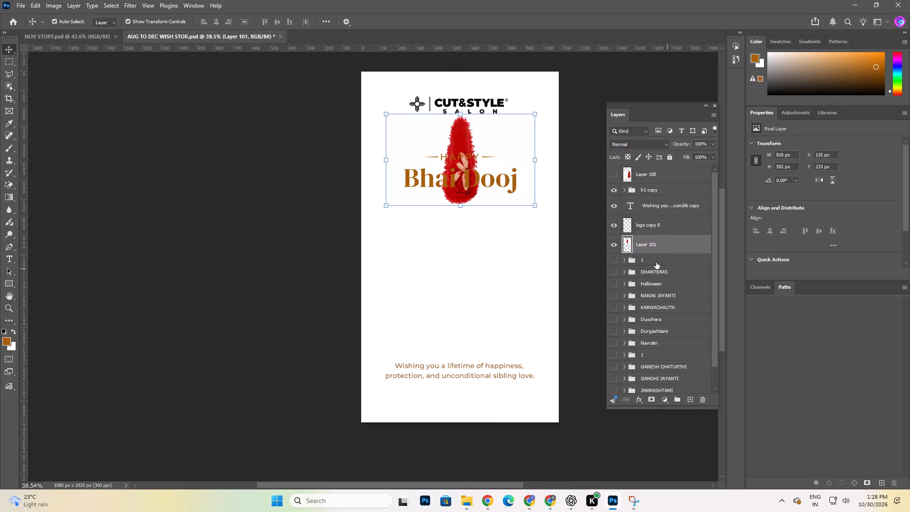
Move the copied Bhai Dooj heading and salon logo down together by about 400 px, placing them between the tilak and the wishing text.
click(655, 188)
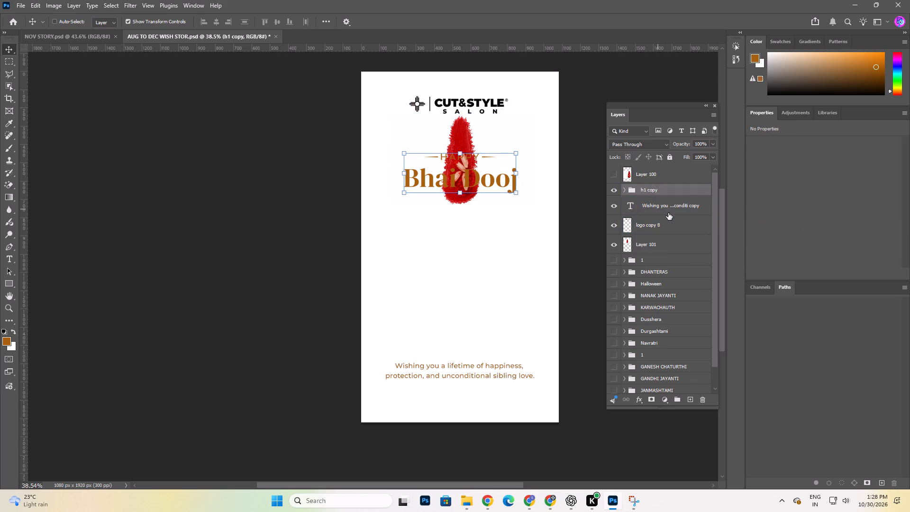
ctrl+click(657, 230)
key(shift+Down)
key(shift+Down)
key(shift+Down)
key(shift+Down)
key(shift+Down)
key(shift+Down)
key(shift+Down)
key(shift+Down)
key(shift+Down)
key(shift+Down)
key(shift+Down)
key(shift+Down)
key(shift+Down)
key(shift+Down)
key(shift+Down)
key(shift+Down)
key(shift+Down)
key(shift+Down)
key(shift+Down)
key(shift+Down)
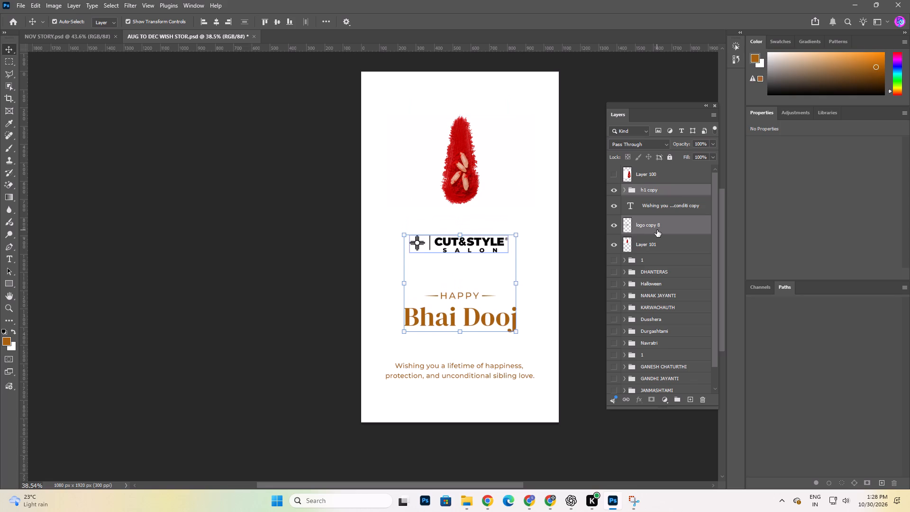
key(shift+Down)
key(shift+Up)
key(shift+Up)
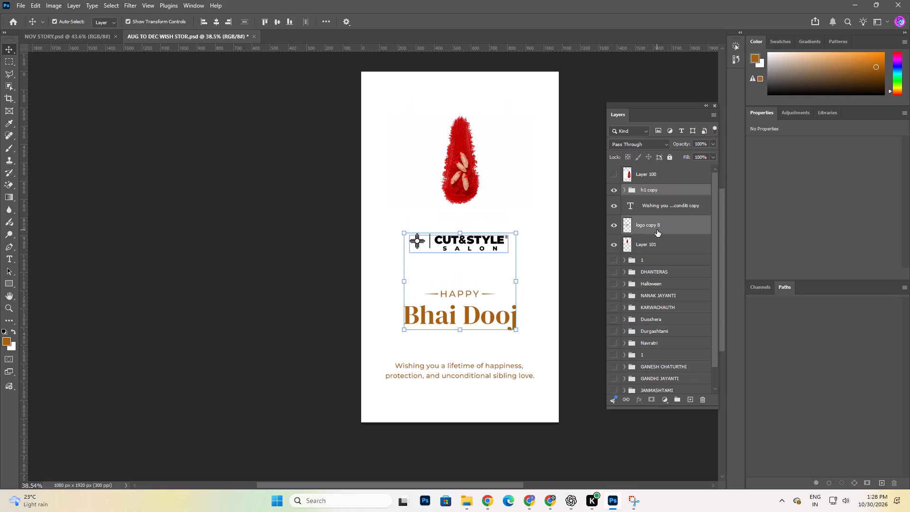
key(shift+Down)
click(209, 299)
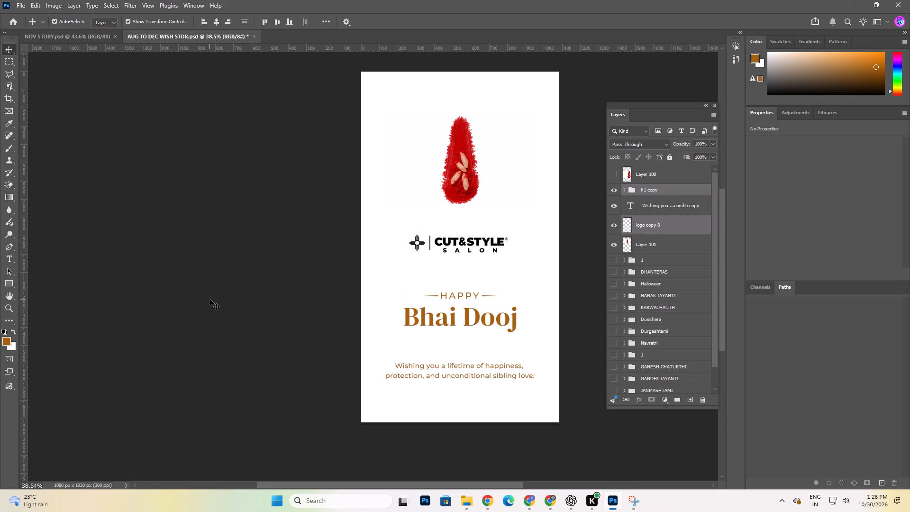
Reposition the CUT&STYLE SALON logo slightly lower, centred horizontally on the canvas between the tilak and the HAPPY line.
drag(485, 241, 480, 244)
key(space)
key(space)
key(space)
key(space)
key(space)
key(space)
key(space)
key(space)
key(space)
key(space)
key(space)
key(space)
key(space)
click(510, 287)
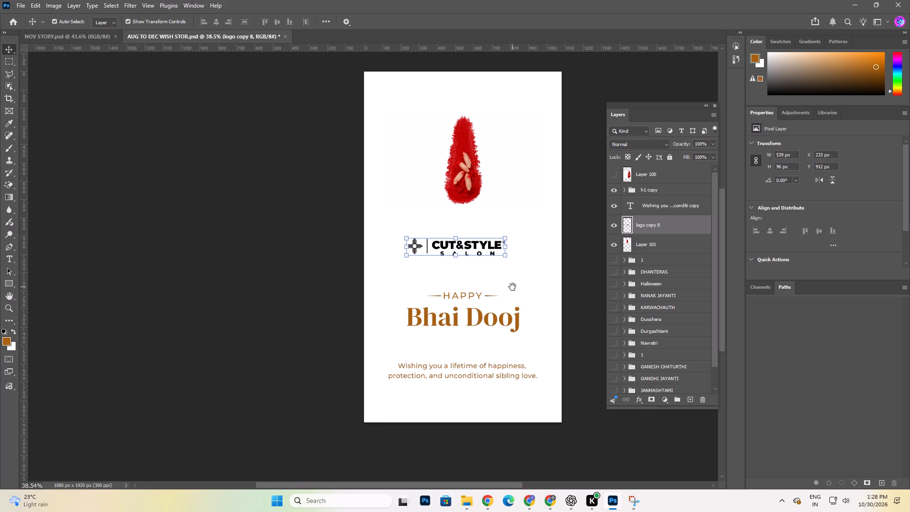
drag(482, 244, 487, 249)
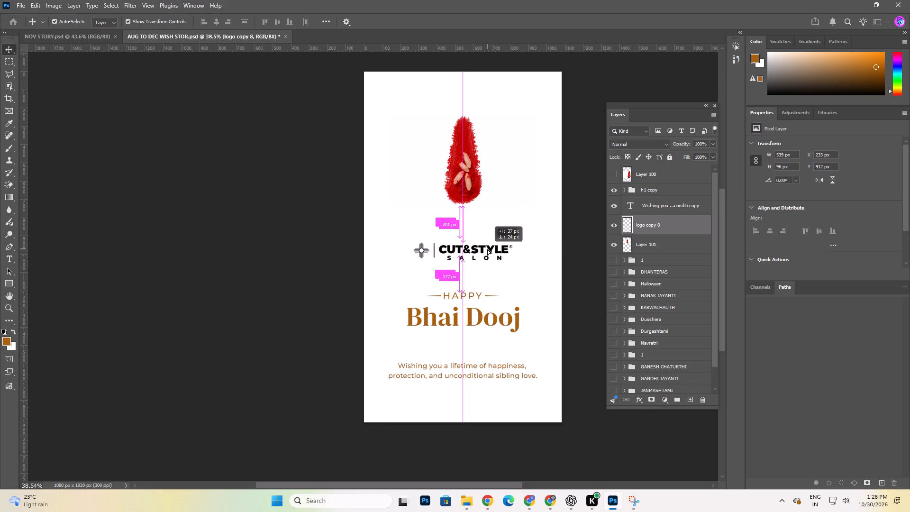
drag(487, 249, 486, 249)
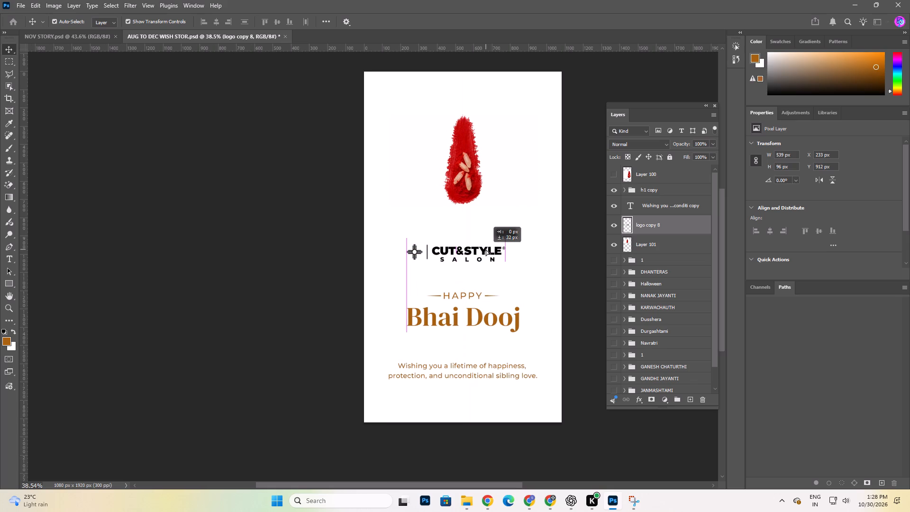
drag(486, 249, 486, 249)
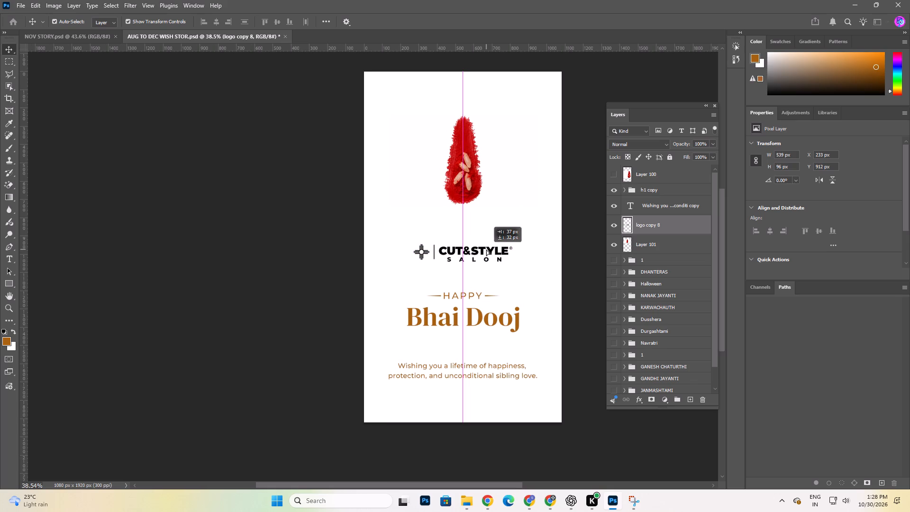
drag(486, 249, 487, 249)
Duplicate the tilak layer Layer 101, hide the original as a backup, and keep working on the copy.
click(479, 191)
scroll(481, 180, up, 6)
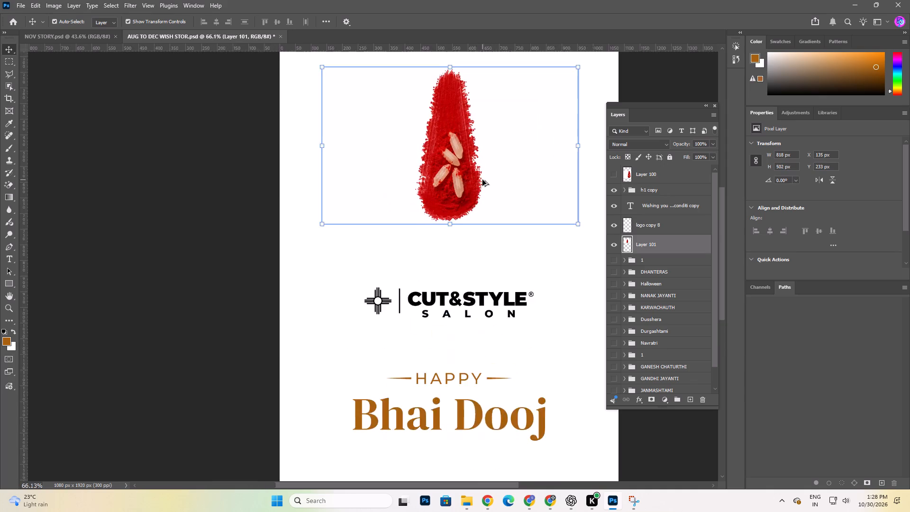
scroll(482, 180, up, 3)
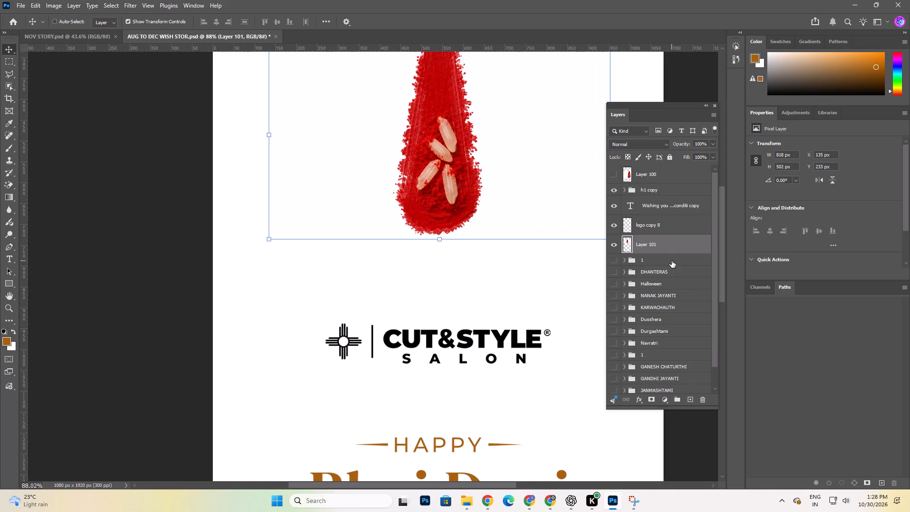
key(ctrl+j)
click(615, 262)
click(649, 243)
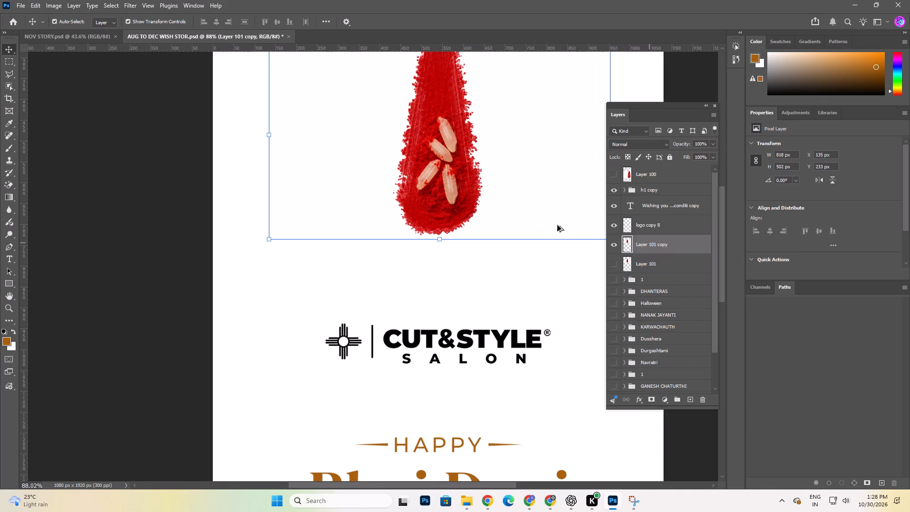
alt+scroll(475, 267, down, 4)
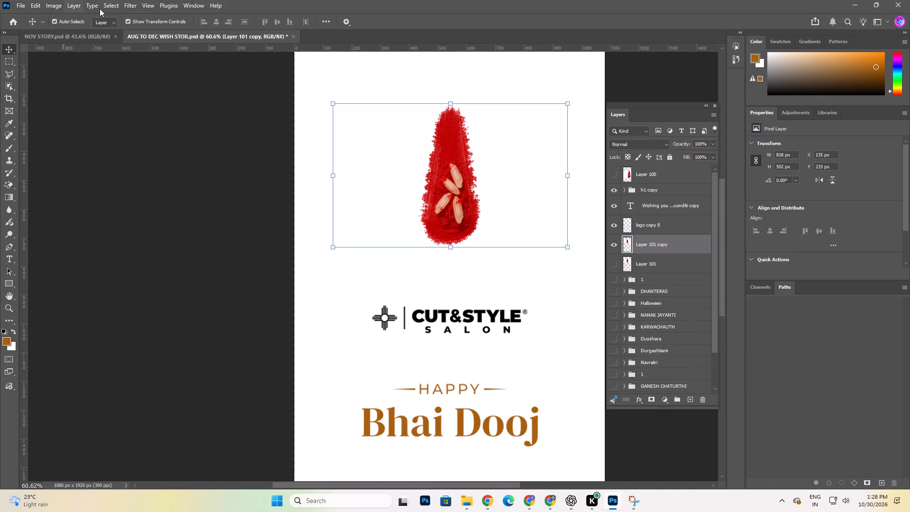
click(111, 9)
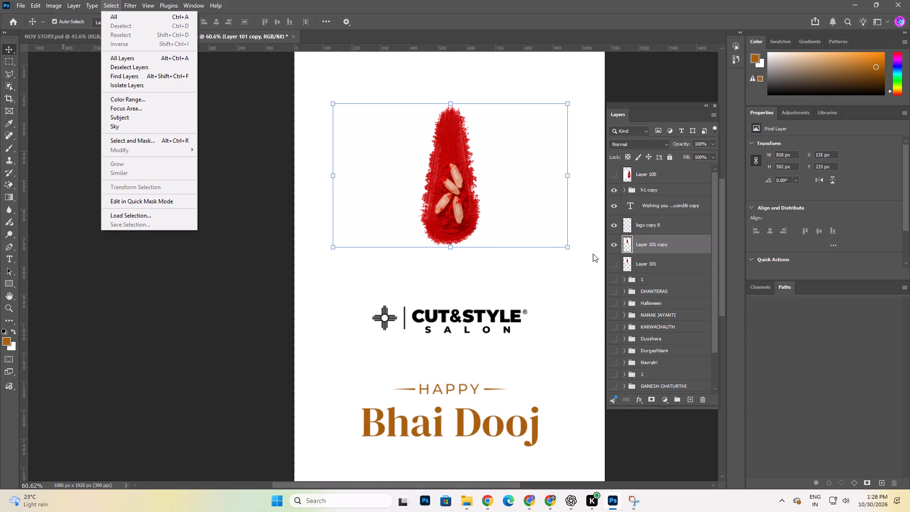
click(677, 263)
Draw a background rectangle of about 1093 × 1937 px covering the whole canvas, placed just above group 1 and beneath the tilak layers.
click(675, 278)
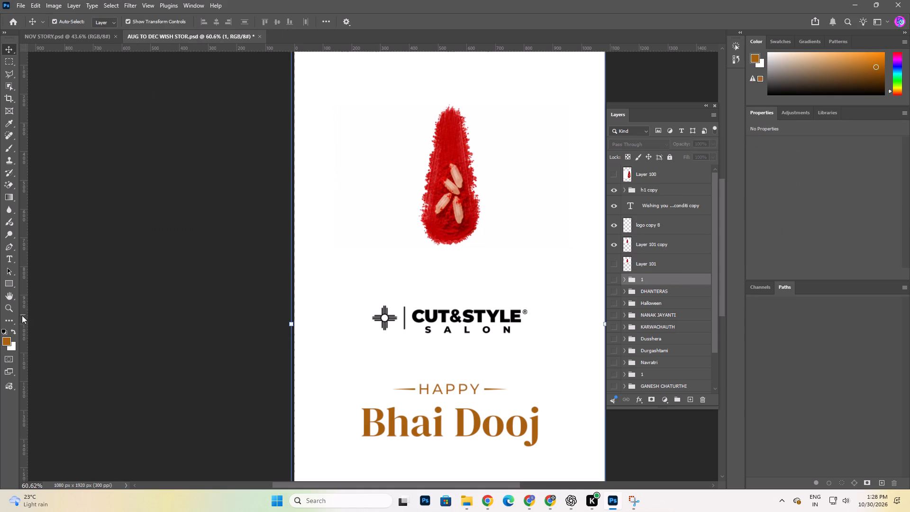
click(9, 278)
alt+scroll(218, 187, down, 3)
alt+scroll(397, 174, down, 2)
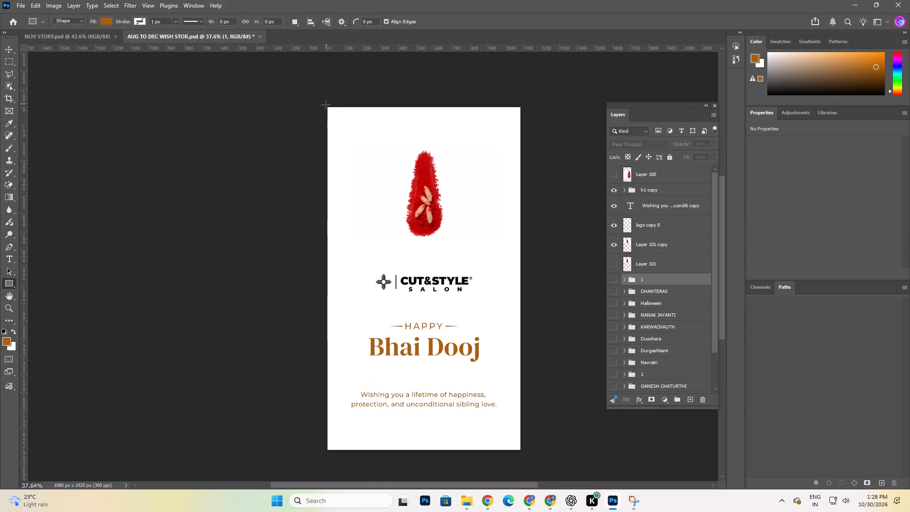
drag(327, 106, 466, 392)
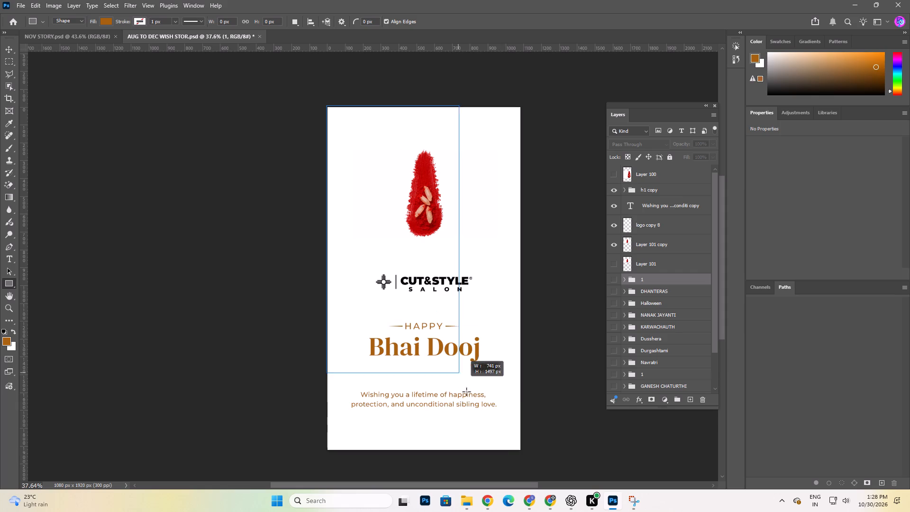
drag(466, 392, 521, 451)
click(5, 49)
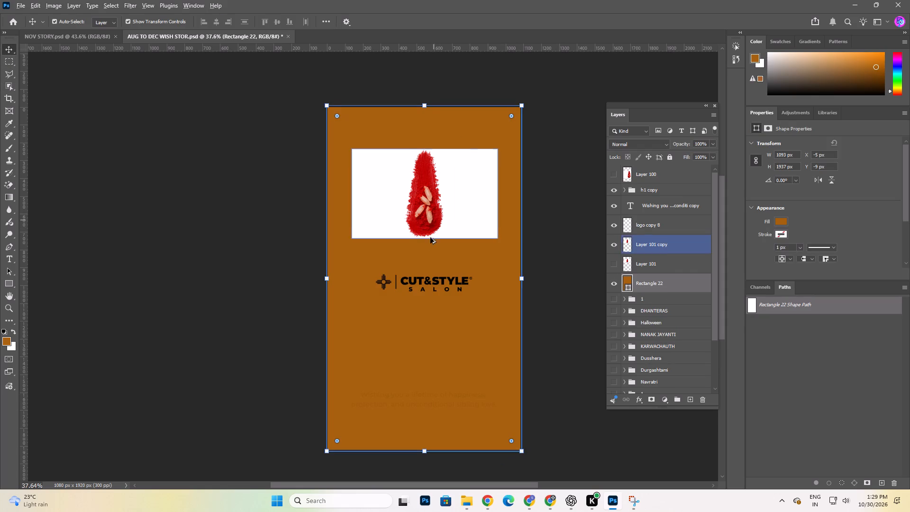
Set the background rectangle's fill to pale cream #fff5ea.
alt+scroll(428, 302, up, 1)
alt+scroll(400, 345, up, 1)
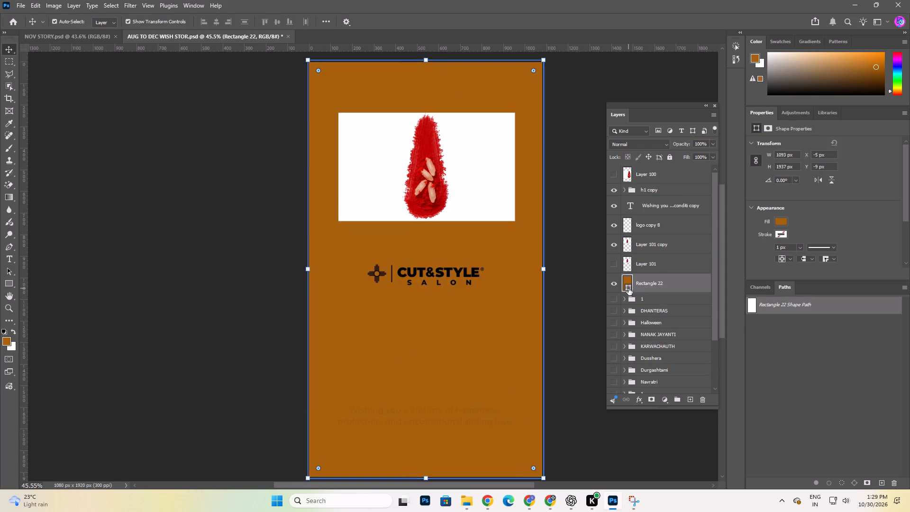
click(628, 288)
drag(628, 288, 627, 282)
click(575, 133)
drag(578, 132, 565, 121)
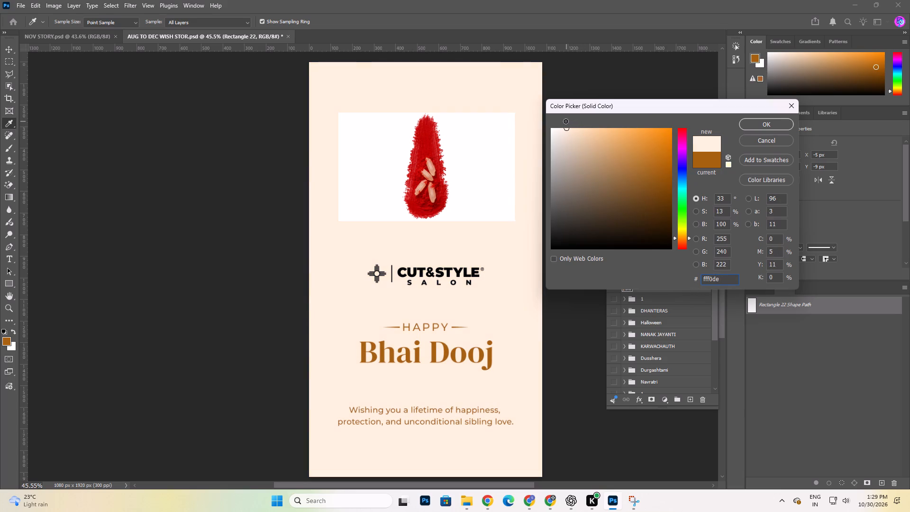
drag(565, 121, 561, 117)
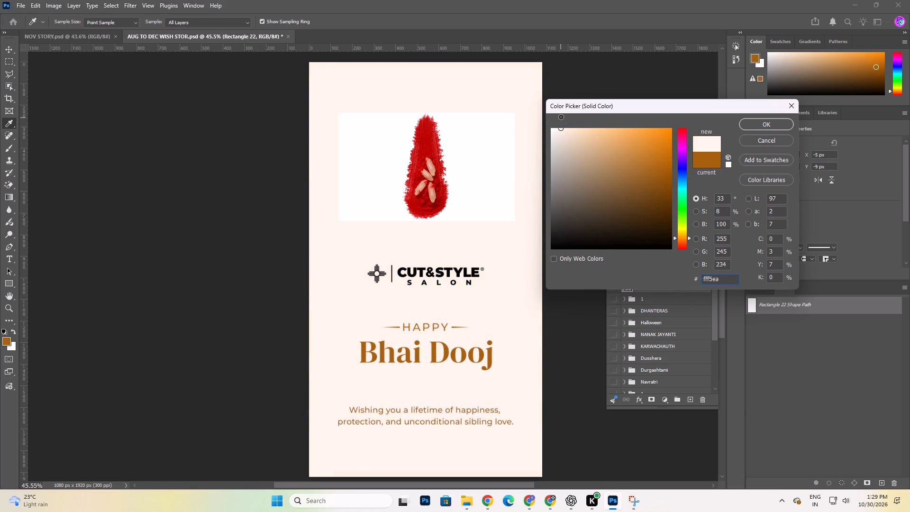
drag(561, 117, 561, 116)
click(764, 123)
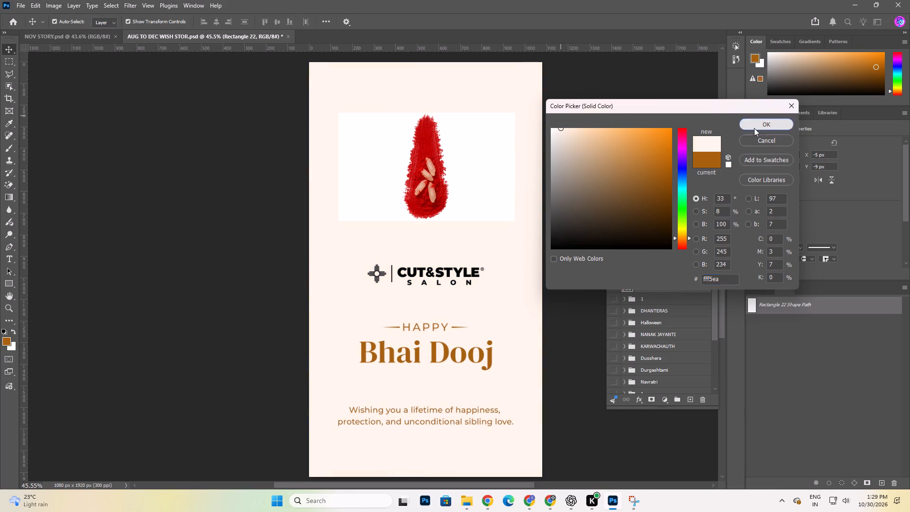
Select the white backdrop around the tilak on Layer 101 copy with Color Range, delete it and clear the selection.
click(145, 180)
scroll(435, 274, up, 2)
alt+scroll(422, 170, up, 3)
click(443, 181)
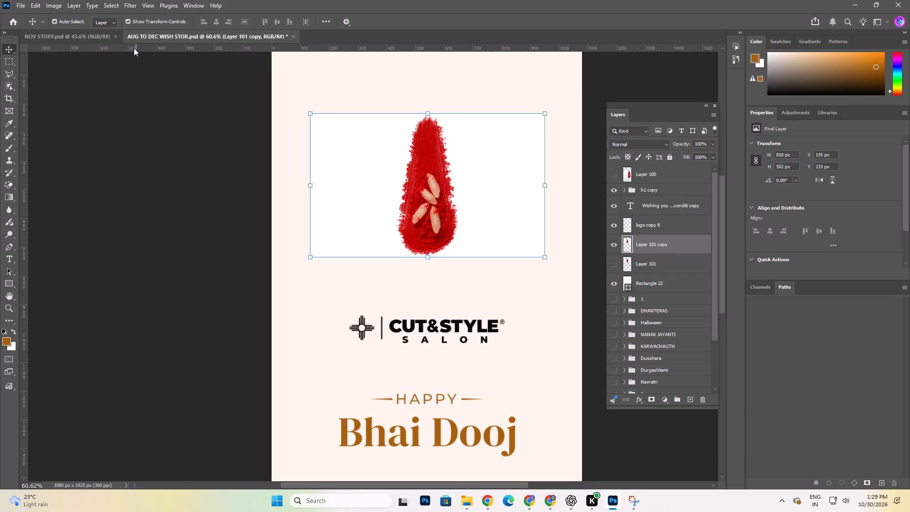
click(102, 3)
click(140, 94)
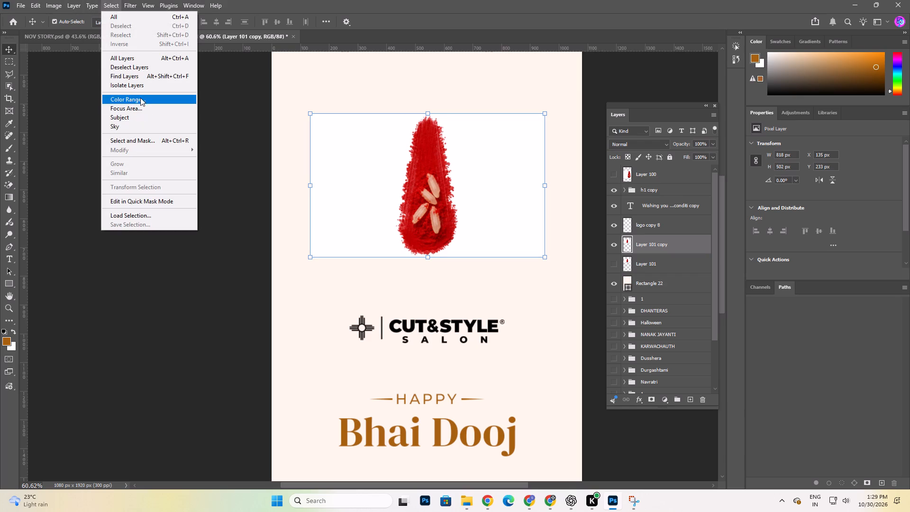
click(140, 98)
click(330, 149)
click(537, 76)
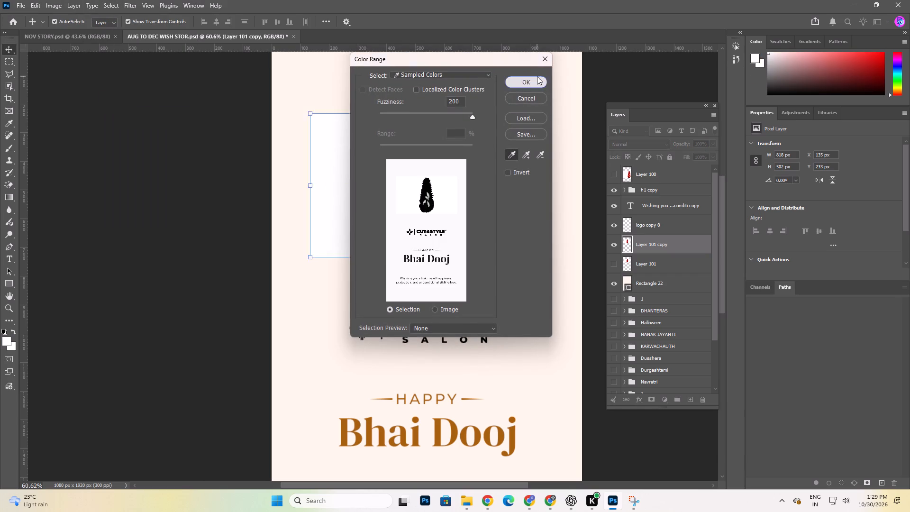
key(Delete)
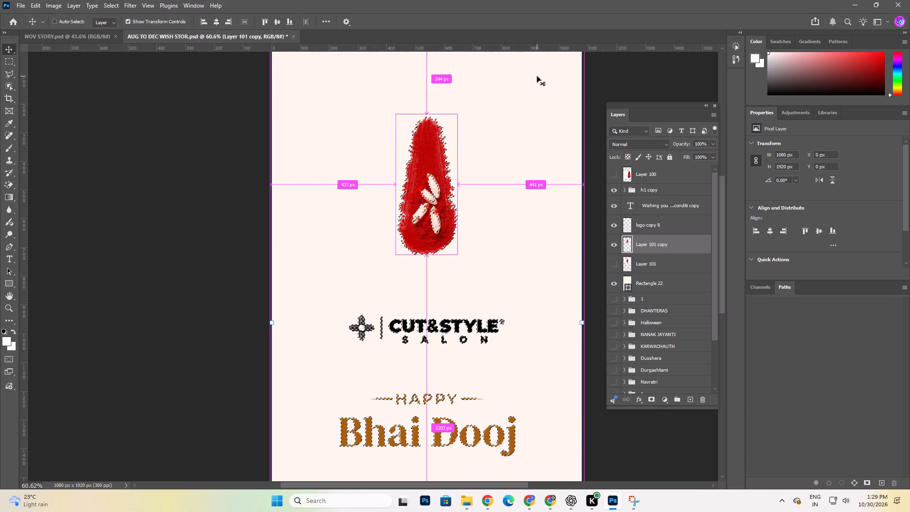
key(ctrl+d)
click(189, 235)
Nudge the red tilak slightly down towards the salon logo.
alt+scroll(563, 220, down, 3)
alt+scroll(483, 207, down, 2)
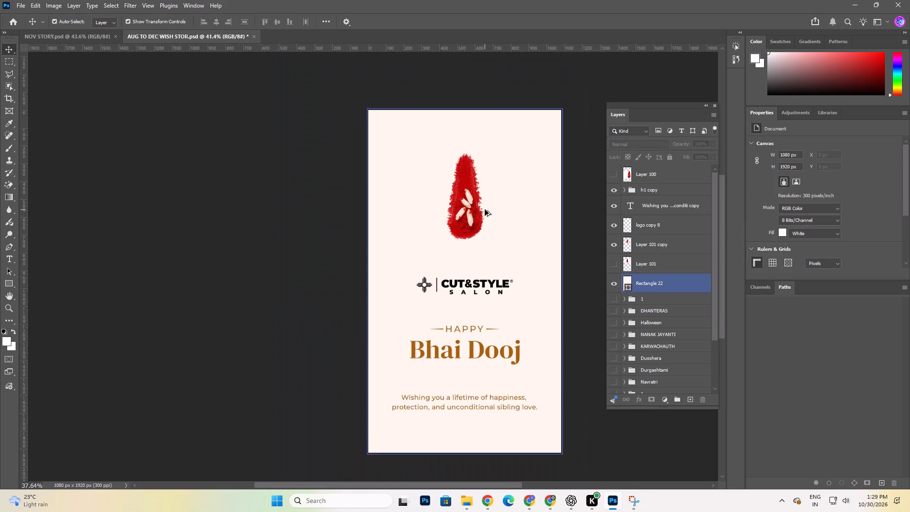
alt+scroll(485, 210, down, 4)
key(space)
key(space)
key(space)
drag(523, 294, 509, 300)
scroll(510, 301, up, 4)
drag(443, 165, 445, 169)
Try pink, green, maroon and brown fills on the background rectangle, settling on pale cream #fff6ee.
click(526, 202)
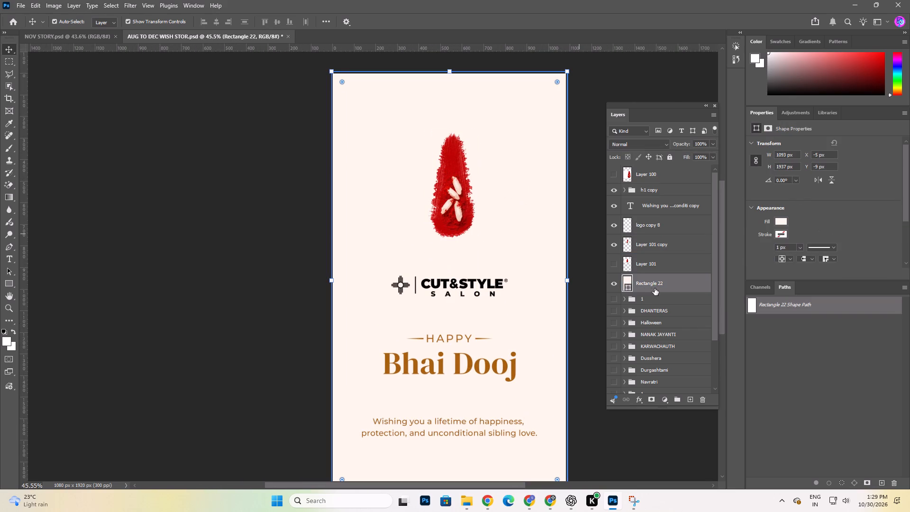
click(628, 287)
drag(628, 287, 630, 281)
click(586, 147)
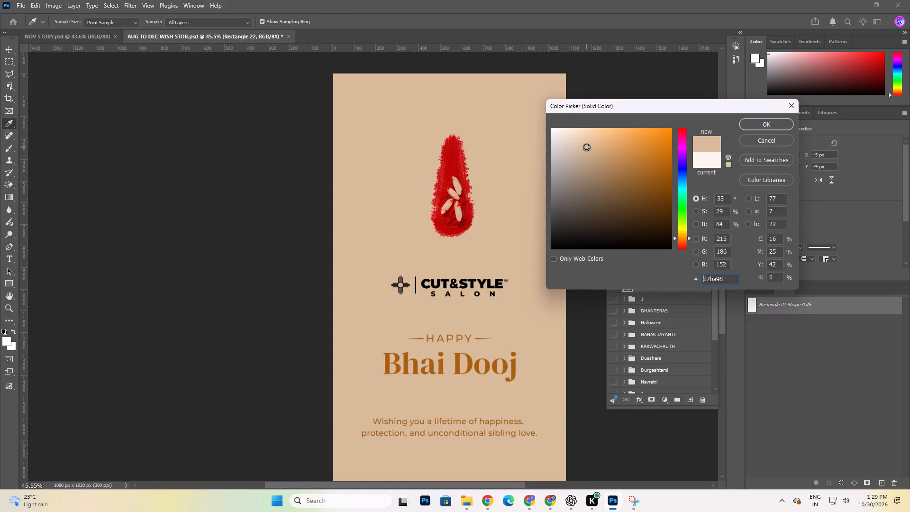
drag(582, 147, 567, 135)
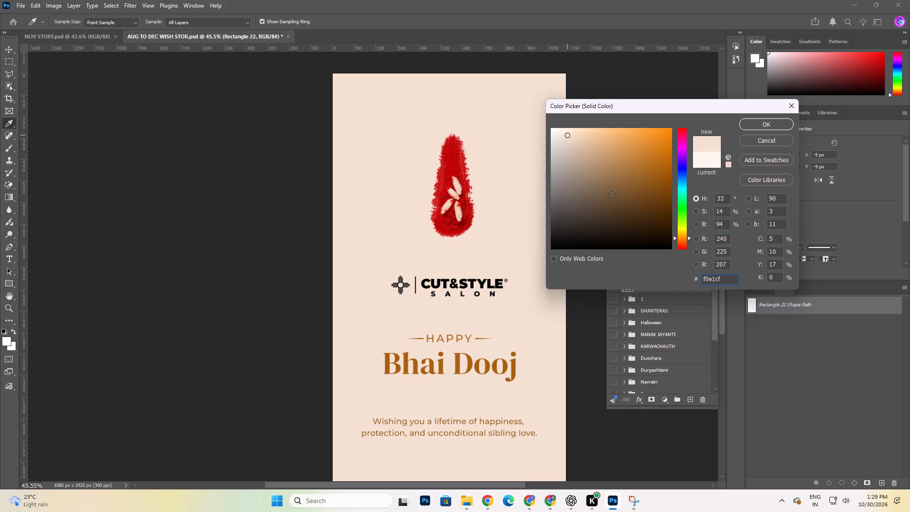
click(679, 235)
drag(679, 232, 683, 194)
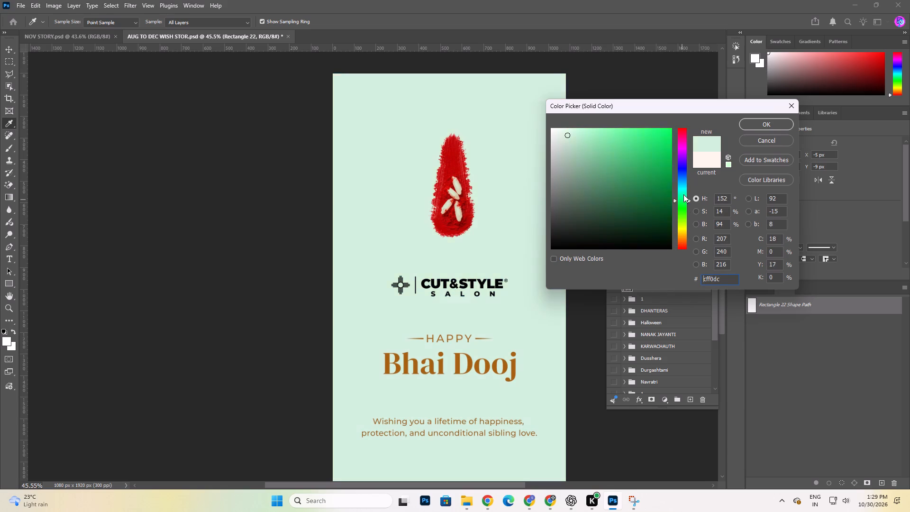
drag(683, 194, 678, 136)
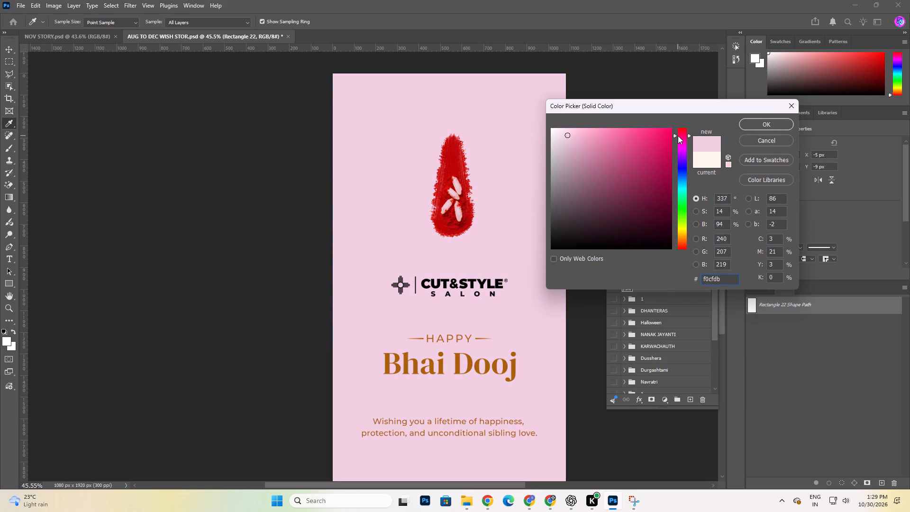
drag(678, 136, 678, 134)
drag(570, 130, 557, 124)
drag(607, 139, 631, 209)
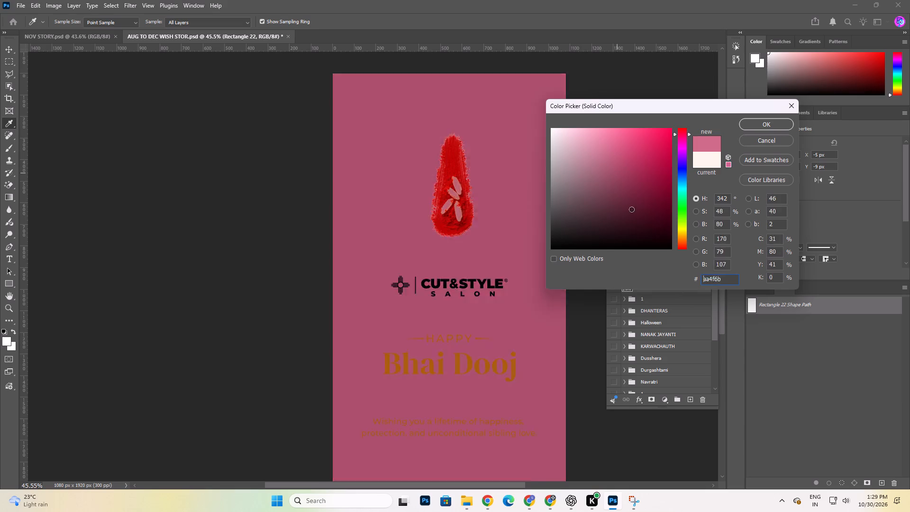
drag(631, 209, 655, 199)
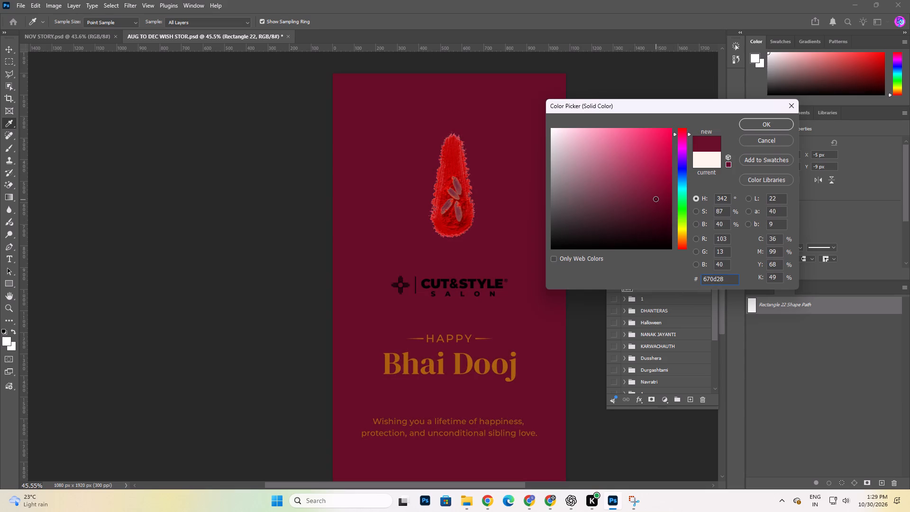
drag(655, 199, 654, 199)
click(688, 252)
click(681, 239)
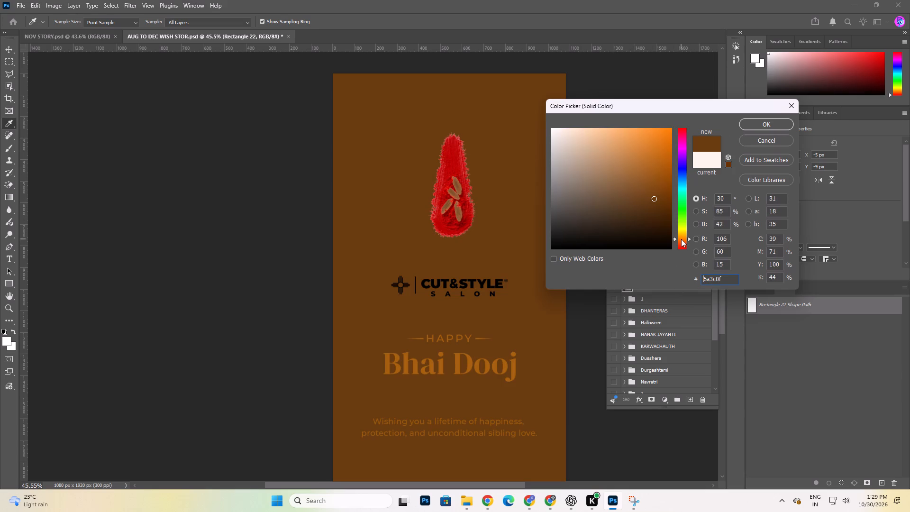
drag(626, 204, 564, 127)
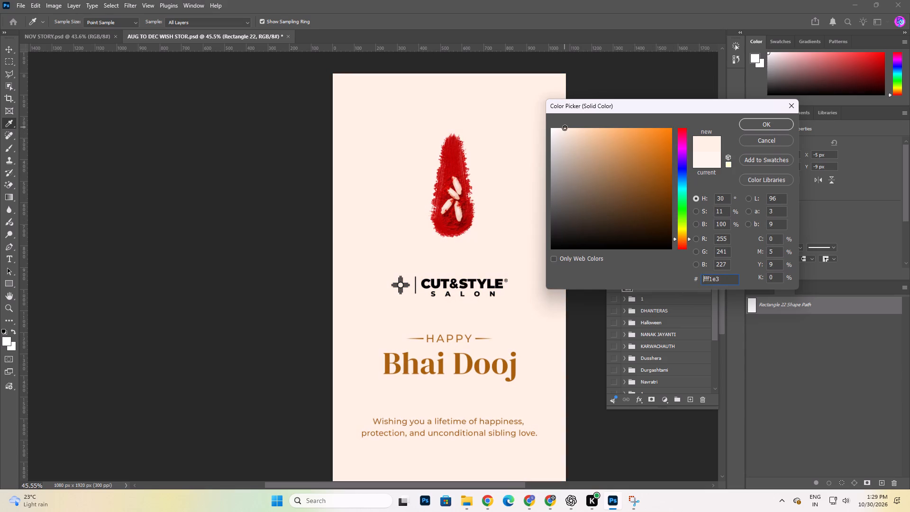
drag(564, 127, 559, 123)
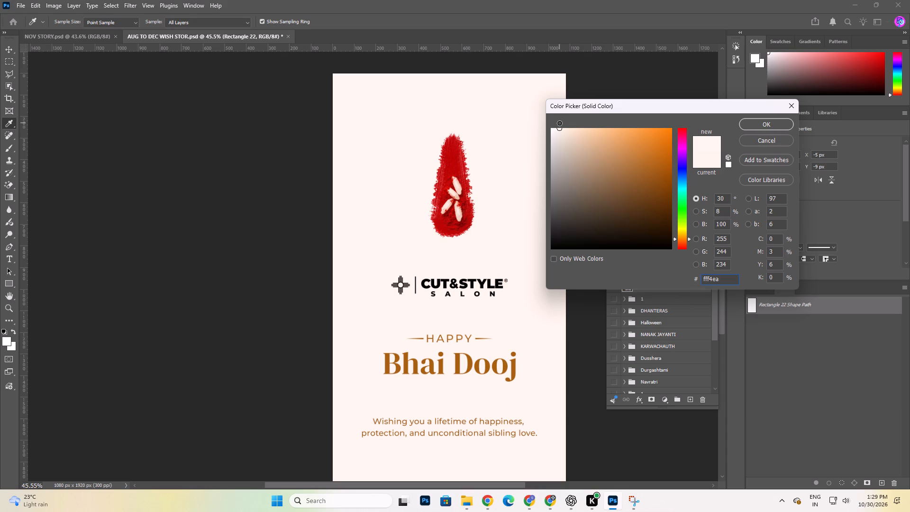
drag(559, 123, 559, 122)
click(744, 119)
click(232, 244)
Recolour the Bhai Dooj heading text by sampling the tilak's red and muting it to #982726.
key(space)
key(space)
key(space)
key(space)
key(space)
key(space)
key(space)
key(space)
key(space)
key(space)
key(space)
key(space)
key(space)
key(space)
key(space)
key(space)
key(space)
key(space)
key(space)
drag(488, 363, 489, 322)
click(489, 334)
click(841, 215)
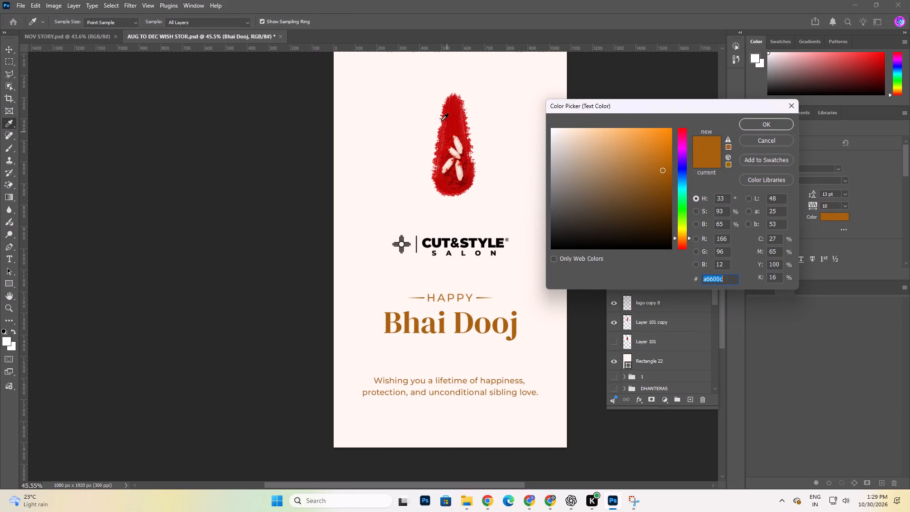
click(450, 107)
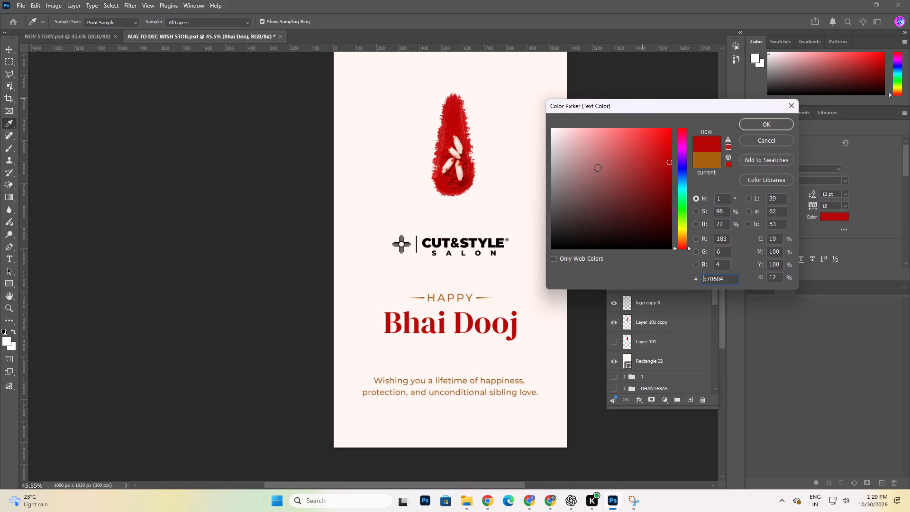
click(641, 173)
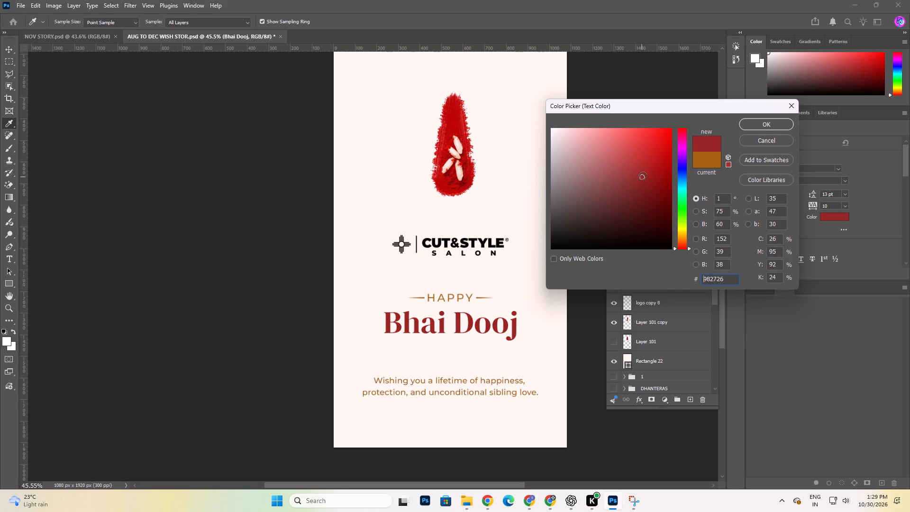
click(763, 127)
click(185, 278)
Centre the red tilak on Layer 101 copy horizontally on the whole canvas.
key(space)
key(space)
key(space)
key(space)
key(space)
key(space)
key(space)
key(space)
key(space)
key(space)
key(space)
key(space)
key(space)
key(space)
key(space)
key(space)
key(space)
key(space)
key(space)
key(space)
drag(491, 249, 494, 262)
key(space)
key(space)
key(space)
key(space)
key(space)
key(space)
key(space)
key(space)
key(space)
key(space)
drag(522, 281, 502, 271)
click(443, 147)
key(ctrl+a)
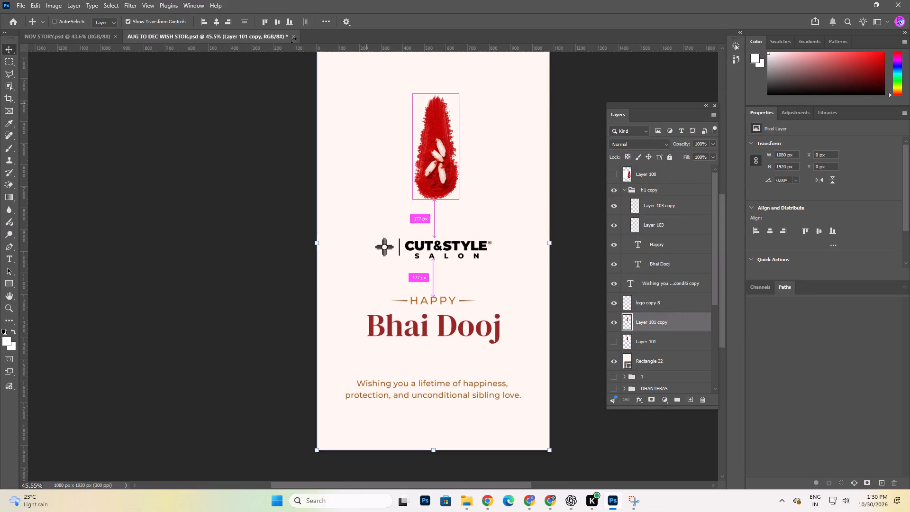
click(217, 19)
click(217, 19)
key(ctrl+d)
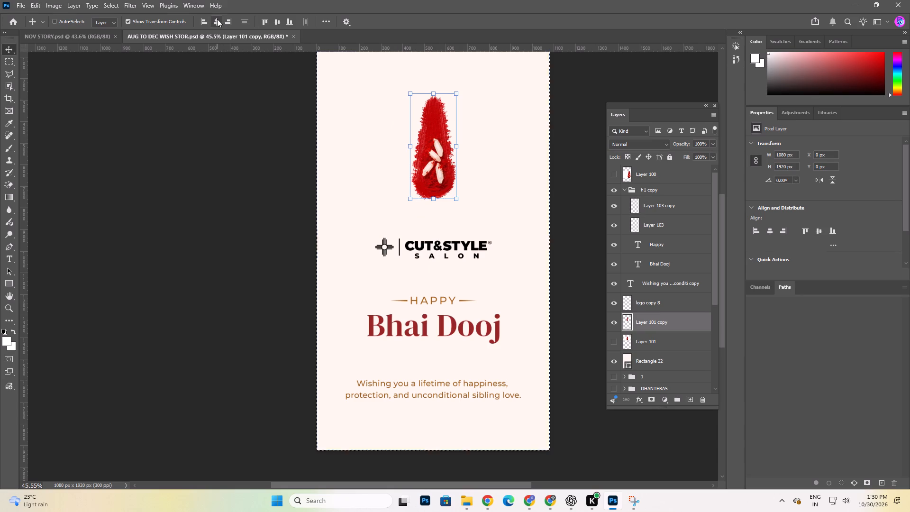
Save the document.
key(ctrl+s)
Move the CUT&STYLE SALON logo slightly down, to X 270 px and Y 960 px.
key(space)
key(space)
key(space)
key(space)
key(space)
key(space)
key(space)
key(space)
key(space)
key(space)
key(space)
key(space)
key(space)
key(space)
key(space)
key(space)
drag(435, 166, 465, 179)
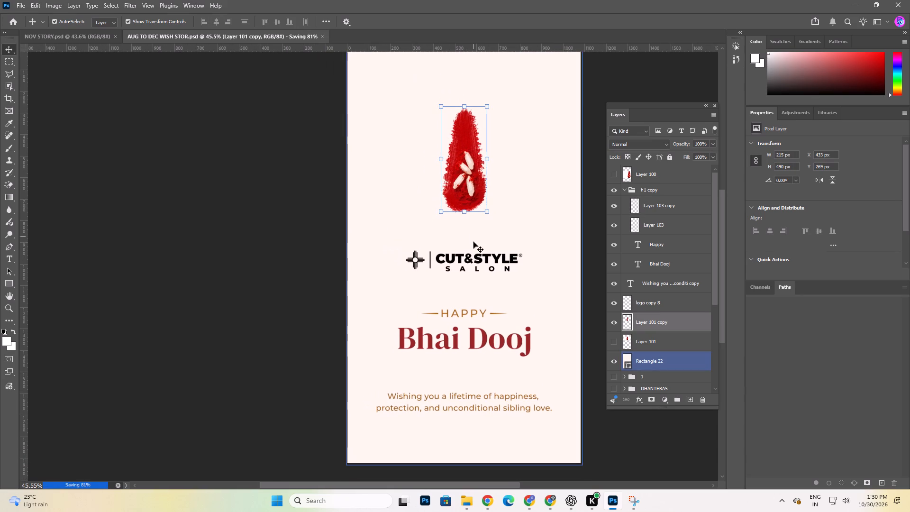
drag(469, 259, 469, 264)
key(space)
key(space)
key(space)
key(space)
key(space)
key(space)
key(space)
click(506, 333)
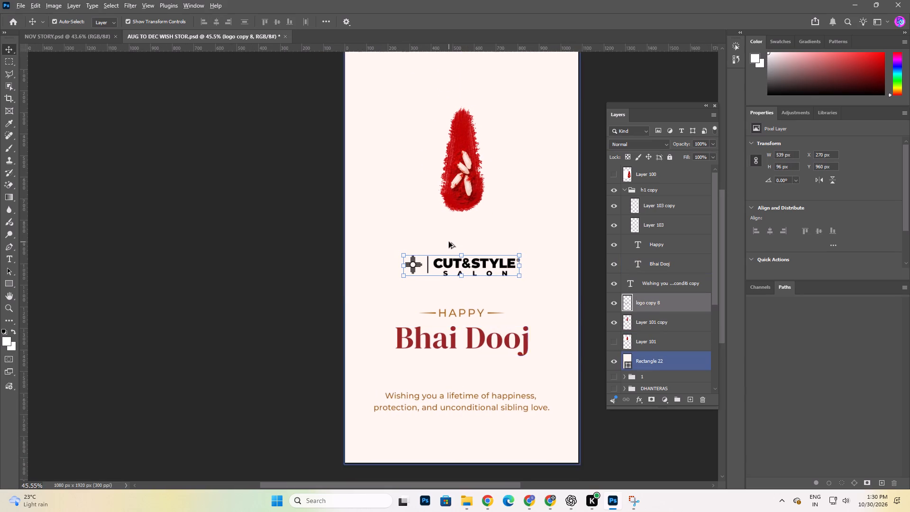
Review the spacing of the tilak, logo, heading and wishing text across the whole story.
alt+scroll(449, 242, down, 2)
key(space)
key(space)
key(space)
key(space)
key(space)
key(space)
key(space)
key(space)
key(space)
key(space)
key(space)
key(space)
key(space)
key(space)
click(524, 263)
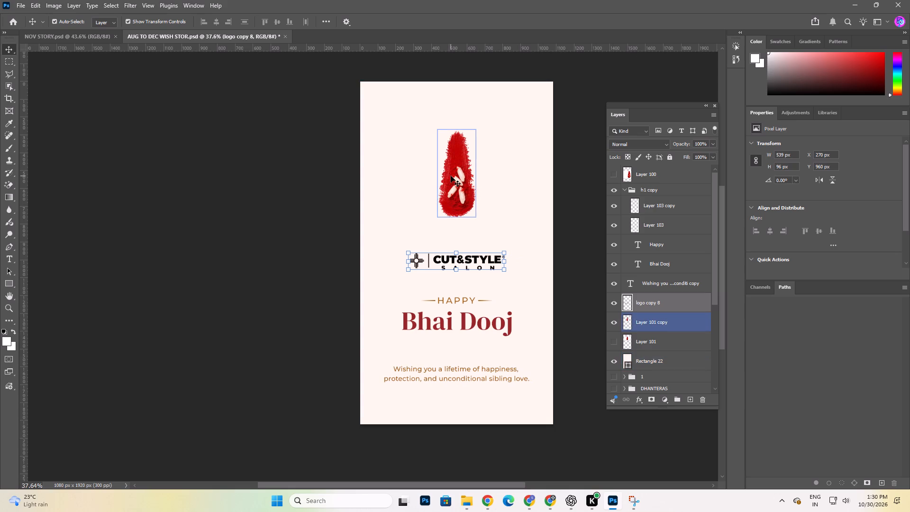
Recolour the HAPPY text dark red #982726, sampling the colour from the Bhai Dooj heading.
click(283, 274)
key(space)
key(space)
key(space)
key(space)
key(space)
key(space)
key(space)
key(space)
key(space)
key(space)
key(space)
key(space)
key(space)
key(space)
key(space)
key(space)
key(space)
key(space)
drag(505, 378, 503, 354)
click(662, 255)
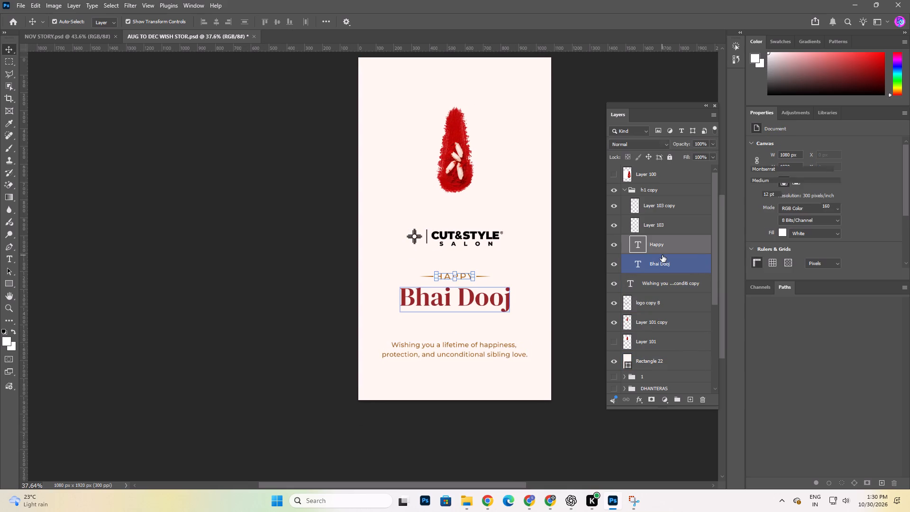
alt+scroll(465, 299, up, 7)
click(675, 266)
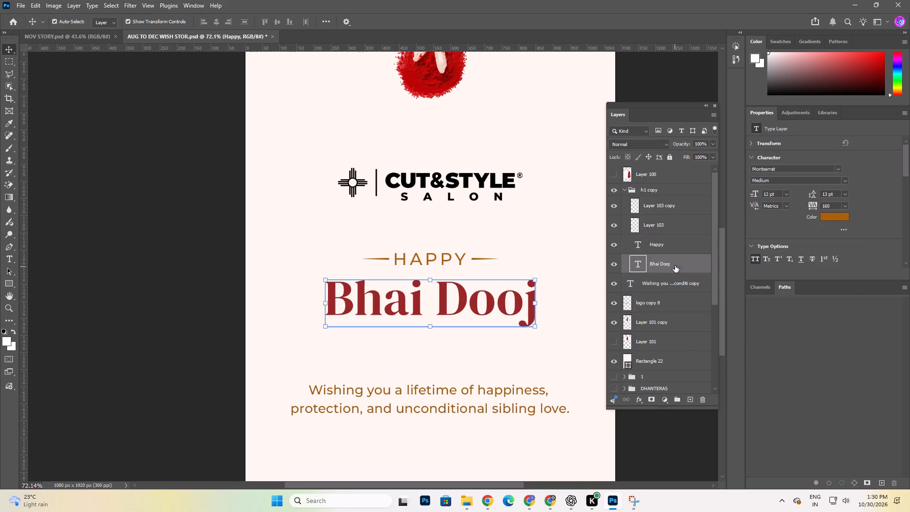
click(674, 246)
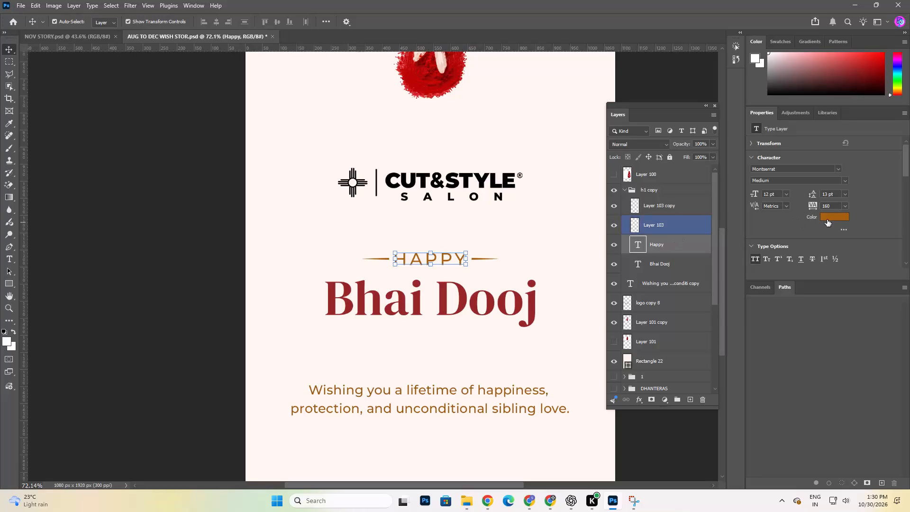
click(827, 219)
click(418, 296)
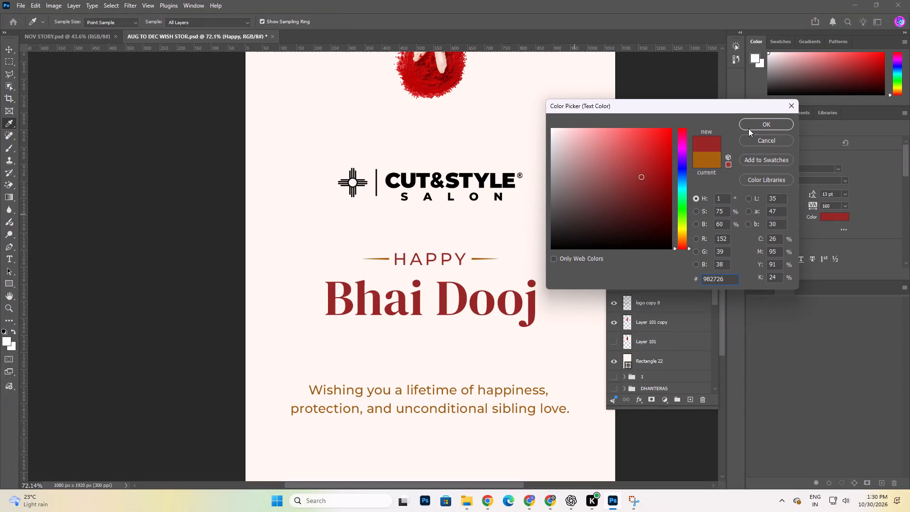
click(750, 122)
Sample the heading's dark red #982726 as foreground colour and fill both tapered lines beside HAPPY, Layer 103 and Layer 103 copy, with it.
click(652, 230)
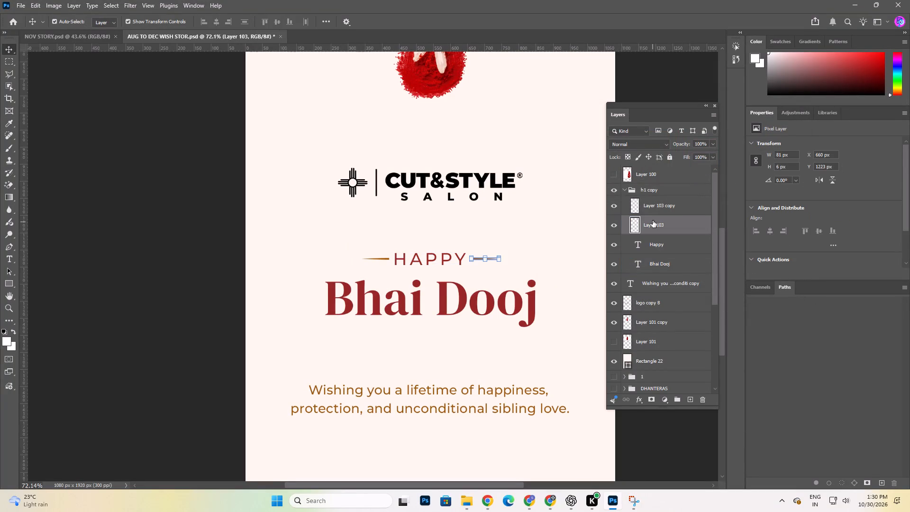
scroll(408, 272, up, 3)
click(4, 337)
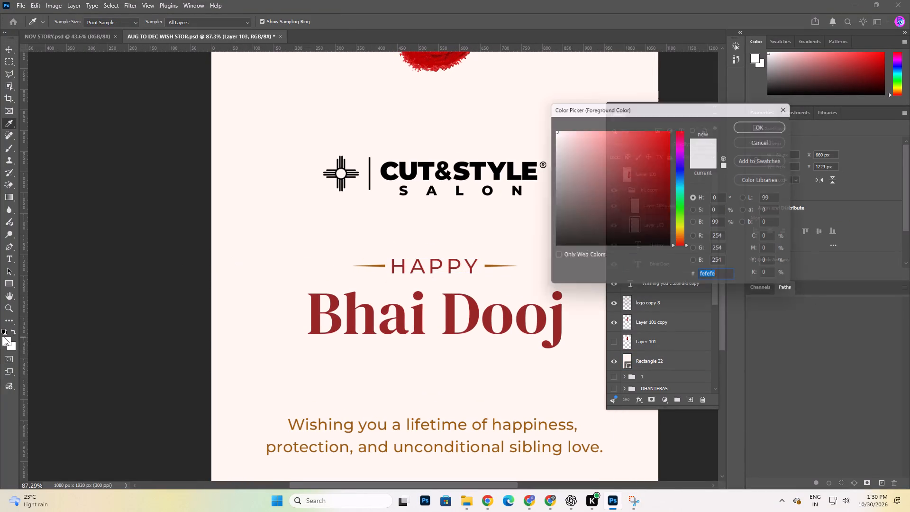
click(314, 319)
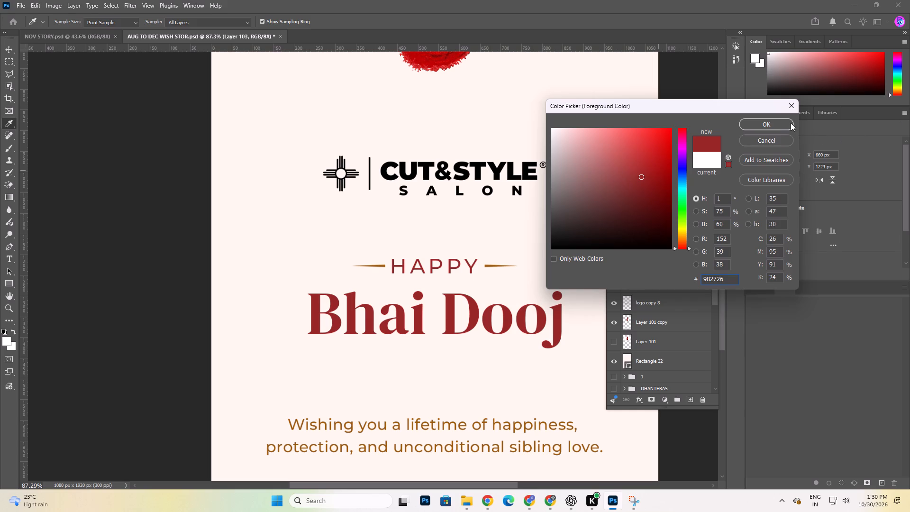
click(790, 121)
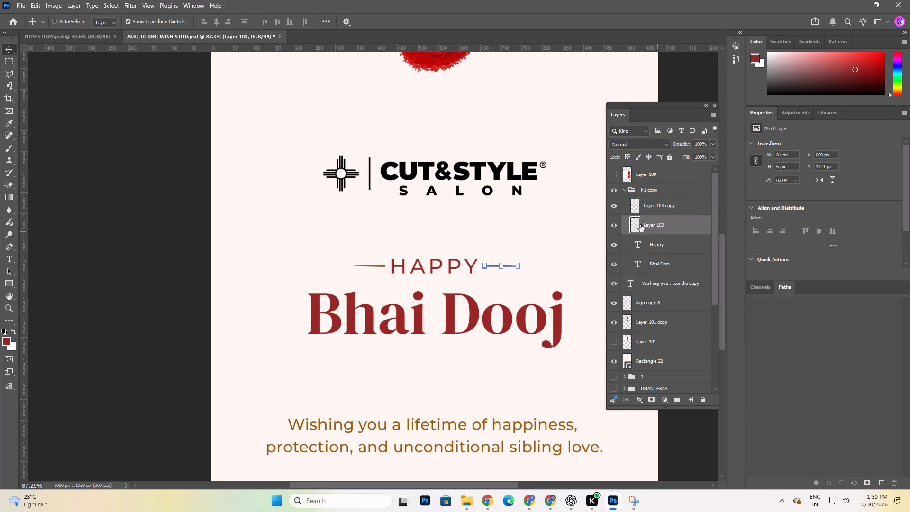
ctrl+click(640, 225)
click(651, 224)
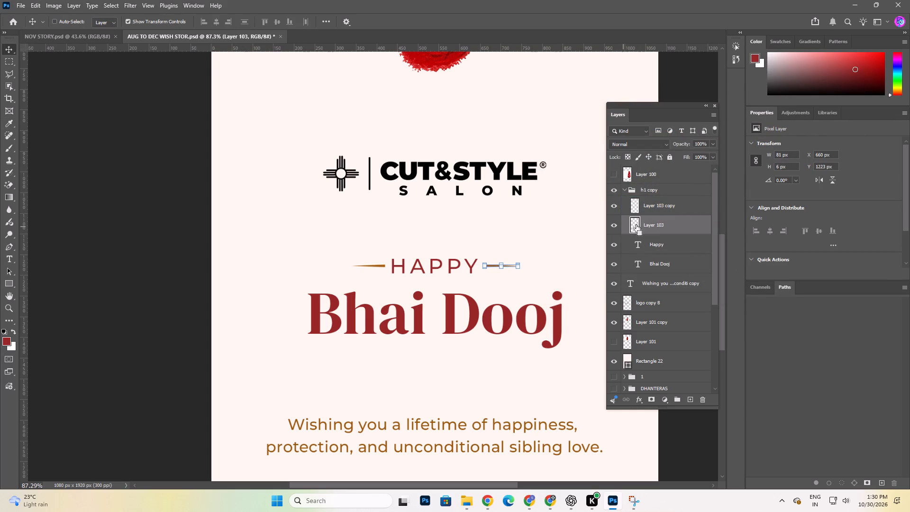
ctrl+click(636, 225)
key(alt+BackSpace)
key(ctrl+d)
click(647, 206)
ctrl+click(637, 207)
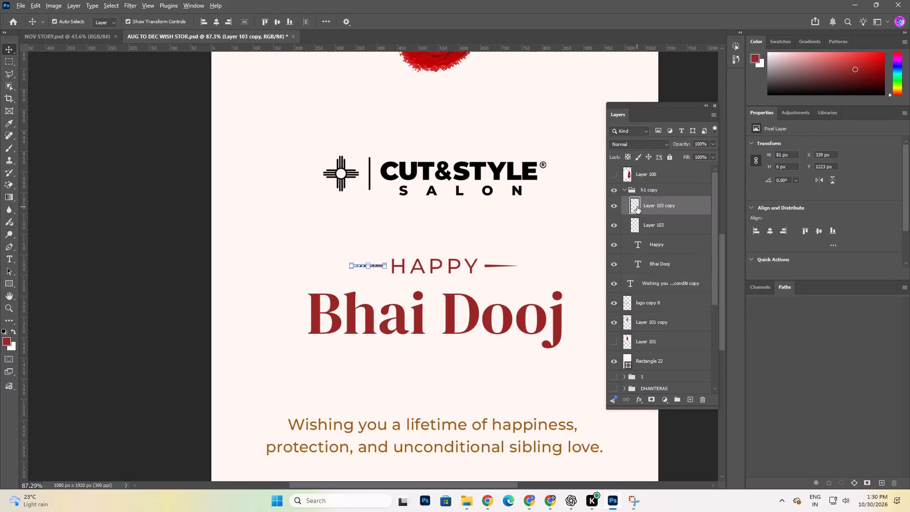
key(alt+BackSpace)
key(ctrl+d)
Save the document.
key(ctrl+s)
Review the recoloured HAPPY text and side lines against the heading, logo and wishing text.
alt+scroll(388, 275, down, 4)
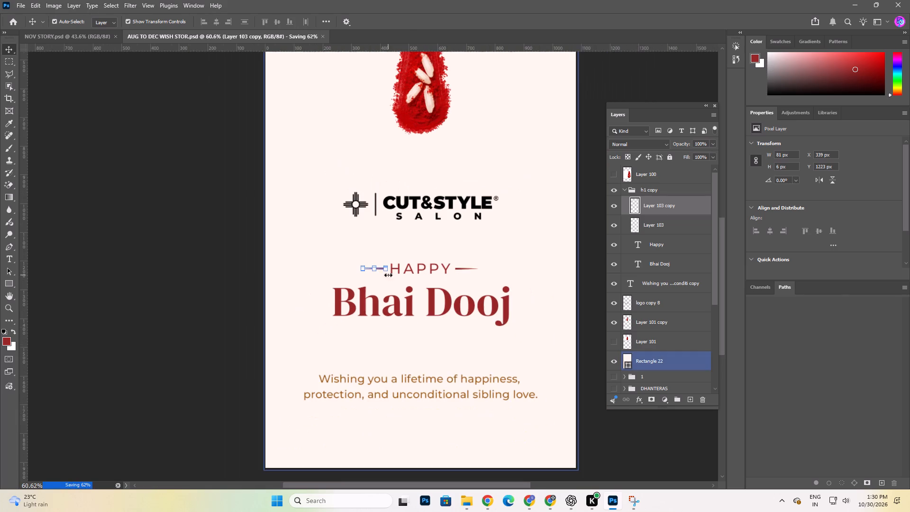
click(118, 237)
key(space)
key(space)
key(space)
key(space)
key(space)
key(space)
key(space)
key(space)
key(space)
key(space)
key(space)
key(space)
key(space)
key(space)
key(space)
key(space)
key(space)
key(space)
key(space)
key(space)
drag(456, 299, 456, 288)
alt+scroll(466, 291, up, 2)
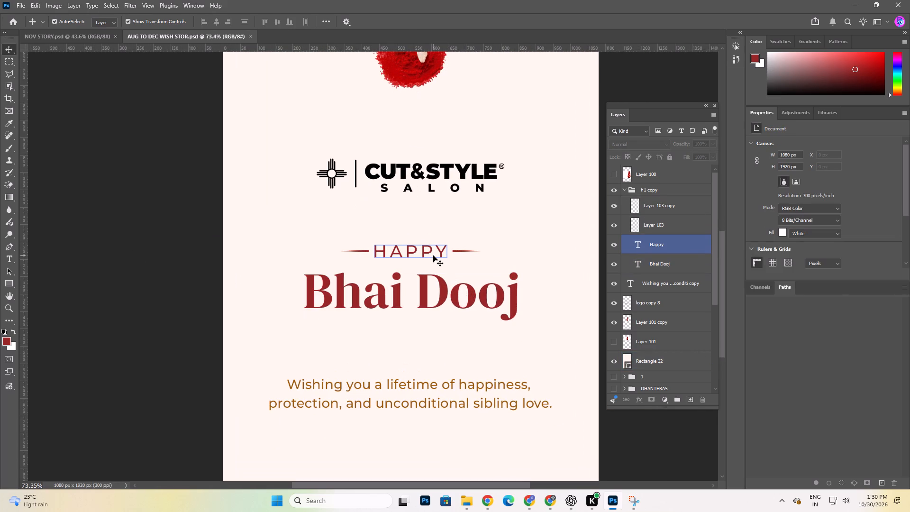
Select the HAPPY text above the Bhai Dooj heading.
click(433, 256)
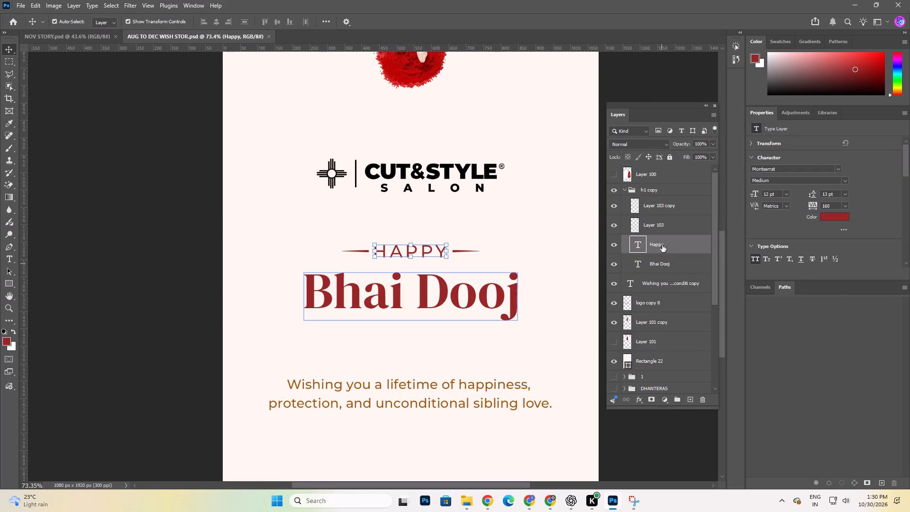
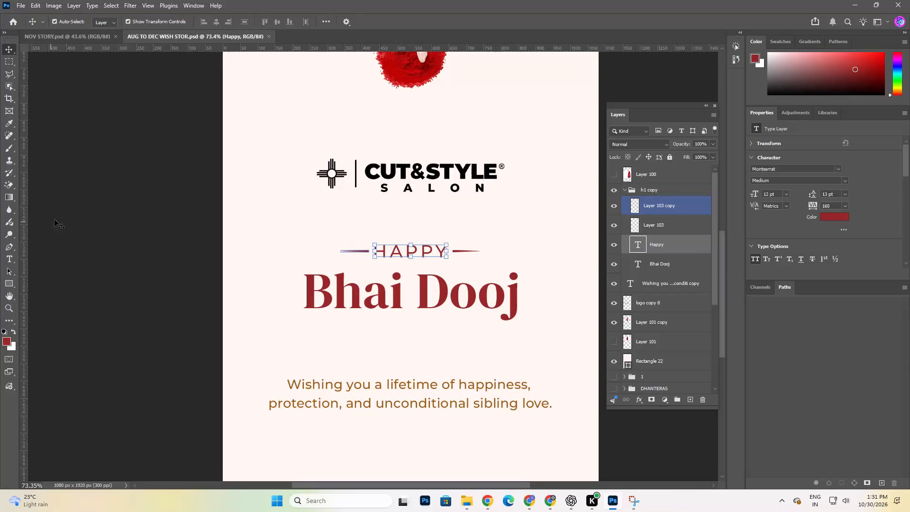
Examine the whole Bhai Dooj story with nothing selected, from the red tilak down to the wishing text.
alt+right_click(351, 329)
alt+scroll(351, 331, down, 2)
alt+scroll(445, 307, down, 9)
click(258, 271)
key(space)
key(space)
key(space)
key(space)
key(space)
key(space)
key(space)
drag(446, 350, 454, 336)
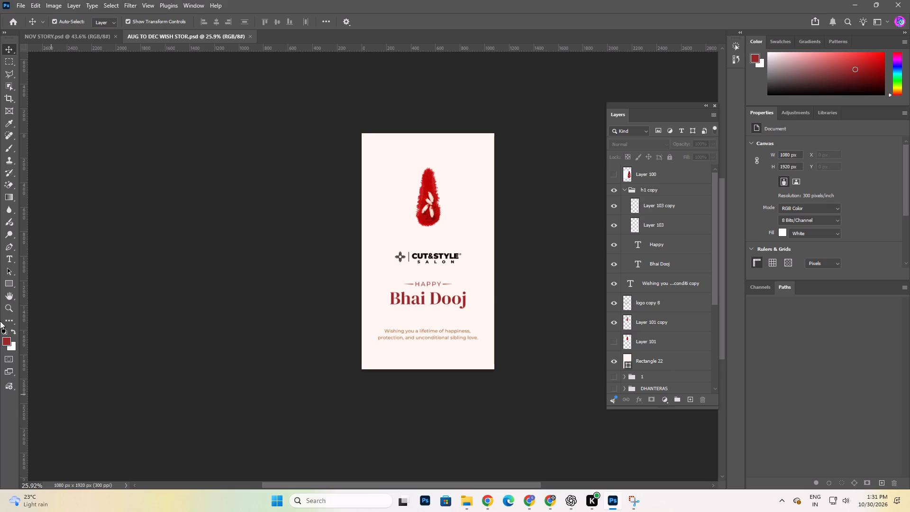
Group the variant's layers from h1 copy down to Rectangle 22 and name the group 2.
click(624, 190)
click(643, 192)
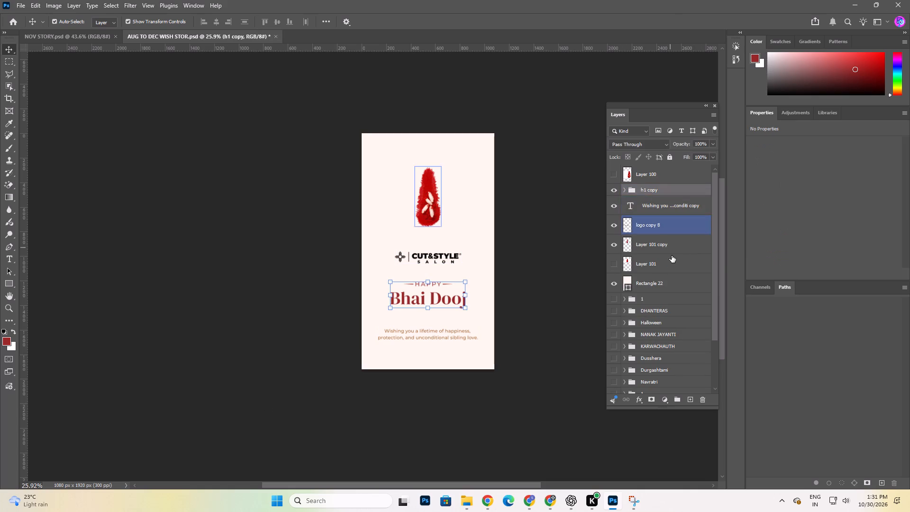
click(672, 258)
click(670, 281)
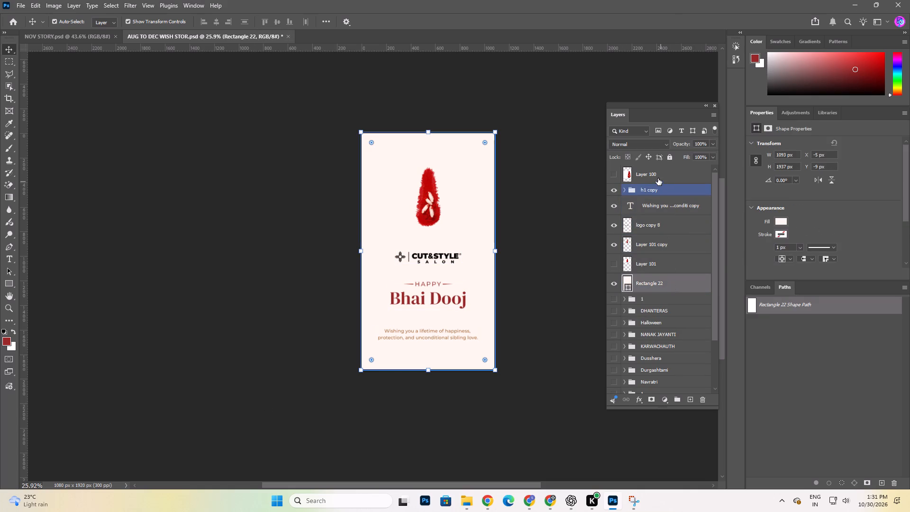
shift+click(659, 192)
key(ctrl+g)
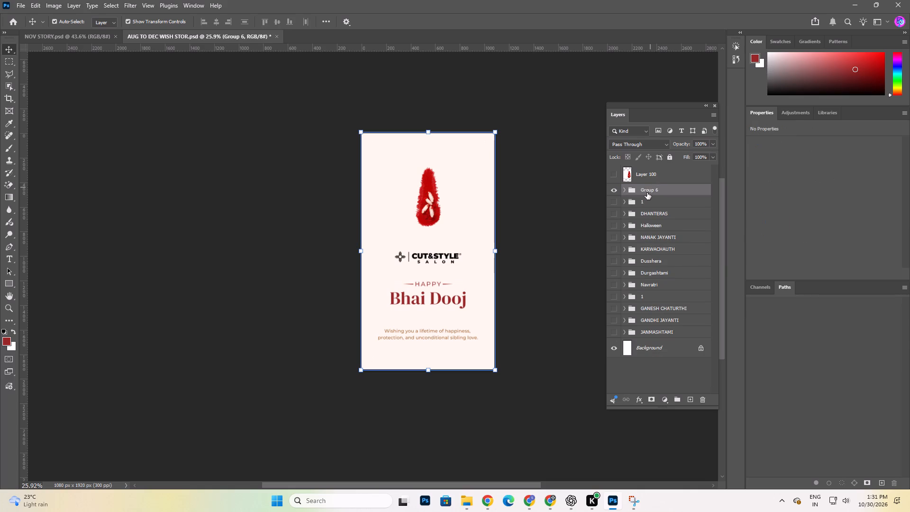
double_click(647, 192)
key(2)
key(Return)
Delete the hidden Layer 100 above group 2.
click(649, 176)
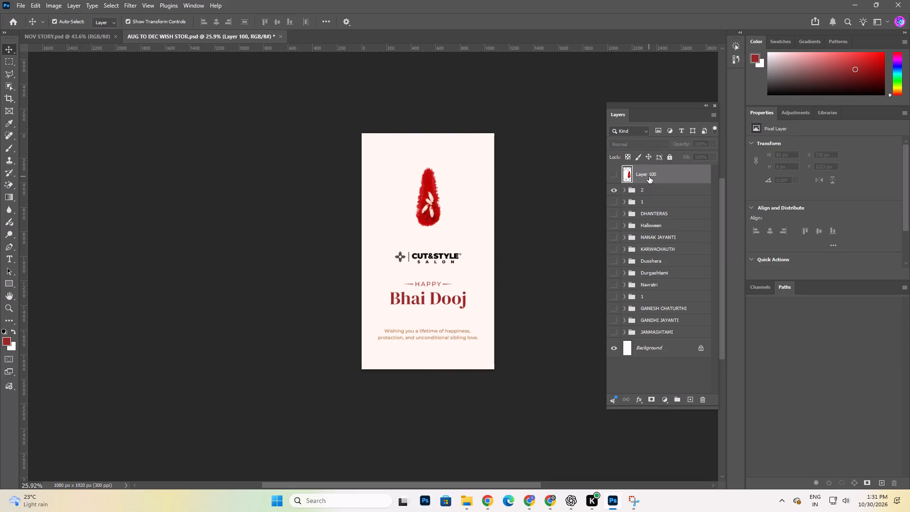
key(Delete)
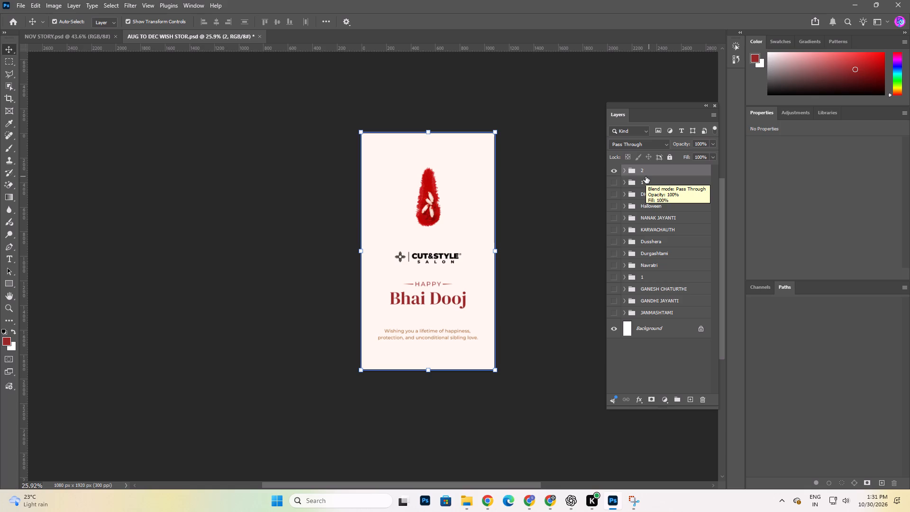
Change the two-line wishing text below the Bhai Dooj heading to black #000000.
click(557, 361)
key(space)
drag(470, 252, 491, 247)
alt+scroll(466, 277, up, 4)
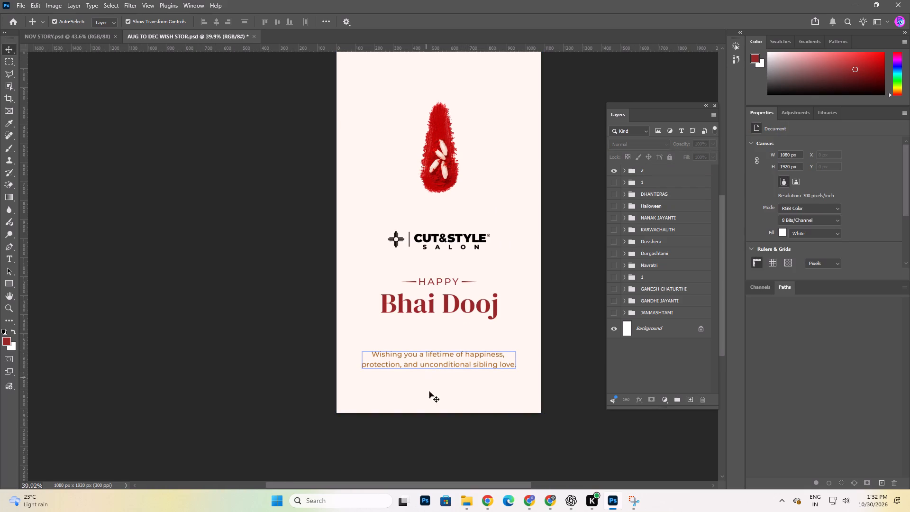
click(479, 382)
click(479, 361)
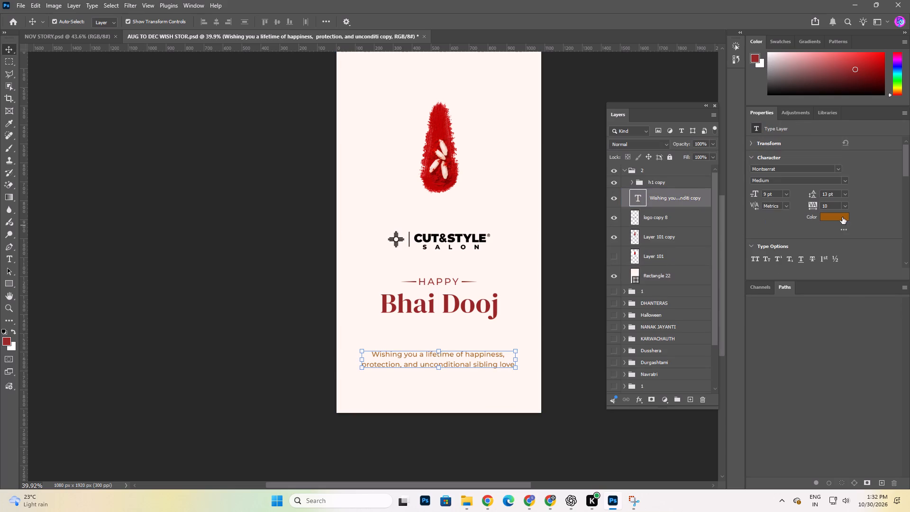
click(842, 217)
drag(642, 166, 659, 265)
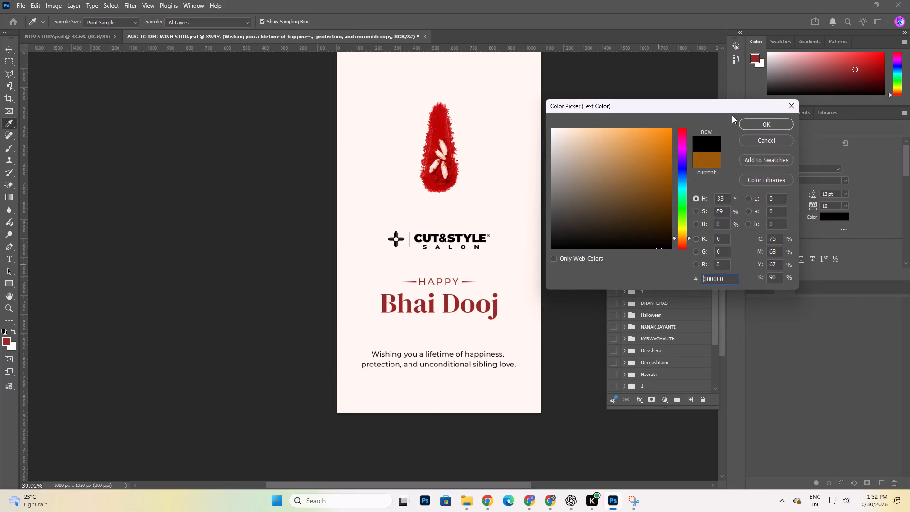
click(732, 115)
click(751, 120)
click(174, 199)
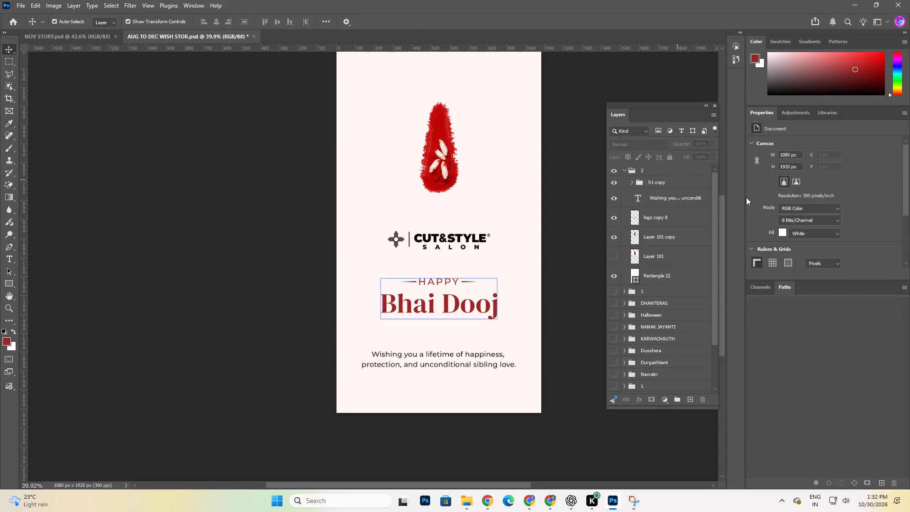
Nudge the h1 copy heading group straight down, closer to the wishing text.
click(674, 189)
click(673, 181)
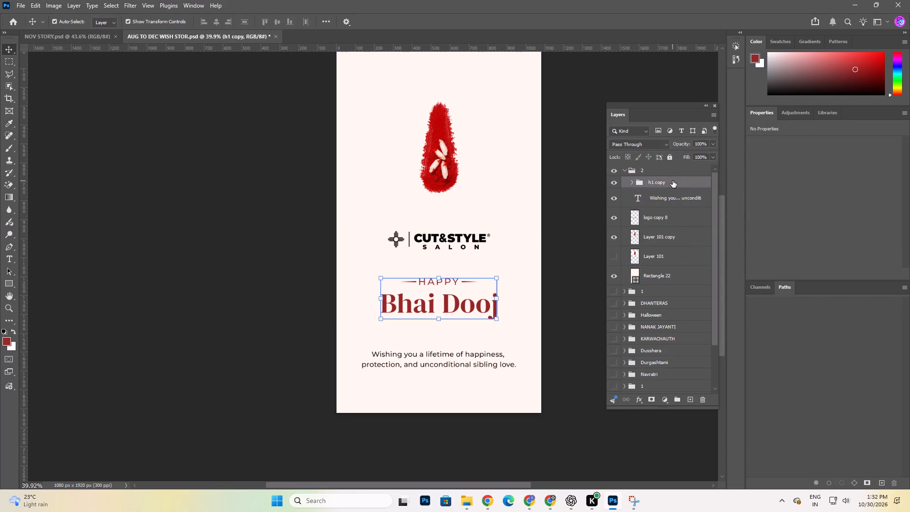
key(Down)
key(Down)
key(Down)
key(Down)
key(Down)
key(Down)
key(Down)
key(Down)
key(Down)
key(Down)
key(Down)
key(Down)
key(Down)
key(Down)
key(Down)
key(Down)
key(Down)
key(Down)
key(Down)
key(Down)
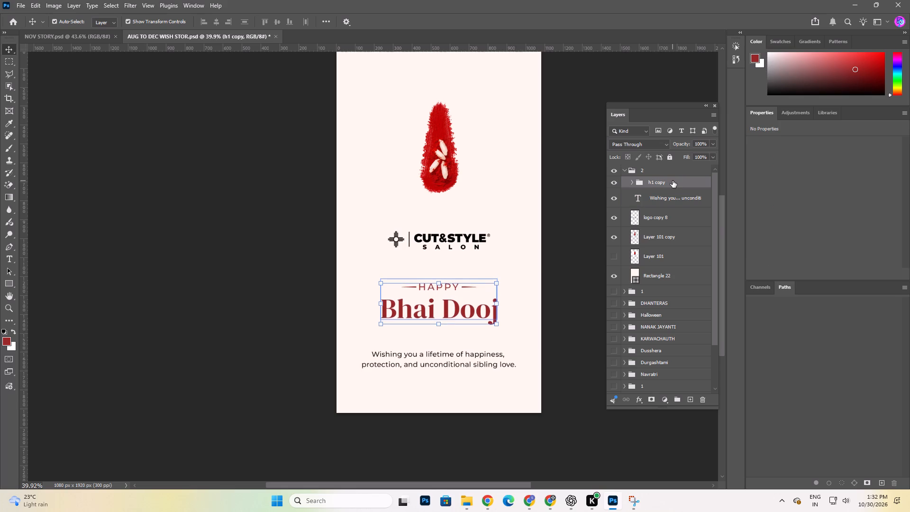
click(159, 208)
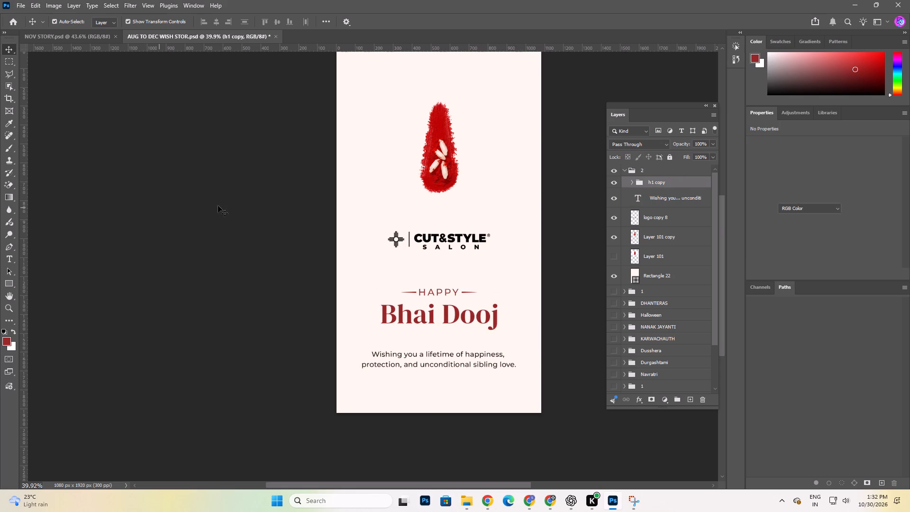
Move the CUT&STYLE SALON logo down slightly between the tilak and the HAPPY Bhai Dooj heading.
scroll(563, 303, up, 4)
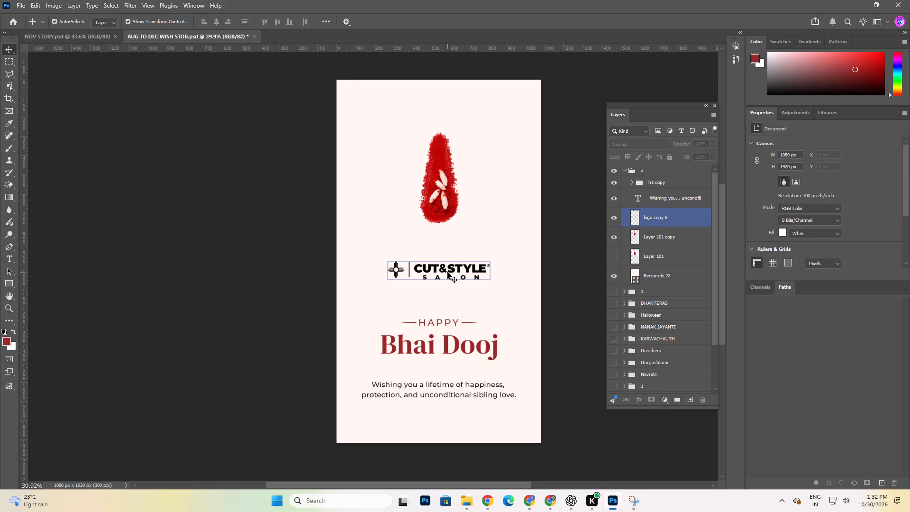
click(447, 271)
click(443, 270)
drag(443, 270, 443, 275)
click(216, 259)
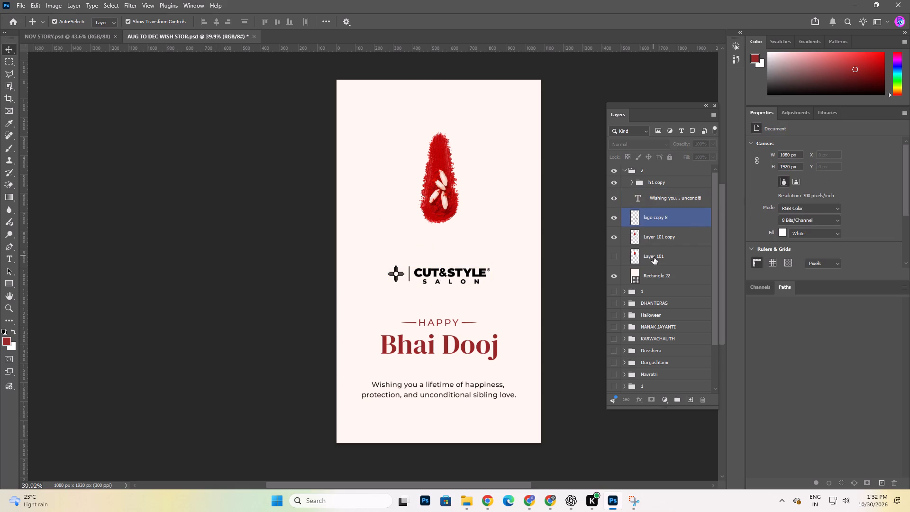
Compare group 2 with the DHANTERAS story by switching their visibility, and check the layers inside group 2.
click(654, 257)
click(669, 204)
click(660, 178)
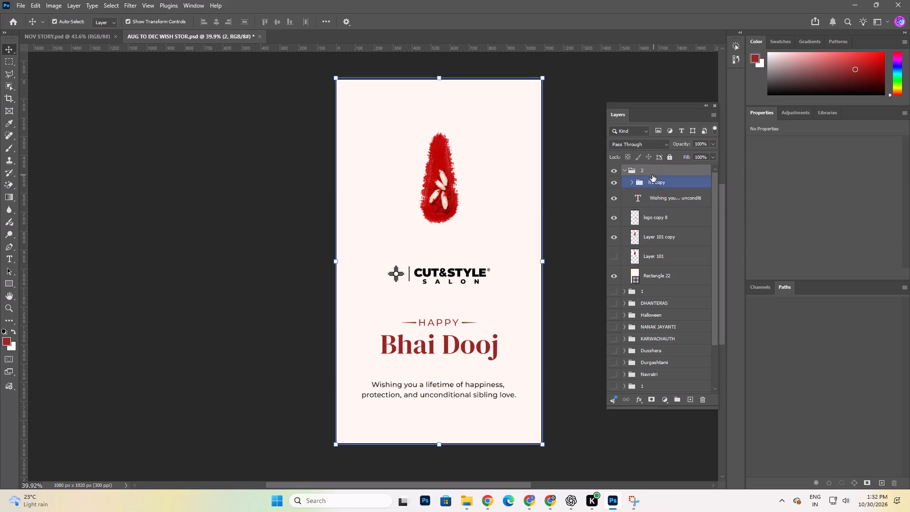
click(624, 172)
click(615, 173)
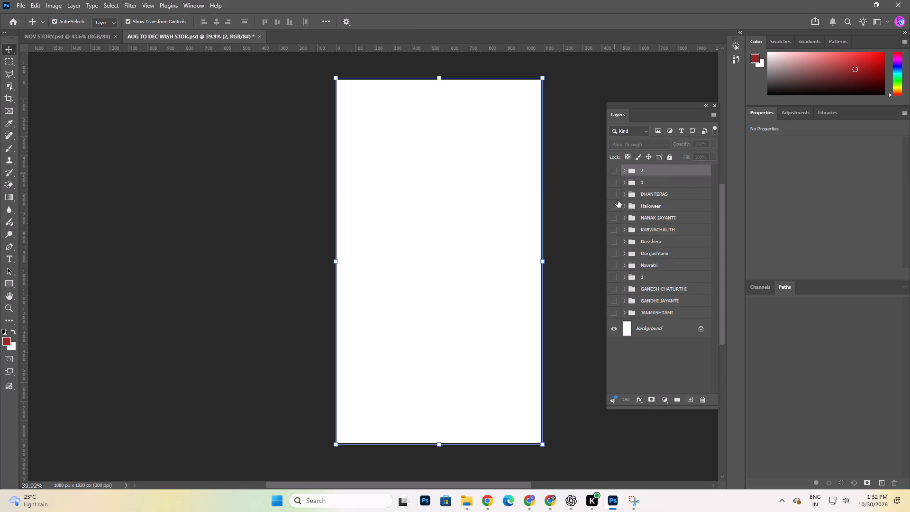
click(618, 201)
click(618, 201)
click(615, 191)
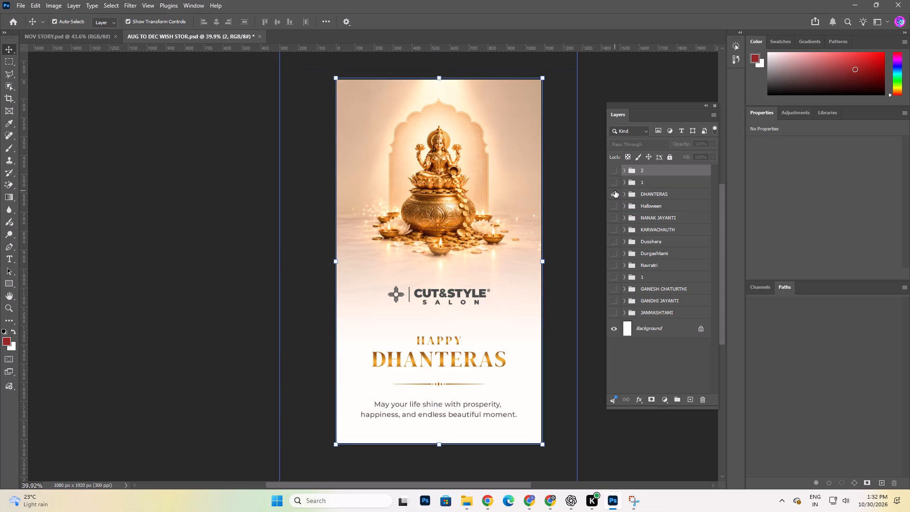
click(615, 191)
click(611, 169)
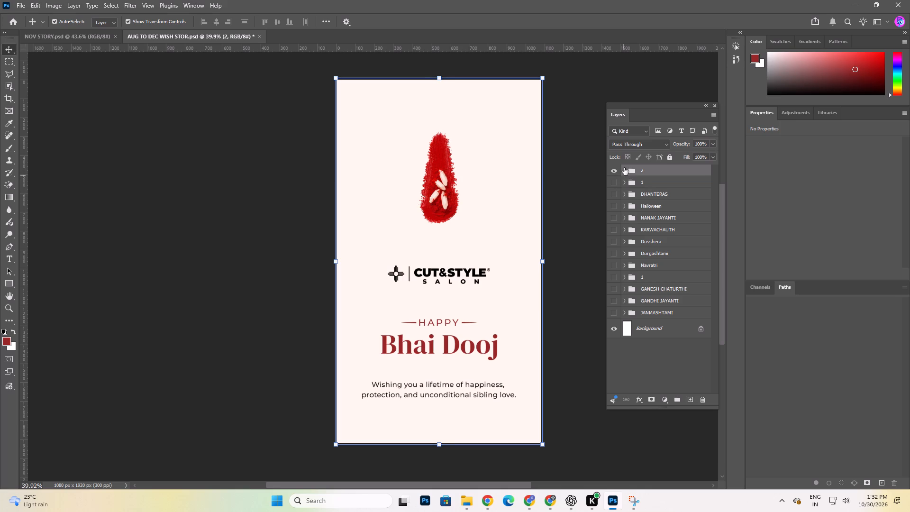
click(624, 168)
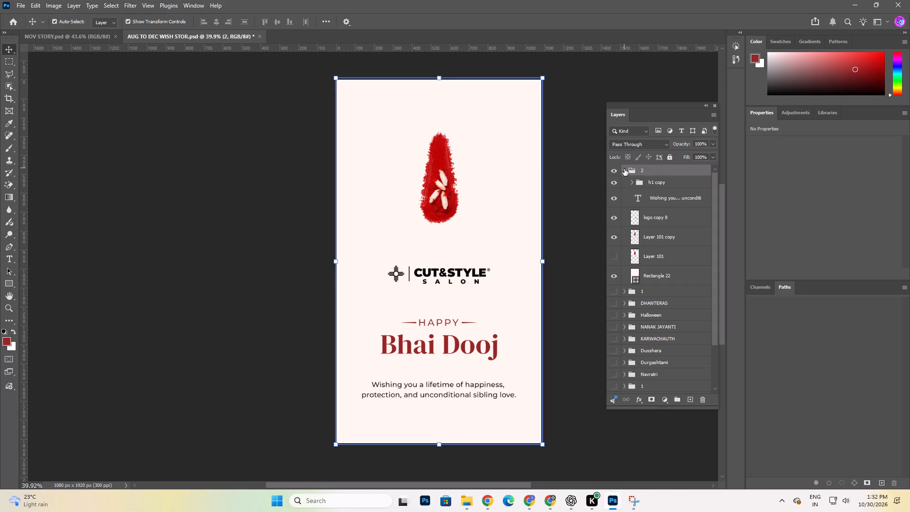
click(624, 169)
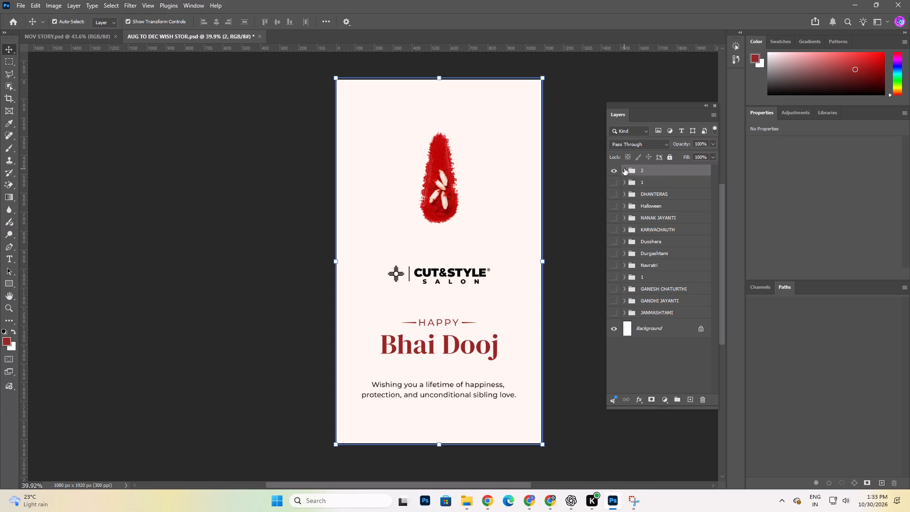
Reveal the Hindi lettering Layer 102 in group 1, move it into group 2, and show group 2 instead of group 1.
click(605, 172)
click(617, 172)
click(612, 187)
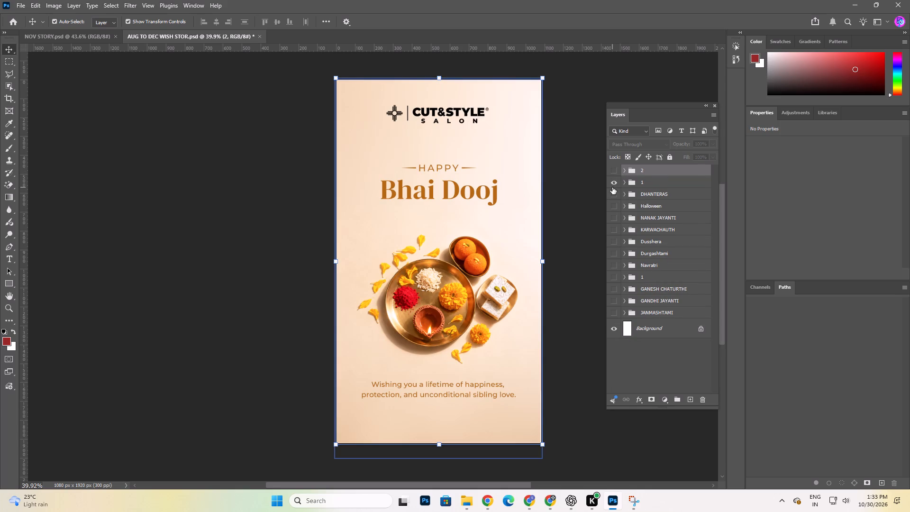
click(623, 184)
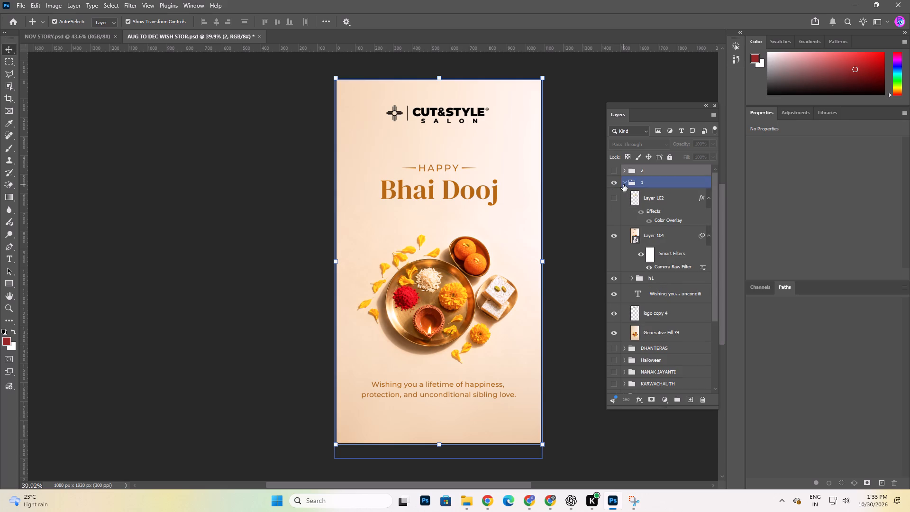
click(617, 201)
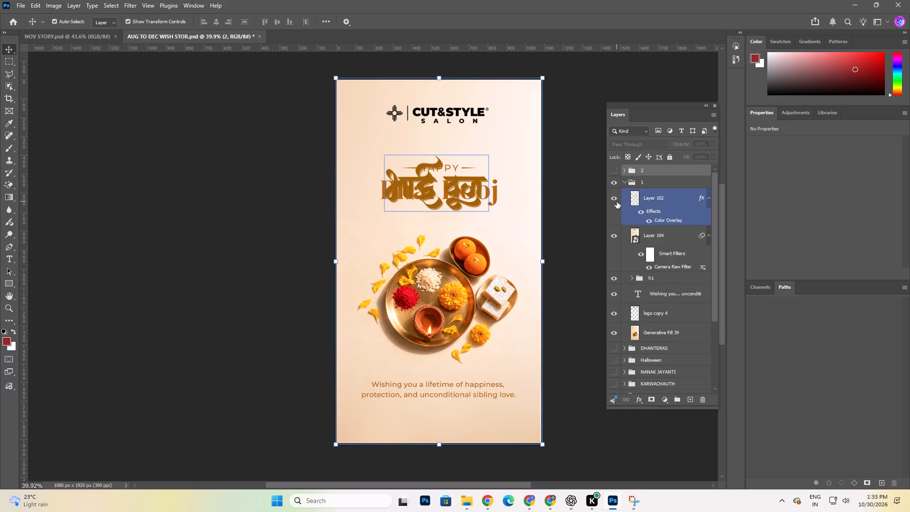
click(642, 199)
drag(651, 199, 648, 170)
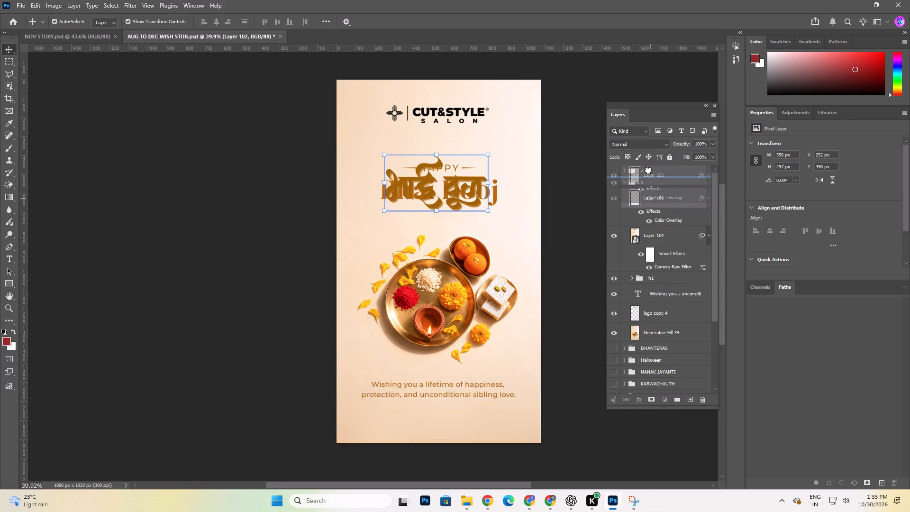
drag(648, 170, 648, 167)
click(627, 183)
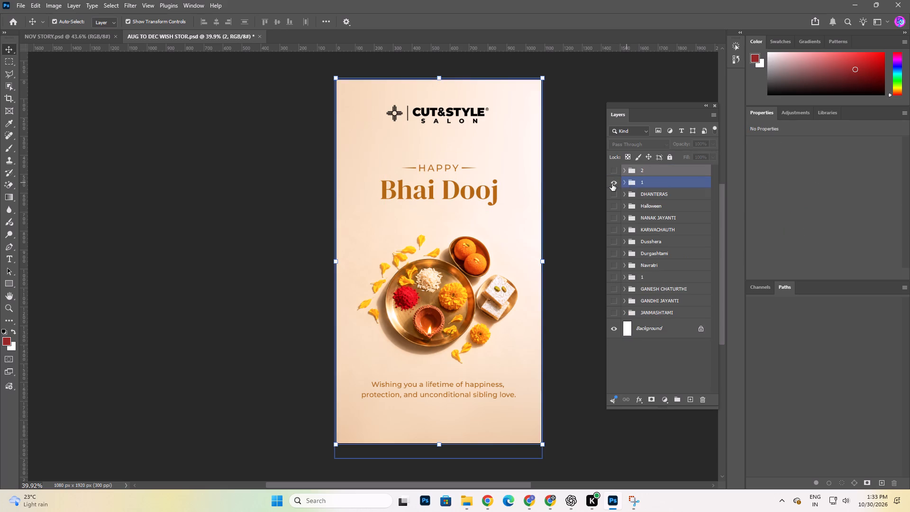
click(612, 184)
click(612, 171)
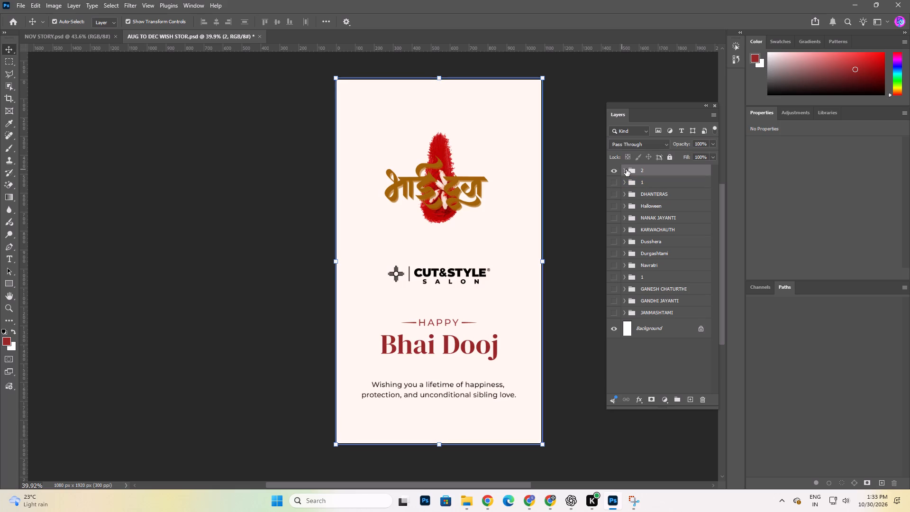
Move the Hindi Bhai Dooj lettering, Layer 102, off the tilak down onto the English heading.
click(441, 193)
click(476, 190)
click(476, 183)
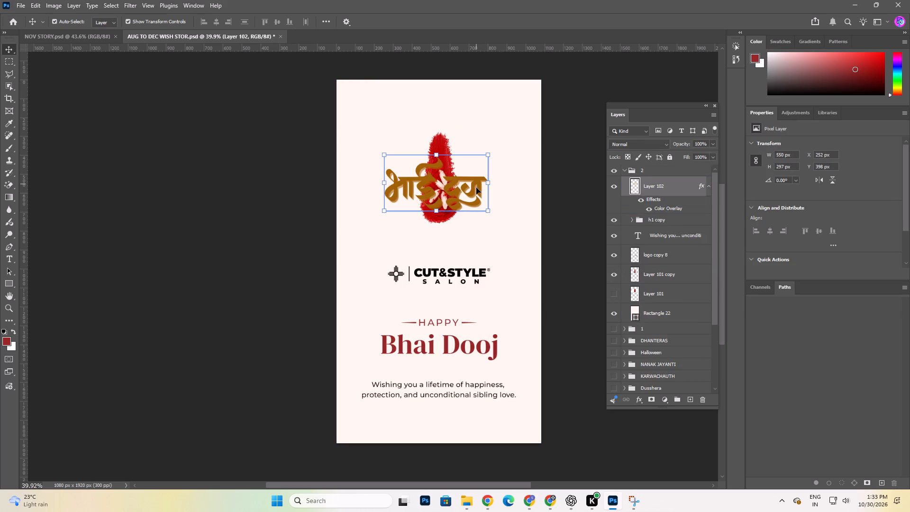
drag(475, 185, 470, 336)
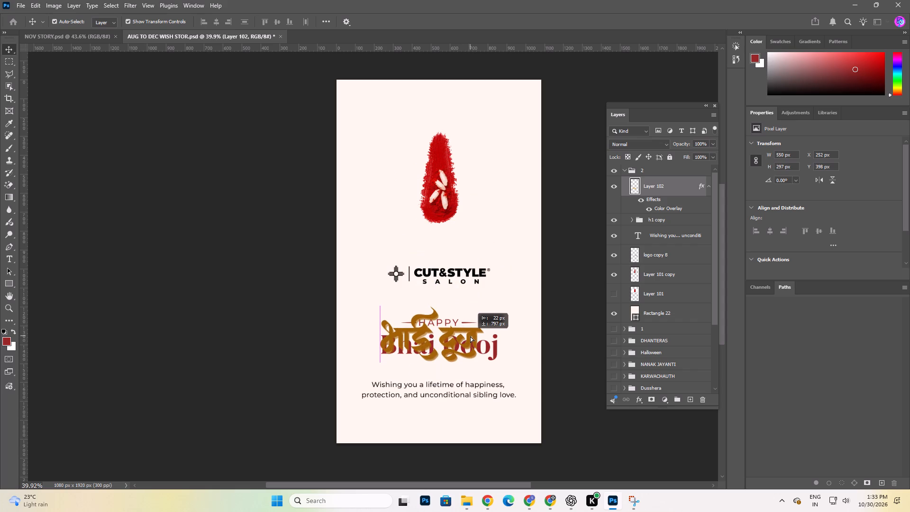
drag(470, 336, 469, 338)
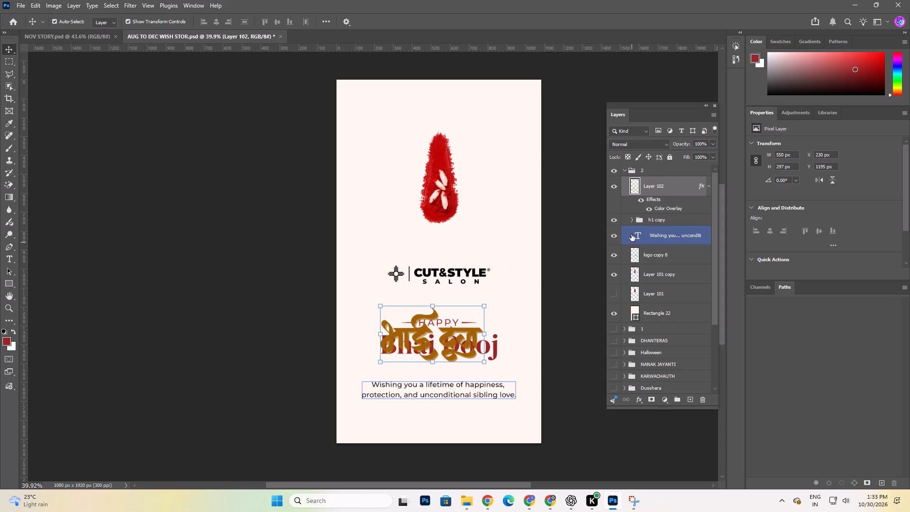
Duplicate the Happy text layer and move the copy out of h1 copy to the top of group 2, above Layer 102.
click(632, 219)
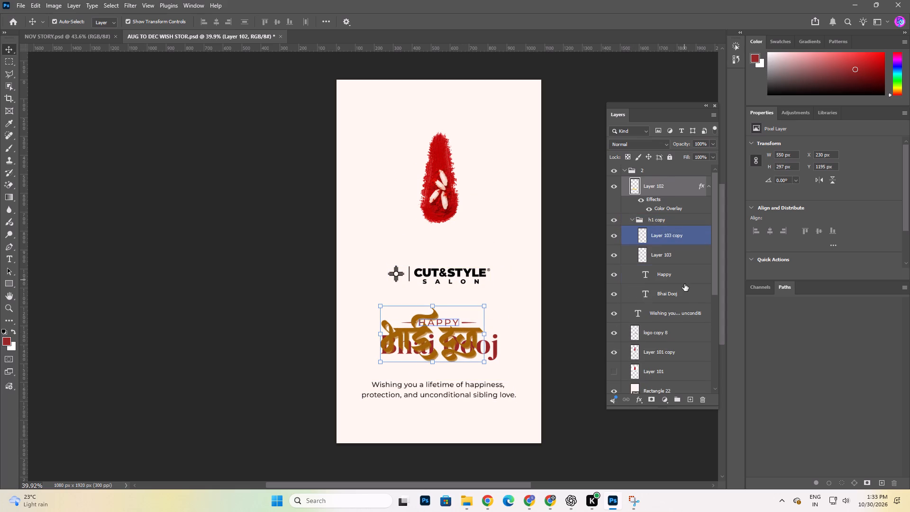
click(684, 284)
key(ctrl+j)
drag(678, 277, 659, 226)
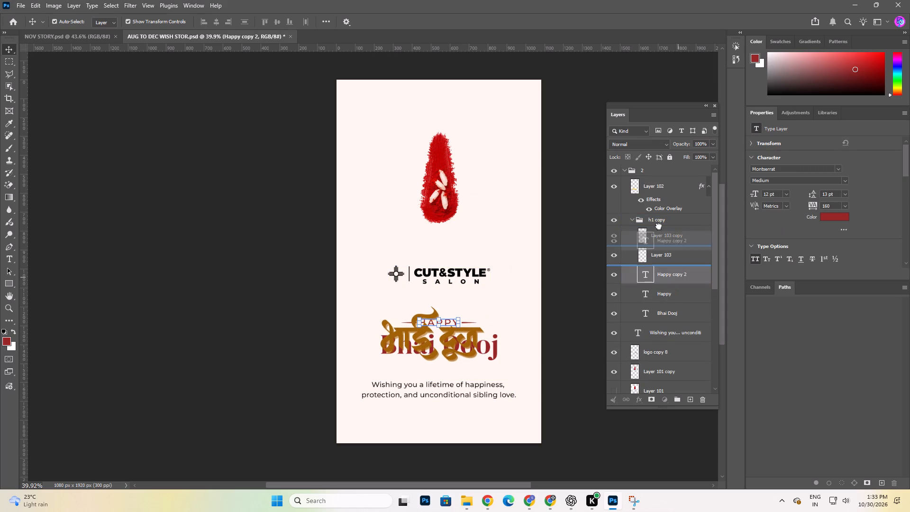
drag(659, 226, 655, 191)
Collapse and hide the h1 copy group with the English Bhai Dooj heading.
click(630, 235)
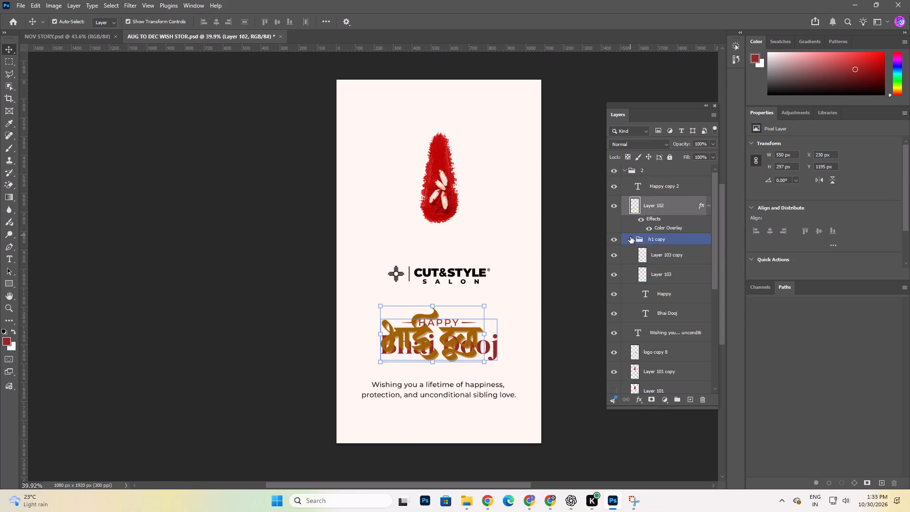
click(631, 241)
click(606, 239)
click(610, 240)
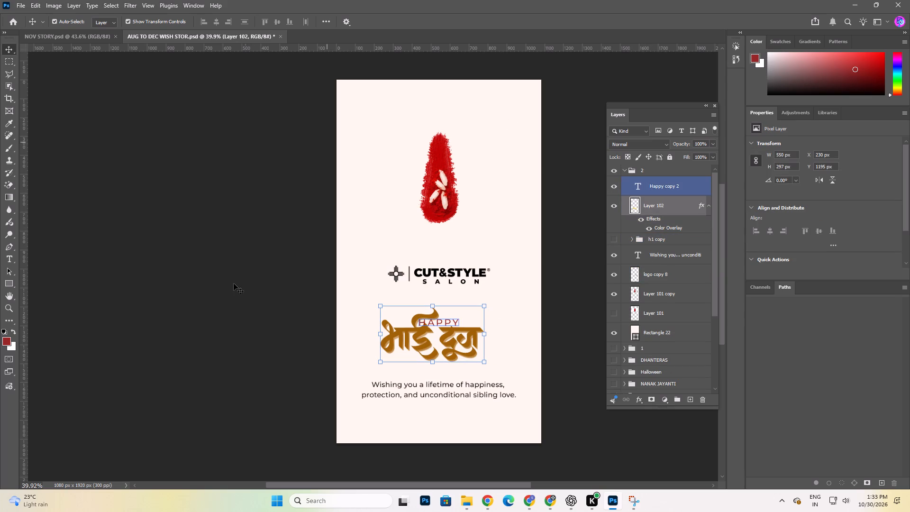
Move the HAPPY text up and across into the open space above दूज in the Hindi lettering.
click(259, 302)
key(space)
key(space)
key(space)
key(space)
key(space)
key(space)
key(space)
key(space)
key(space)
key(space)
key(space)
key(space)
key(space)
key(space)
key(space)
drag(547, 253, 555, 249)
alt+scroll(433, 377, up, 2)
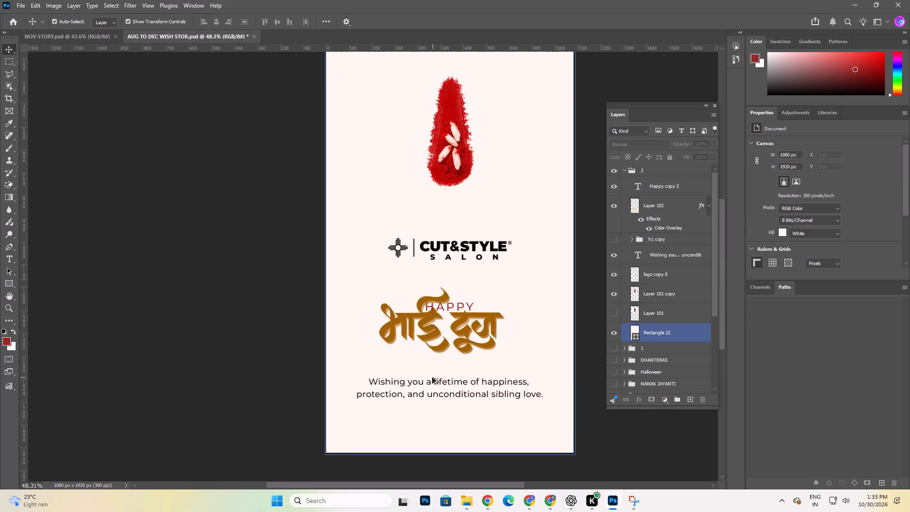
drag(463, 304, 486, 299)
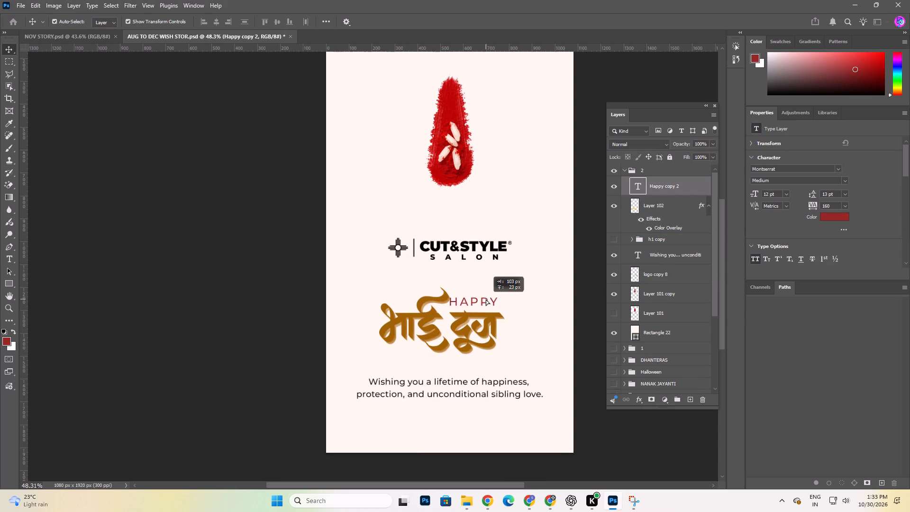
drag(486, 299, 489, 300)
Set the HAPPY text's tracking to 40.
click(813, 206)
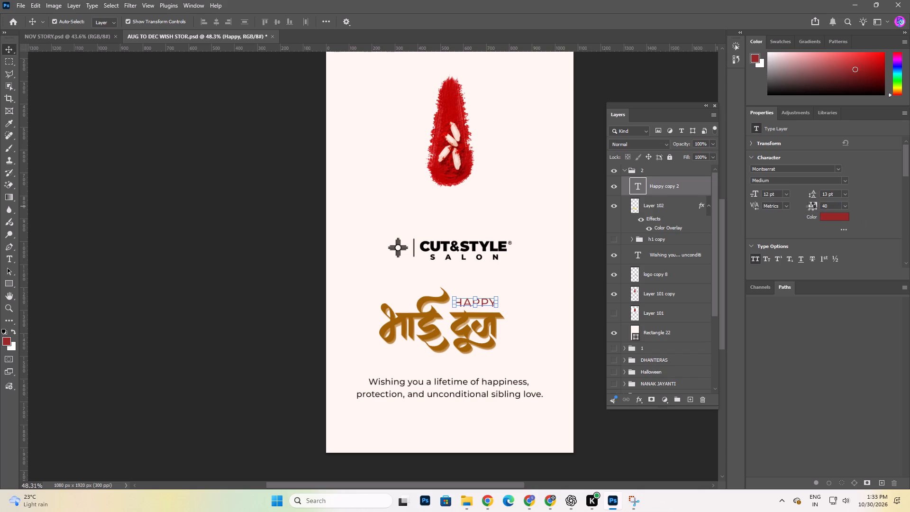
click(191, 306)
Move the Hindi lettering, Layer 102, slightly down to about X 236 px, Y 1228 px, above the wishing message.
alt+scroll(498, 347, down, 4)
key(space)
drag(515, 395, 505, 378)
alt+scroll(456, 312, up, 2)
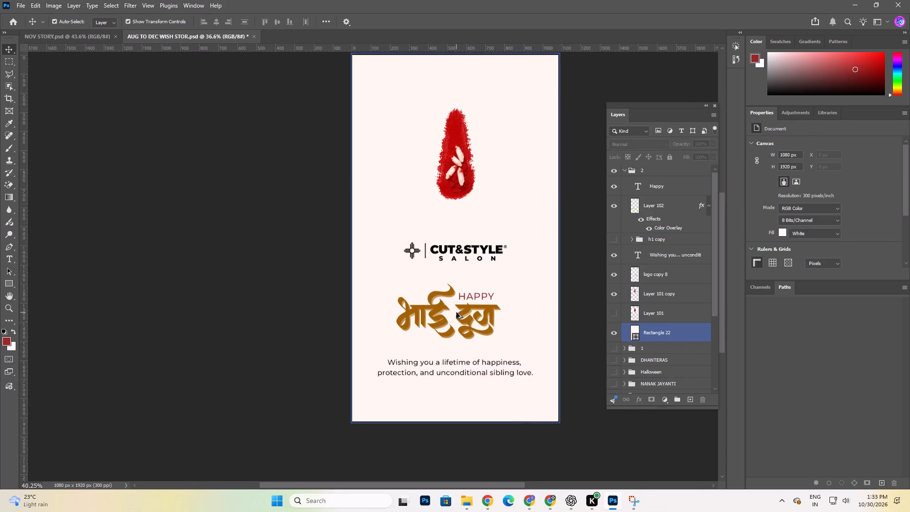
alt+scroll(456, 312, up, 2)
click(473, 324)
drag(466, 315, 466, 325)
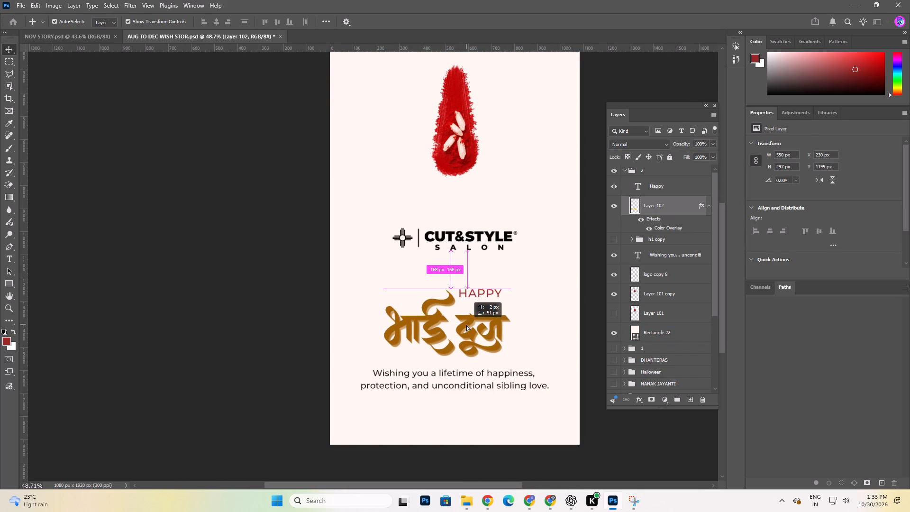
drag(466, 325, 467, 323)
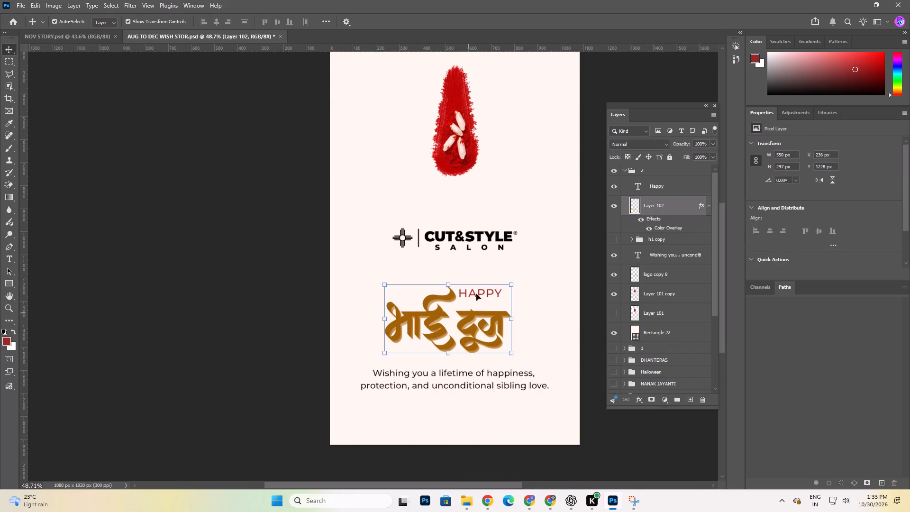
Move the CUT&STYLE SALON logo up about 55 px, closer to the tilak.
drag(496, 237, 496, 225)
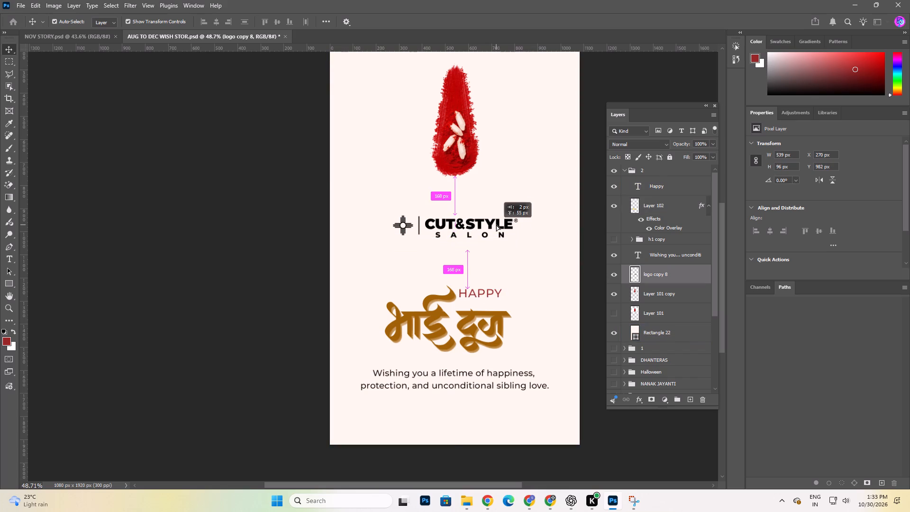
Move the HAPPY text slightly down and right so it sits just above दूज.
drag(488, 294, 493, 300)
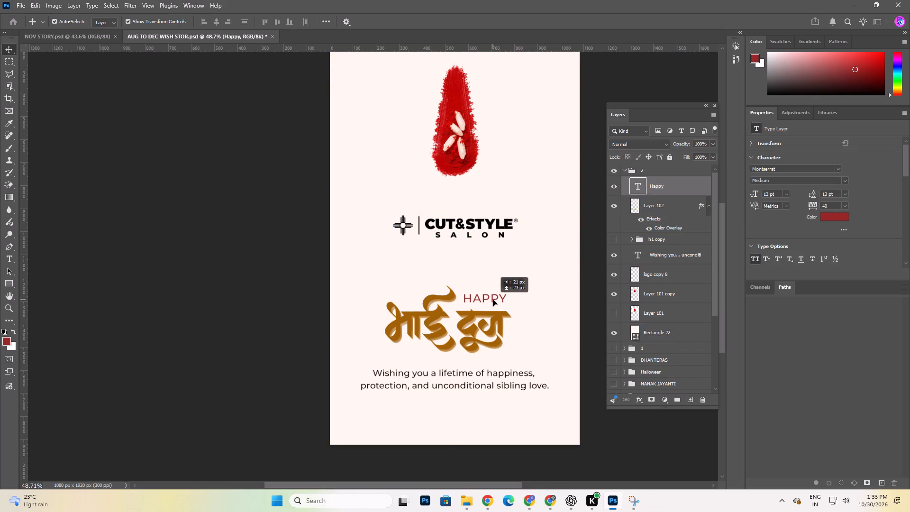
drag(493, 300, 492, 301)
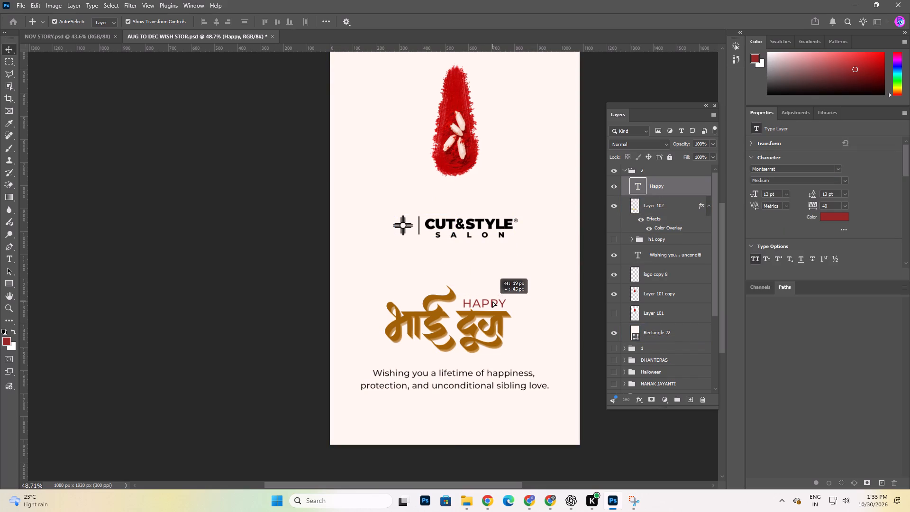
drag(492, 301, 492, 301)
Change Layer 102's Color Overlay to a dark red, #810d0c, starting from the colour sampled off the HAPPY text.
alt+scroll(499, 322, up, 7)
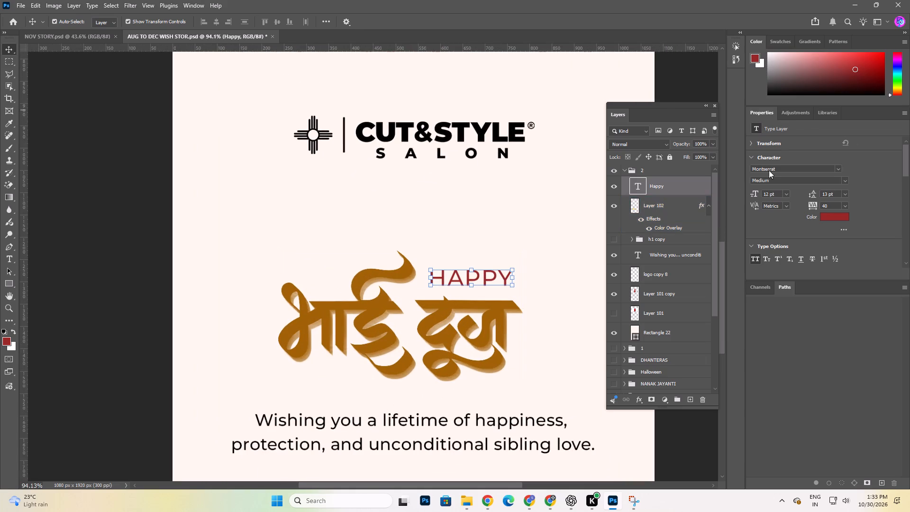
double_click(657, 229)
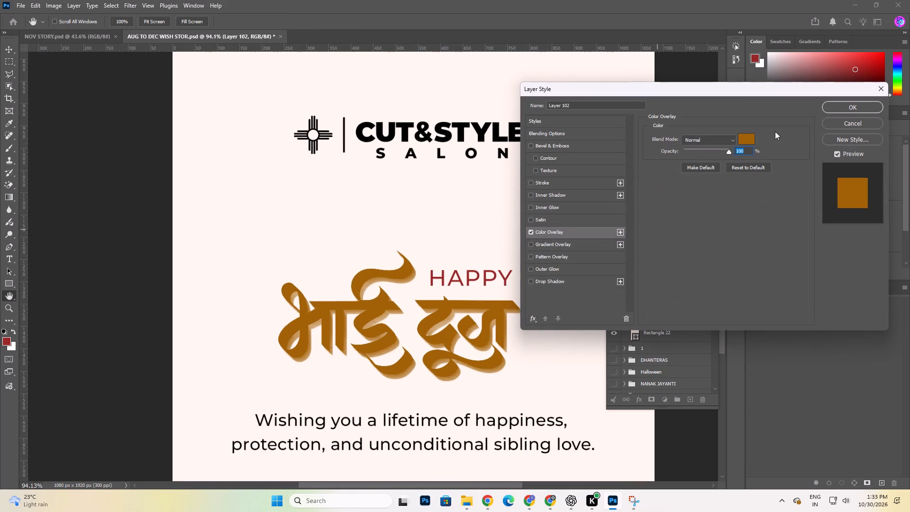
click(752, 137)
click(454, 273)
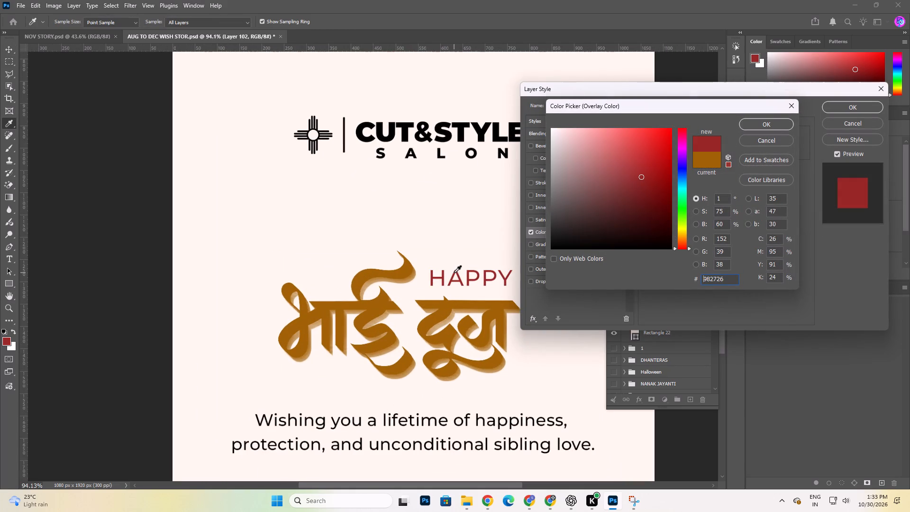
click(455, 272)
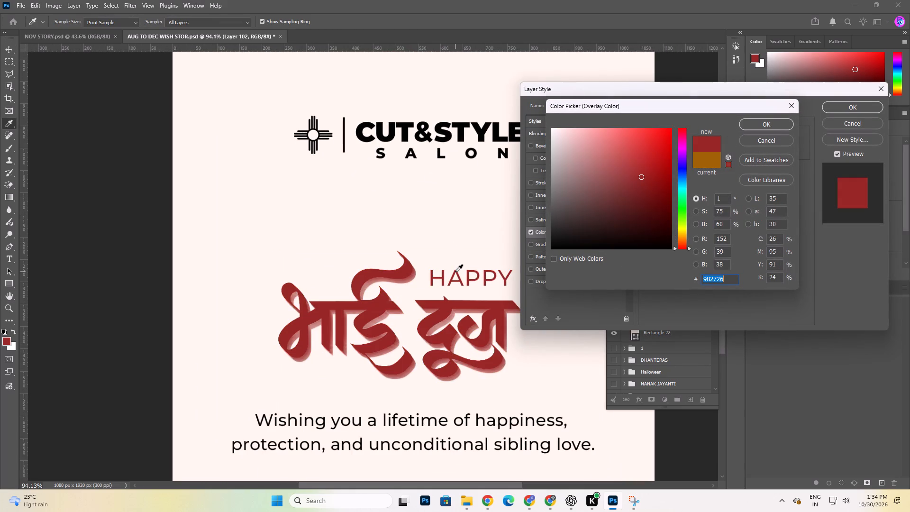
drag(654, 183, 660, 188)
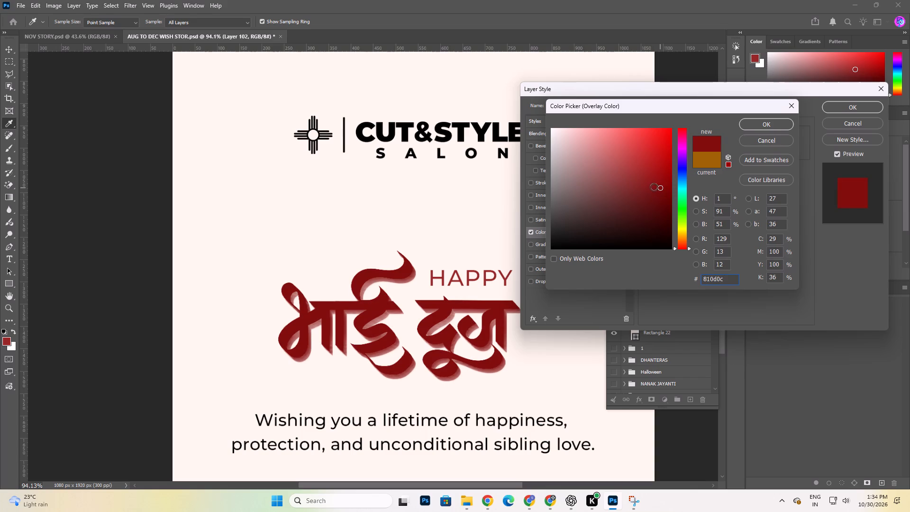
click(761, 122)
click(868, 104)
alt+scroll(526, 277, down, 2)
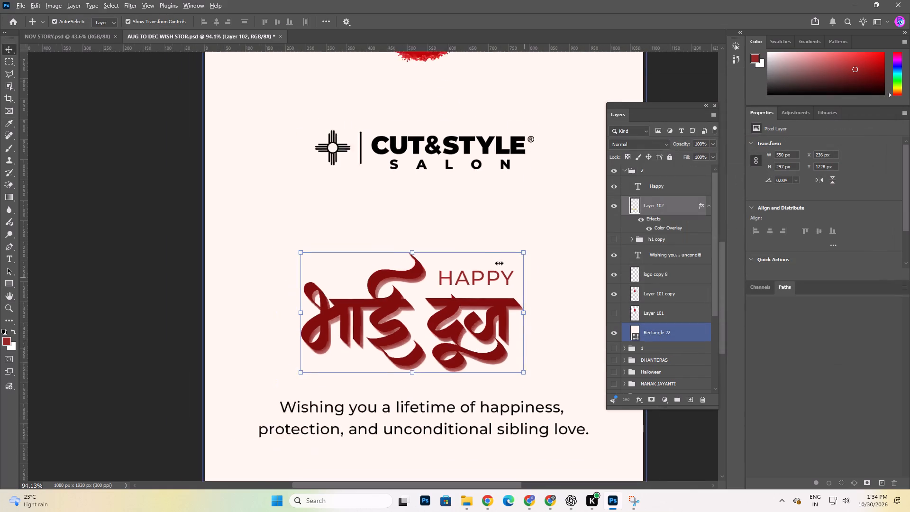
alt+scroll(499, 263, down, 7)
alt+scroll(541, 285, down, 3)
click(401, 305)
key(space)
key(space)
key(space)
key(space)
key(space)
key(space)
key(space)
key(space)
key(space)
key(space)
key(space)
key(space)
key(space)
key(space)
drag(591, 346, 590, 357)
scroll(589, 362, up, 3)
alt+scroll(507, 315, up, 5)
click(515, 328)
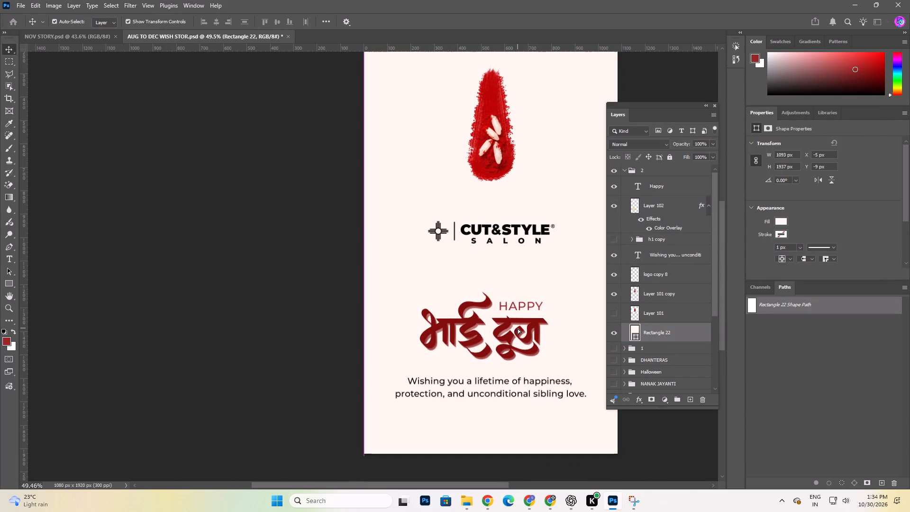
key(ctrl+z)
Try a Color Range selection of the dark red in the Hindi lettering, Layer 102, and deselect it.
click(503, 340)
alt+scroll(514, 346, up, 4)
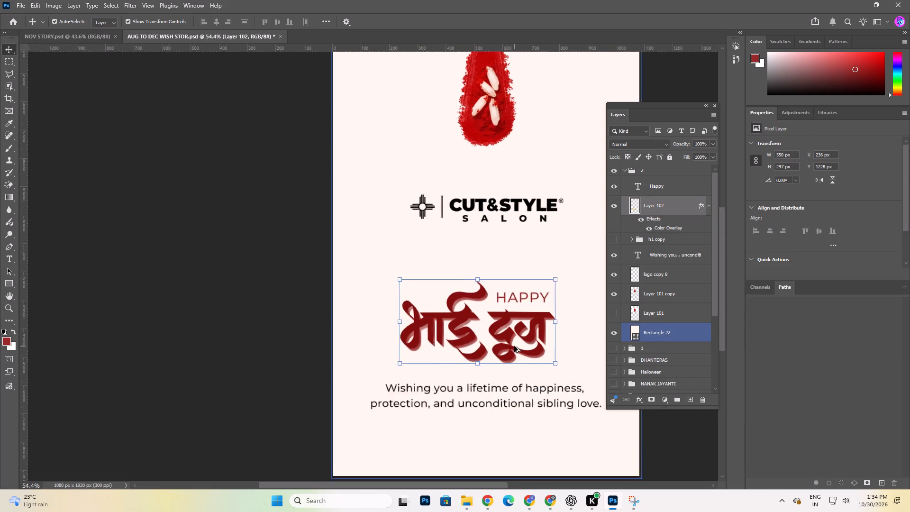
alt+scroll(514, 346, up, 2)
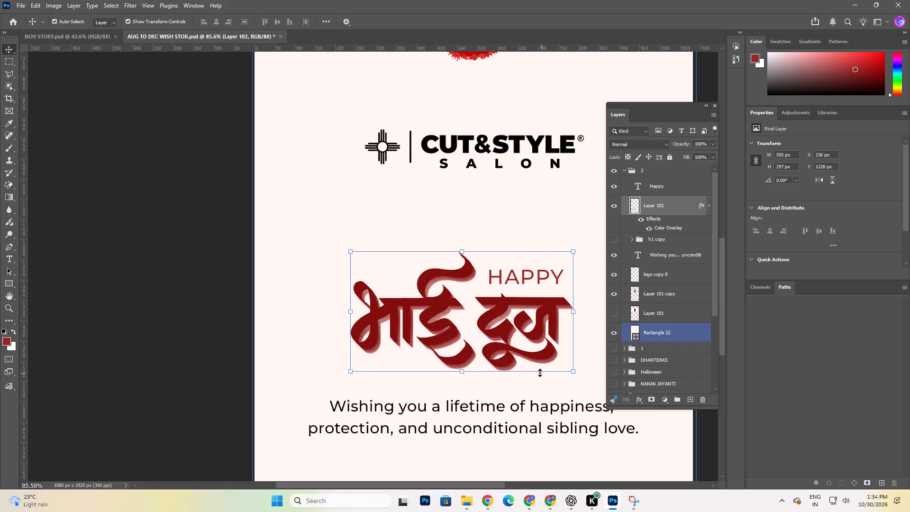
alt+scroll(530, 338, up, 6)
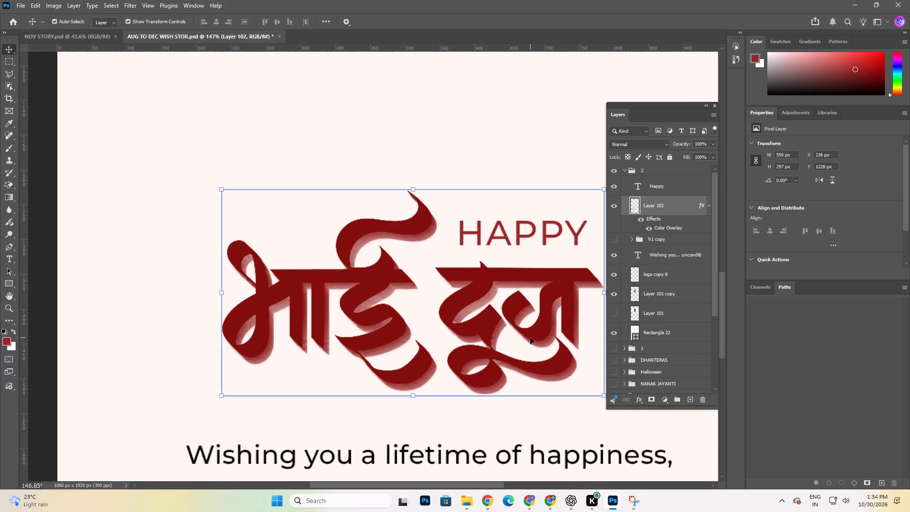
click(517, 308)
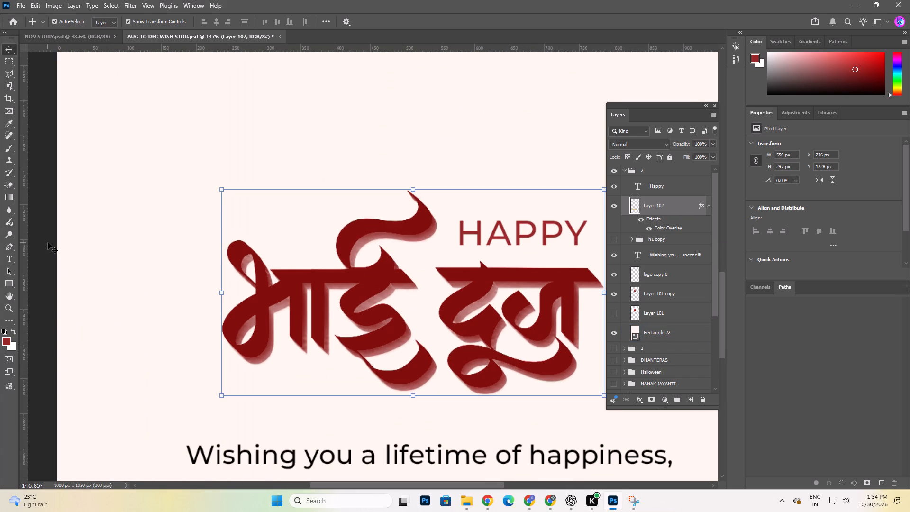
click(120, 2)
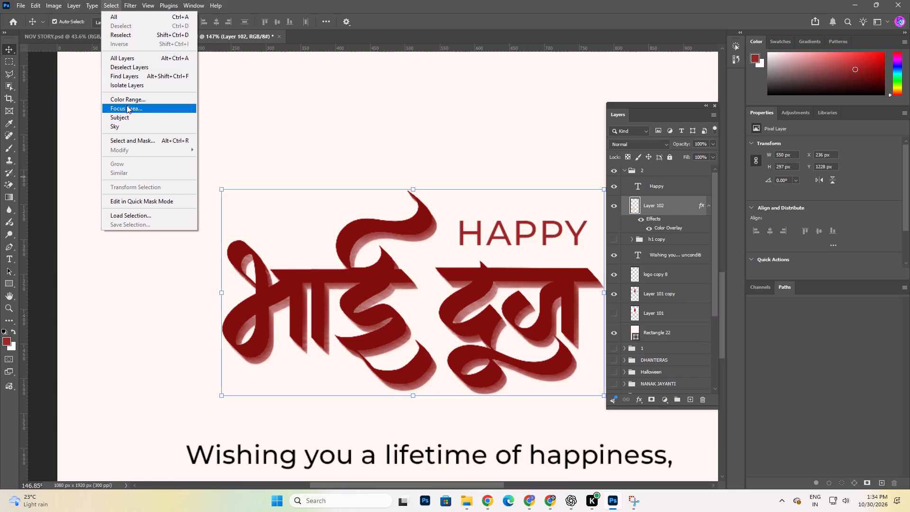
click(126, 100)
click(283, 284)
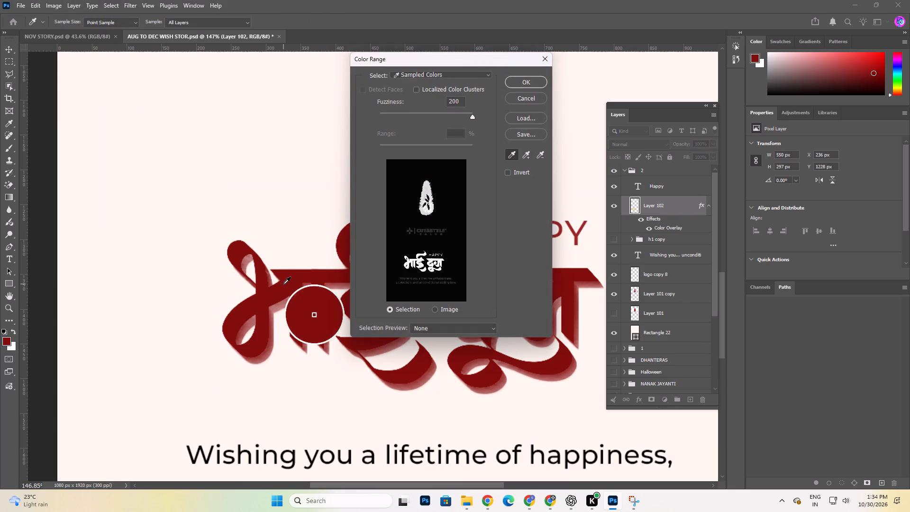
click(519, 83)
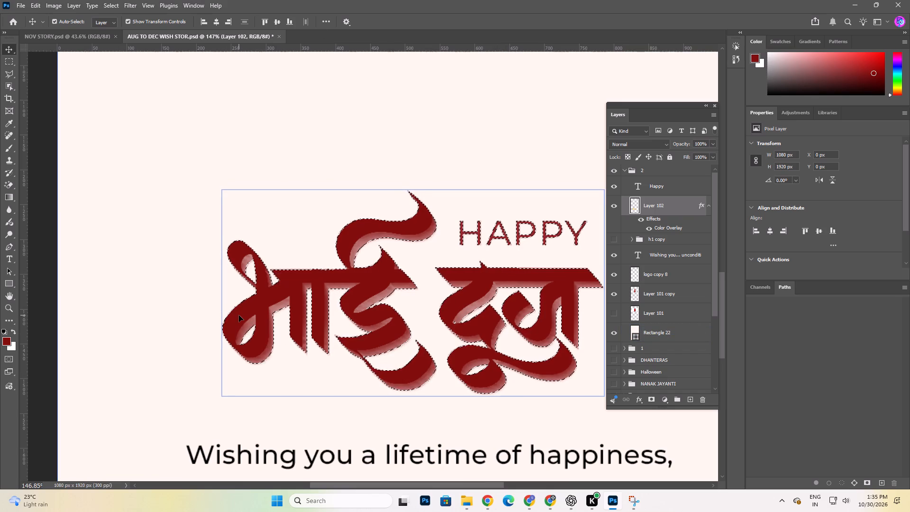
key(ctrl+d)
Save the story document.
key(ctrl+s)
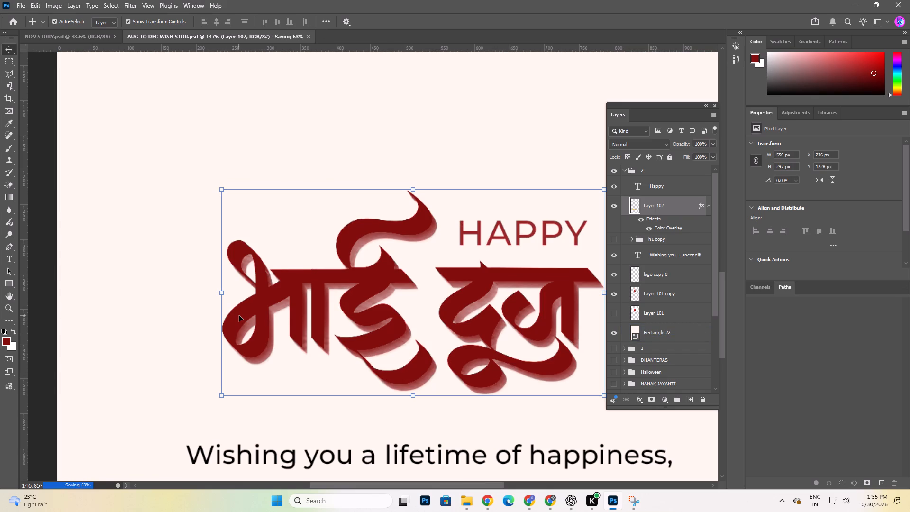
key(space)
alt+scroll(437, 356, down, 11)
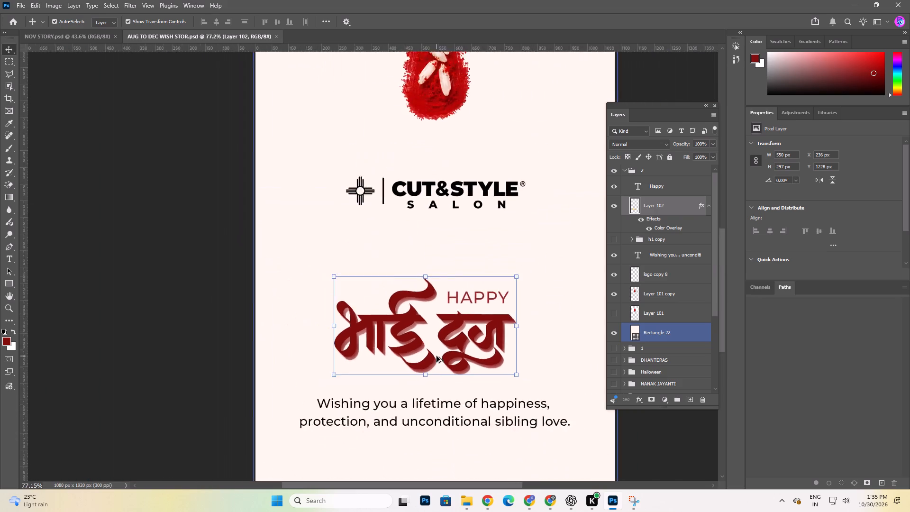
alt+scroll(437, 356, down, 4)
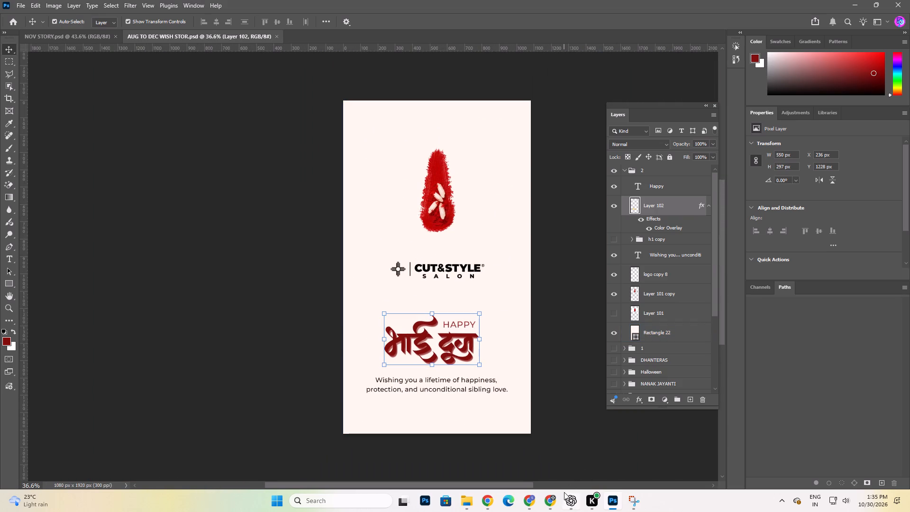
Switch to Chrome and examine the Adobe Stock calligraphy and the Creative Hatti Bond of Love banner, with their related designs, for Bhai Dooj lettering.
click(534, 499)
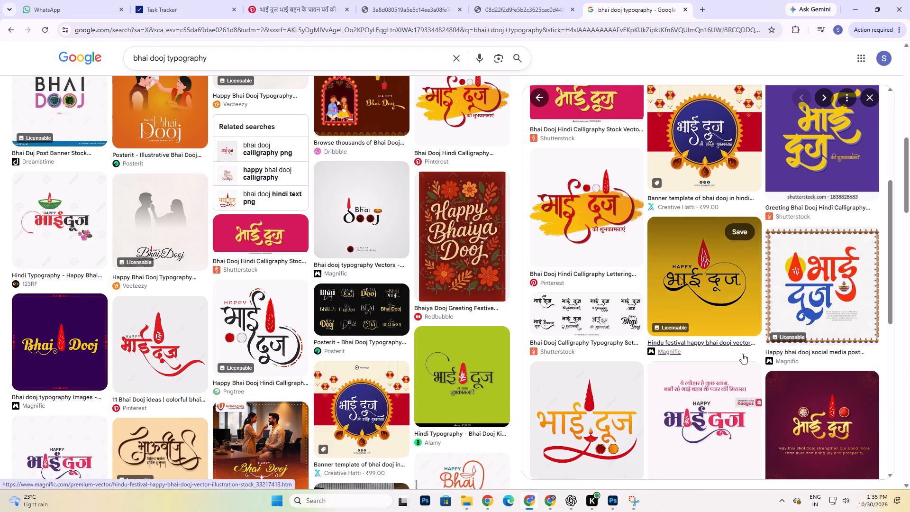
scroll(742, 354, down, 5)
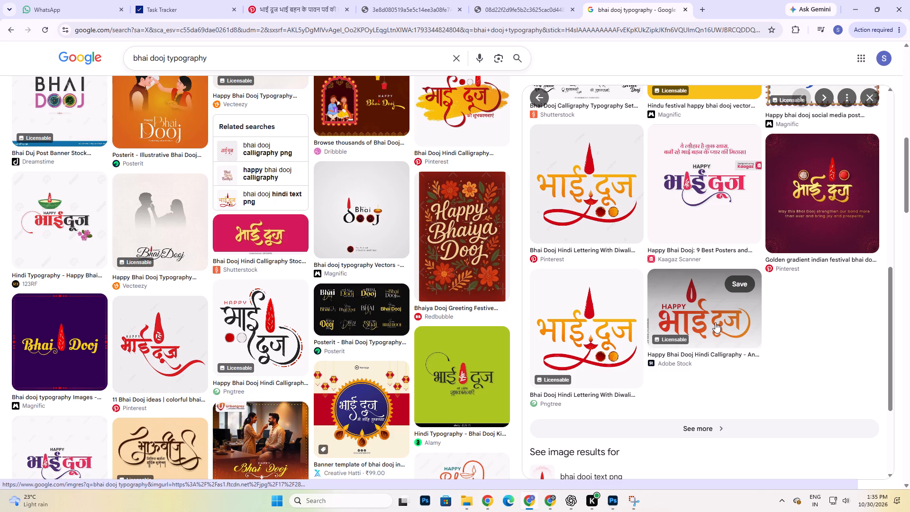
click(715, 322)
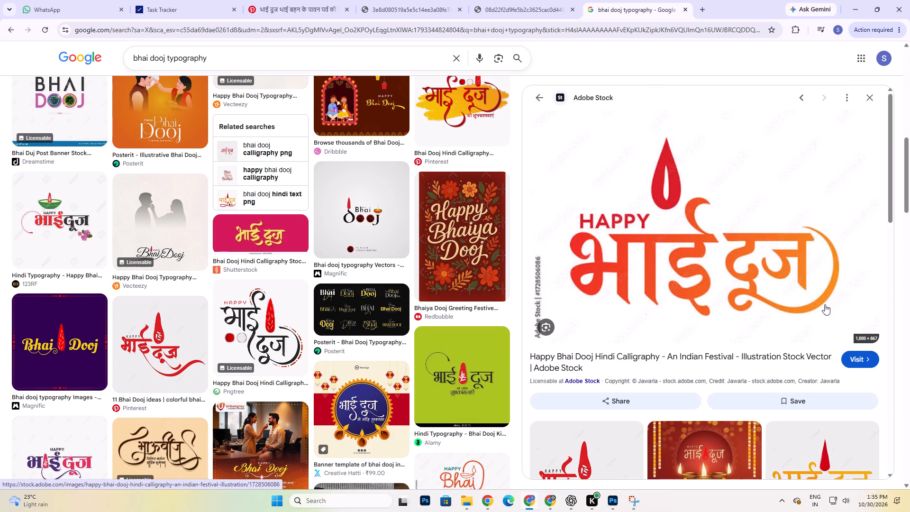
scroll(822, 343, down, 5)
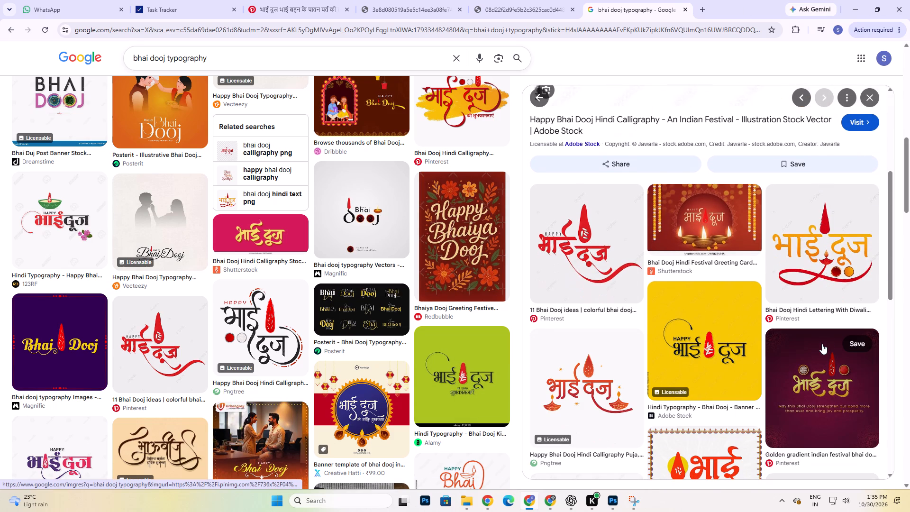
scroll(828, 336, down, 6)
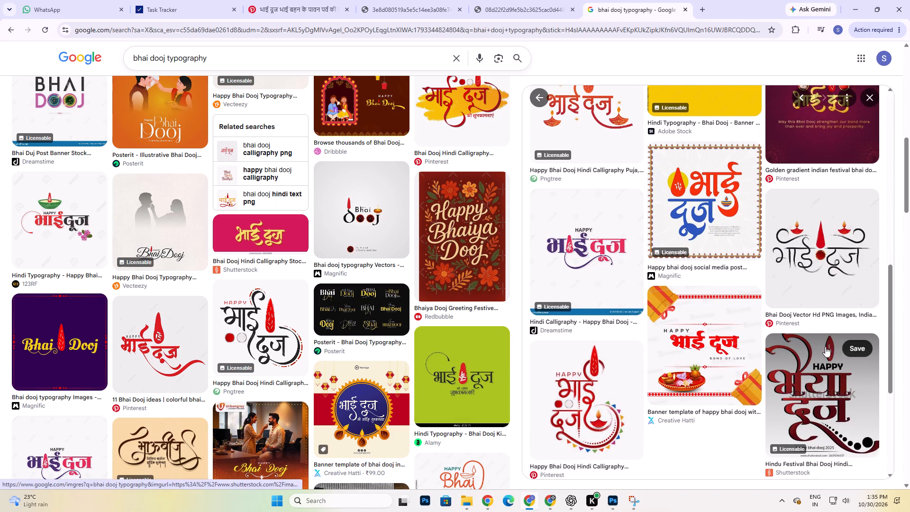
click(711, 356)
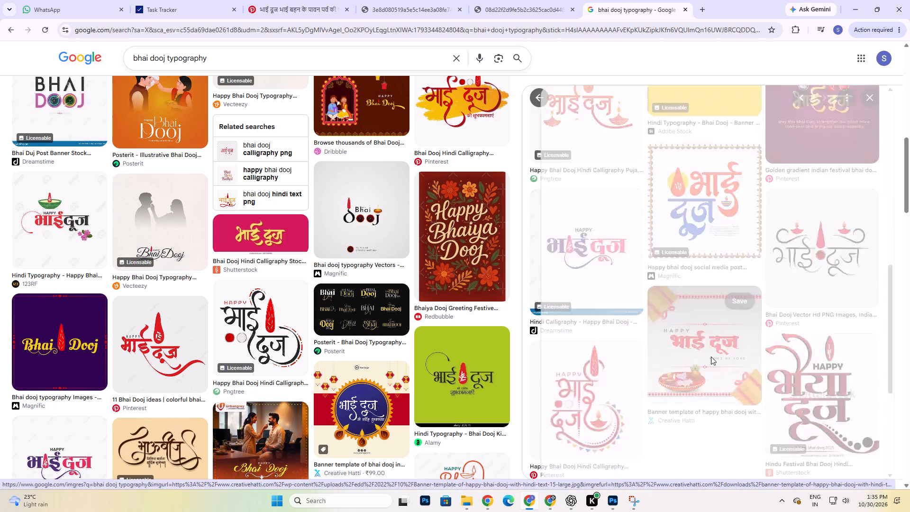
scroll(711, 357, down, 3)
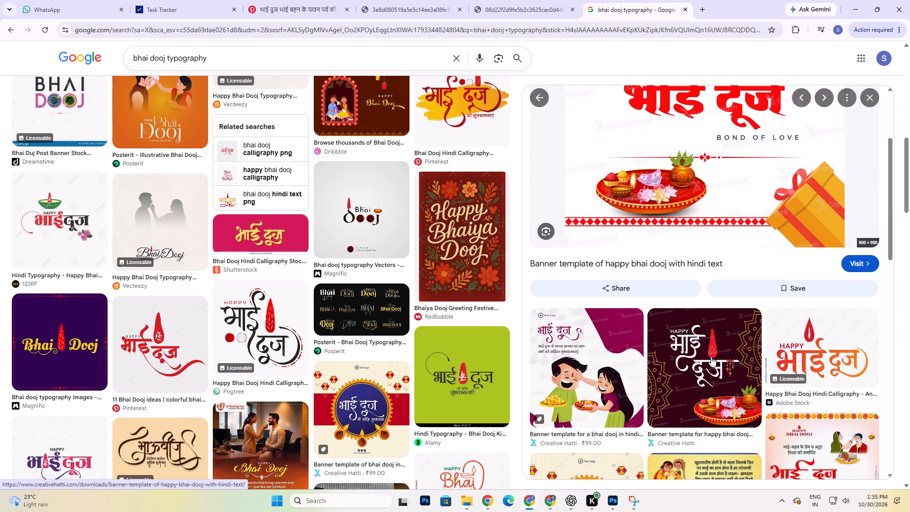
scroll(711, 357, down, 7)
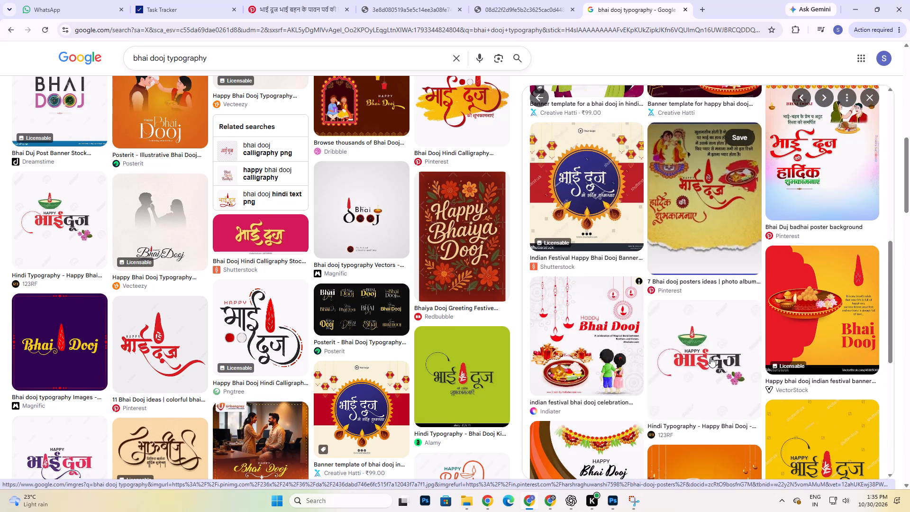
scroll(710, 357, up, 3)
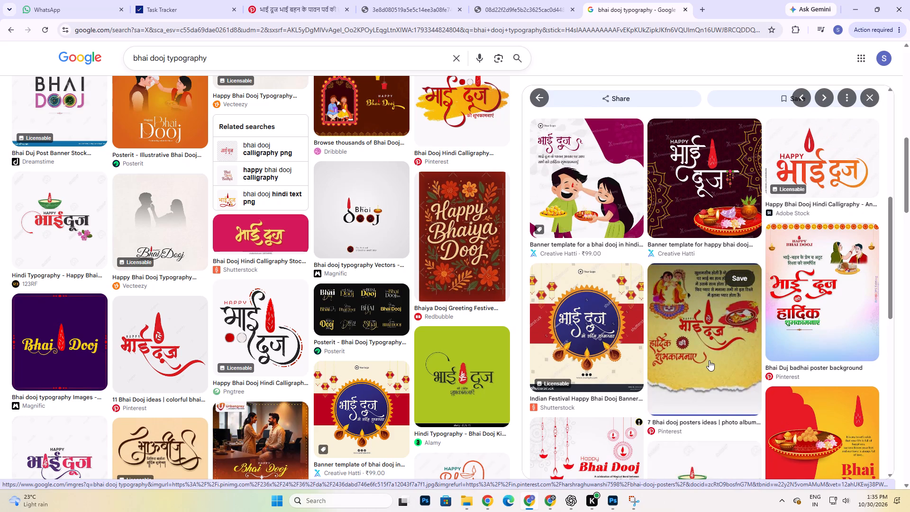
scroll(709, 362, down, 5)
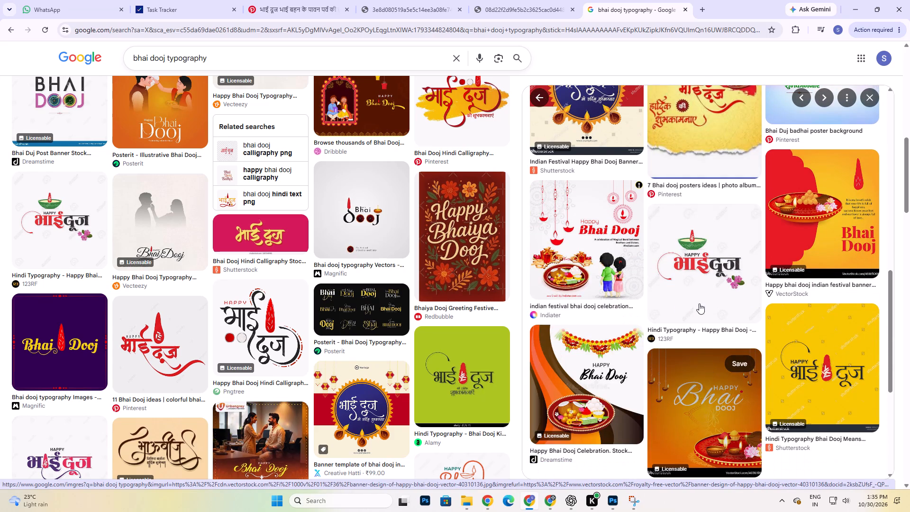
Examine the 123RF Hindi typography and the Magnific Happy Bhai Dooj calligraphy, along with the similar designs suggested for each.
click(693, 261)
scroll(695, 280, down, 4)
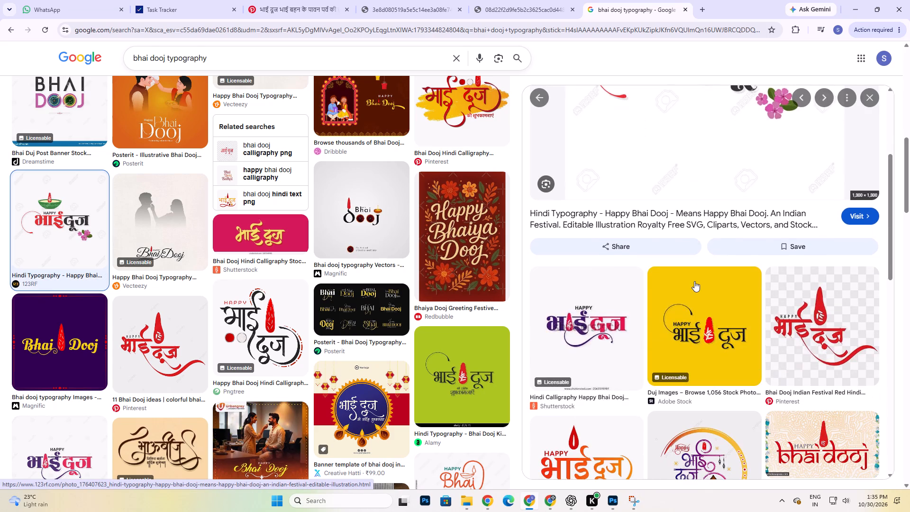
scroll(708, 314, down, 2)
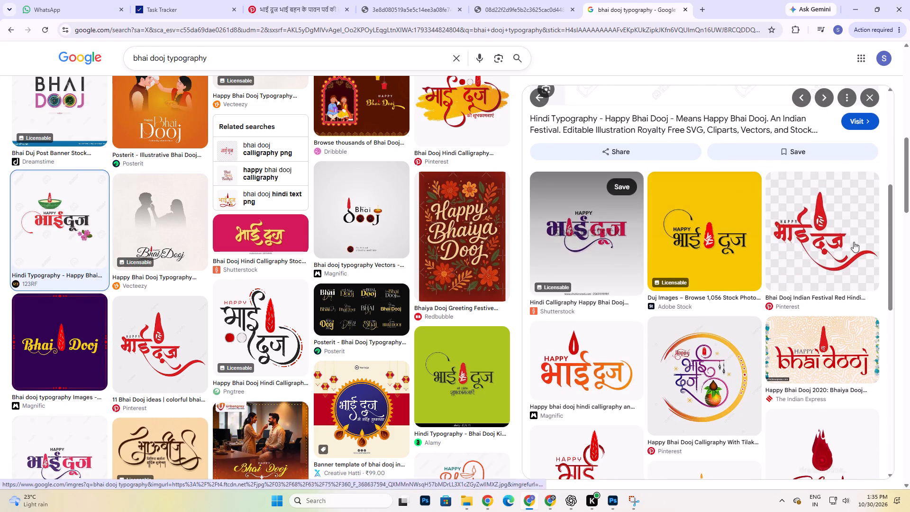
scroll(632, 384, down, 4)
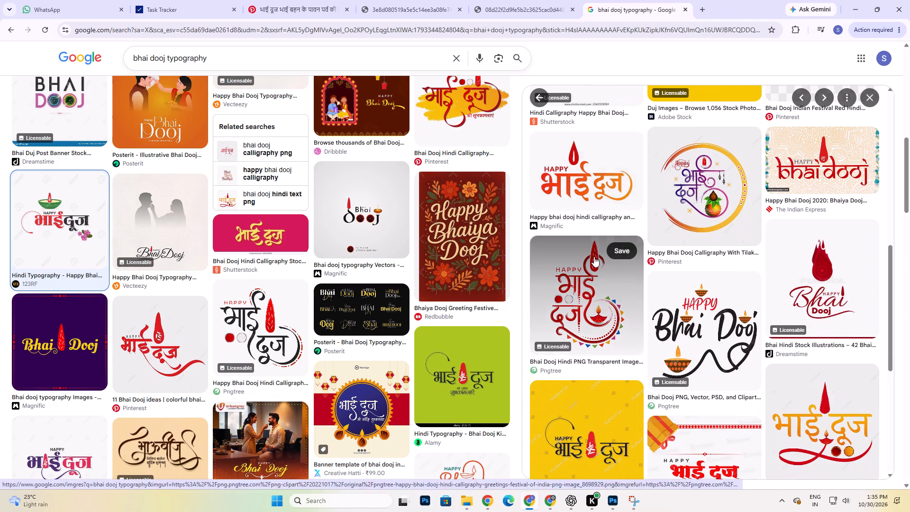
click(575, 184)
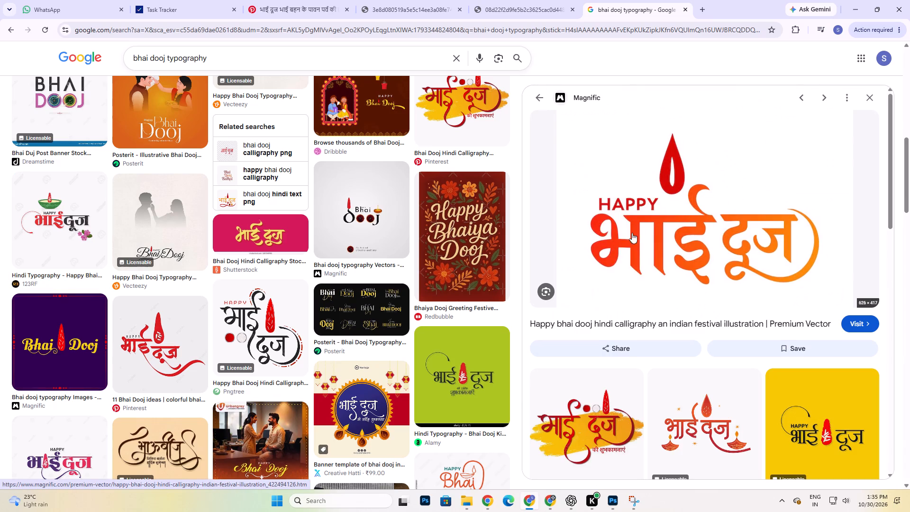
scroll(655, 257, down, 8)
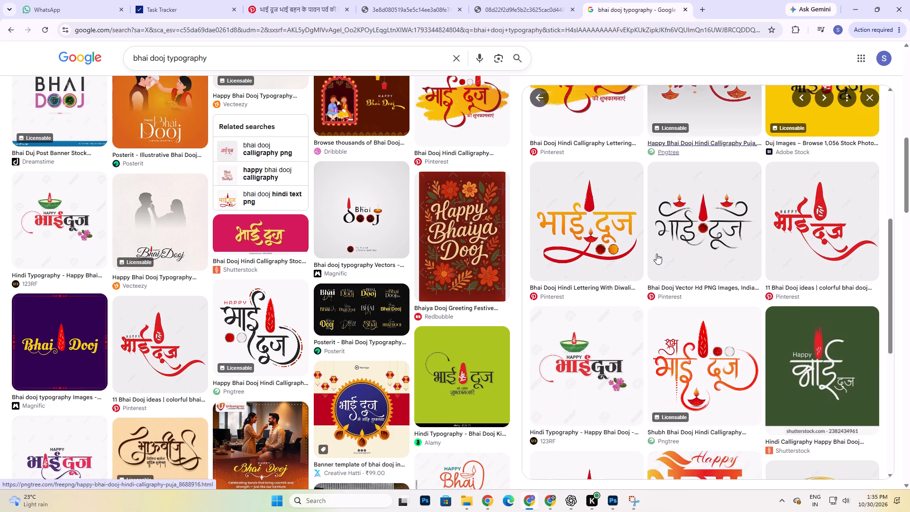
scroll(656, 254, down, 5)
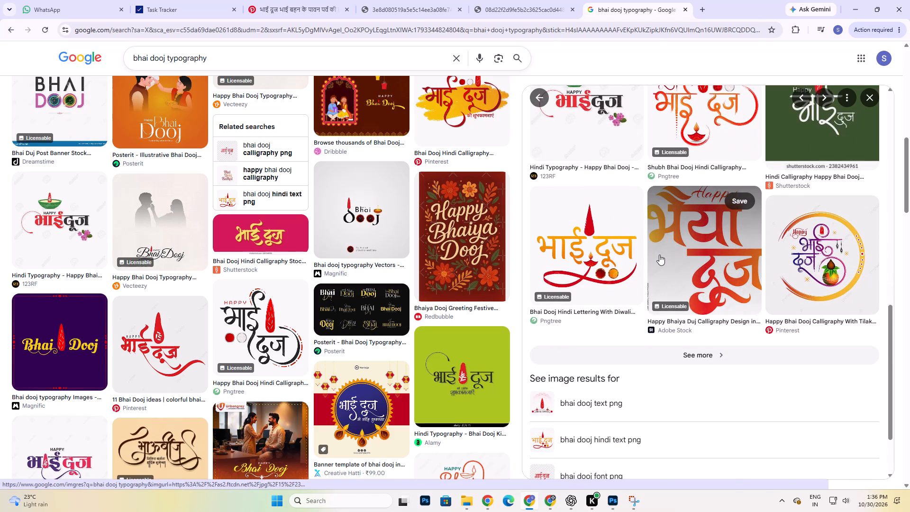
scroll(659, 255, down, 4)
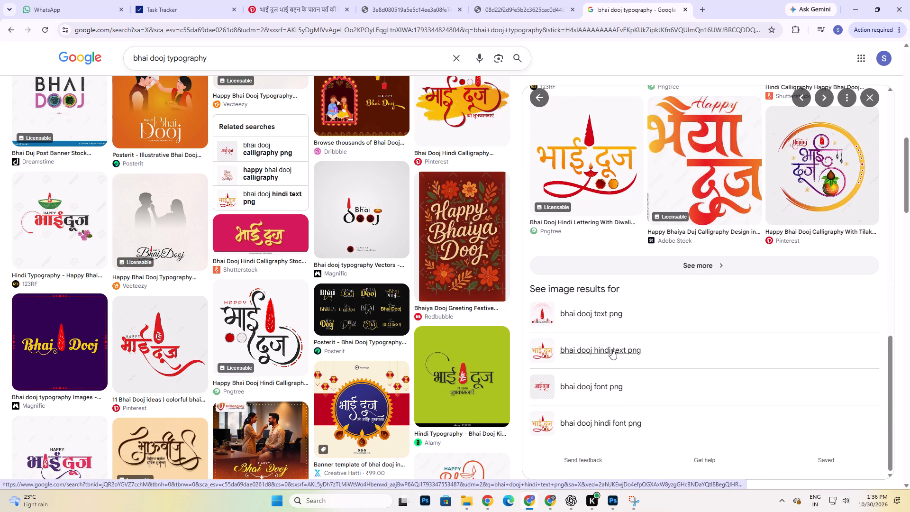
Open the suggested image search "bhai dooj font png" and look through its results for lettering references.
click(599, 393)
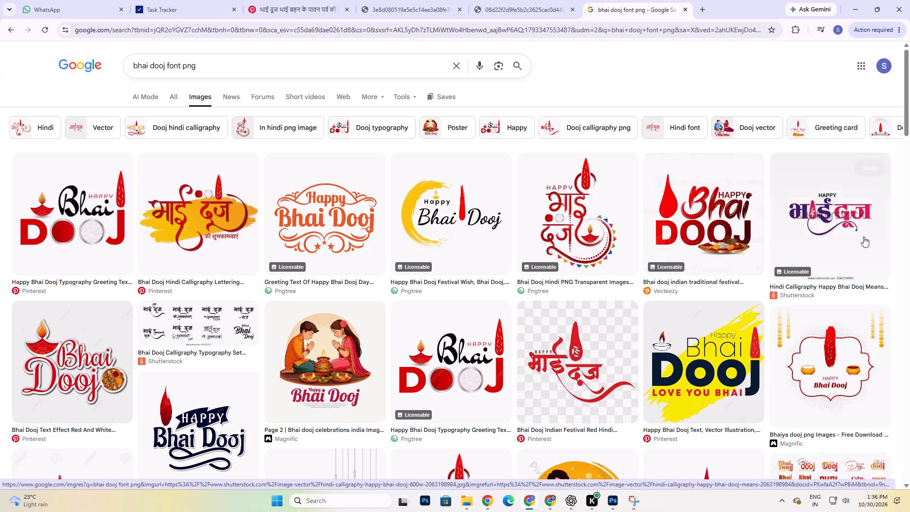
scroll(708, 287, down, 7)
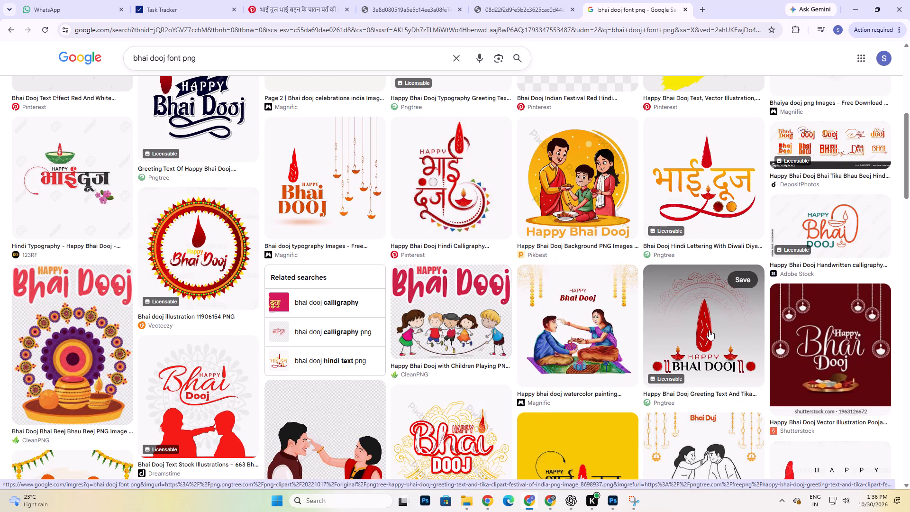
scroll(707, 330, down, 6)
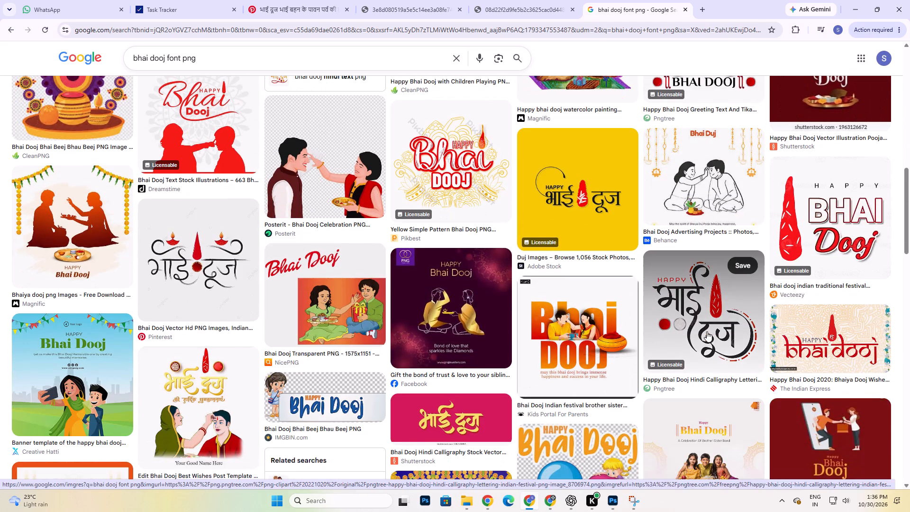
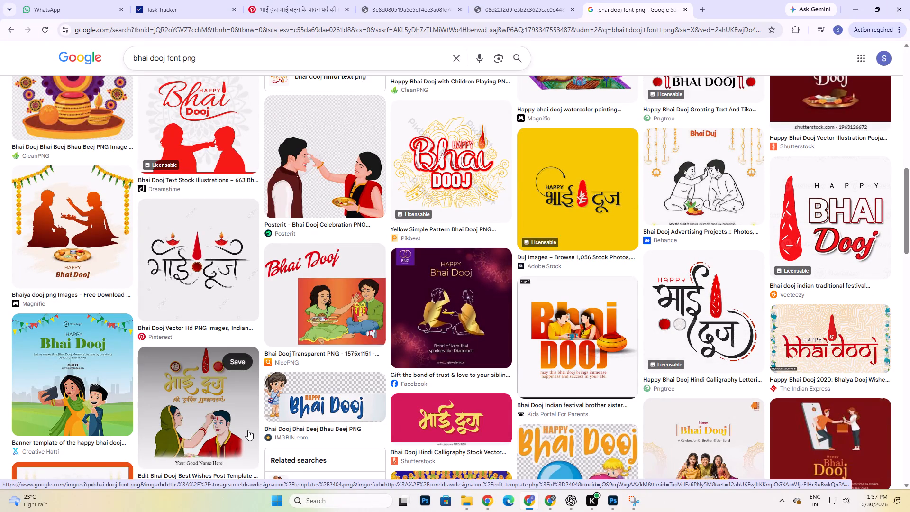
Change the image search query to "bhai dooj hindi text png" and run the search.
scroll(466, 448, down, 6)
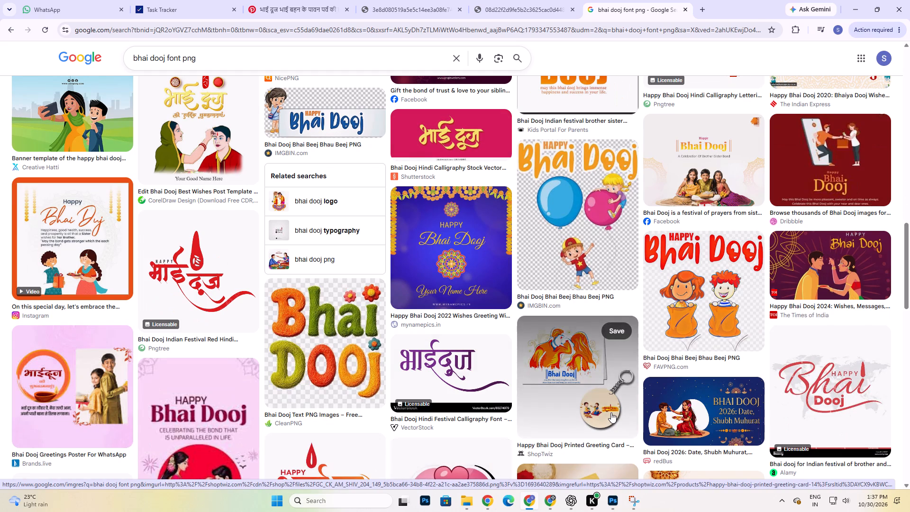
scroll(462, 375, down, 5)
scroll(462, 375, up, 3)
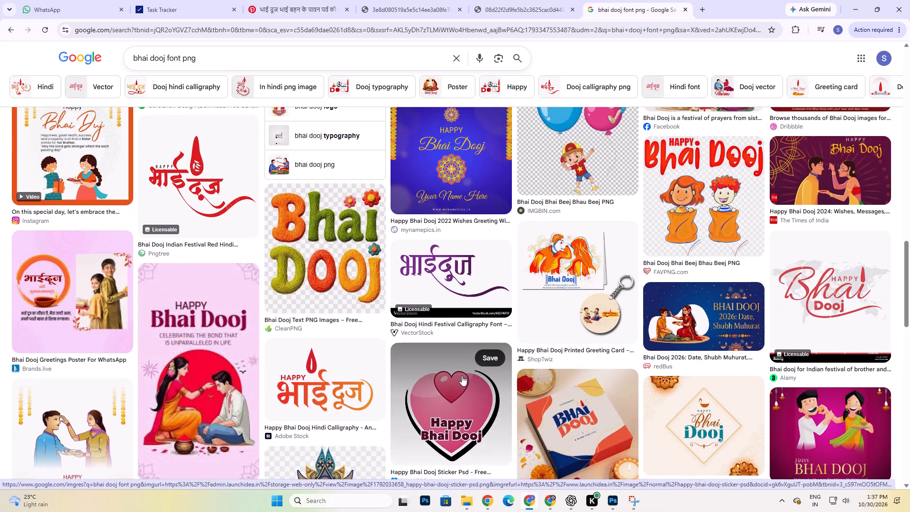
drag(167, 60, 176, 61)
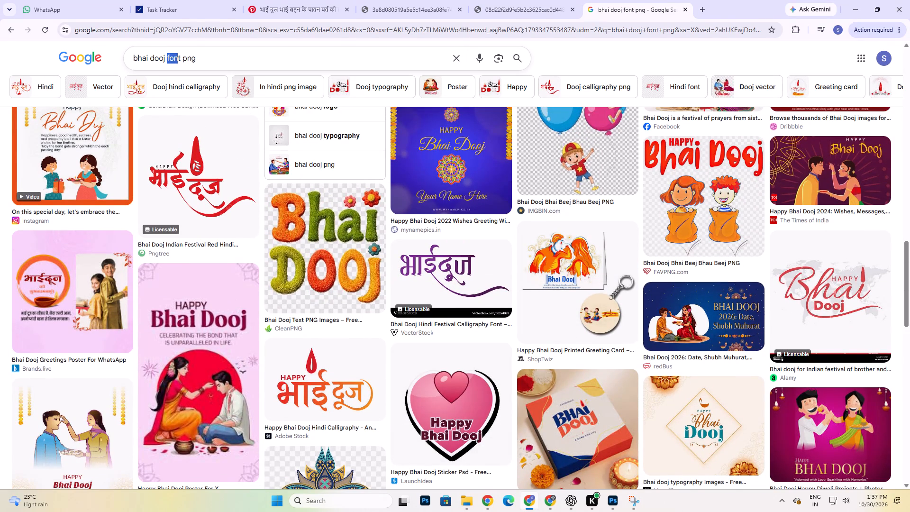
drag(176, 61, 180, 61)
text(hindi text)
key(Return)
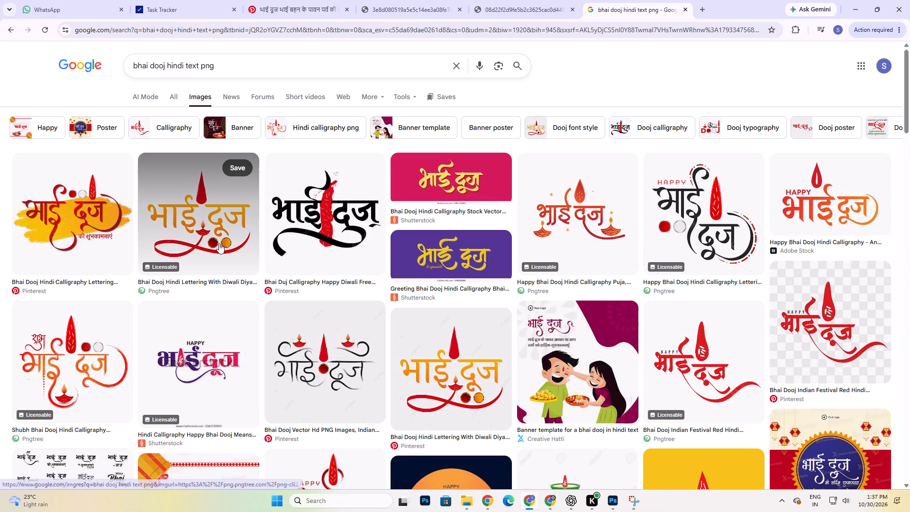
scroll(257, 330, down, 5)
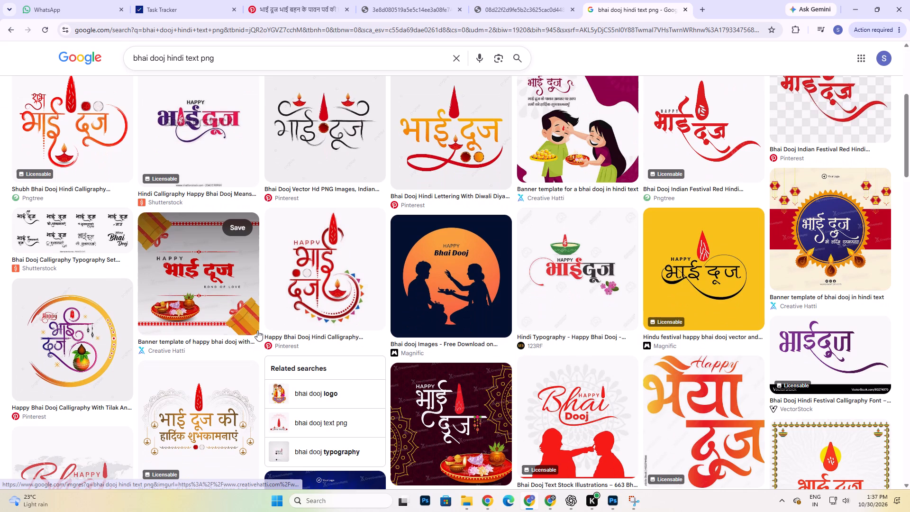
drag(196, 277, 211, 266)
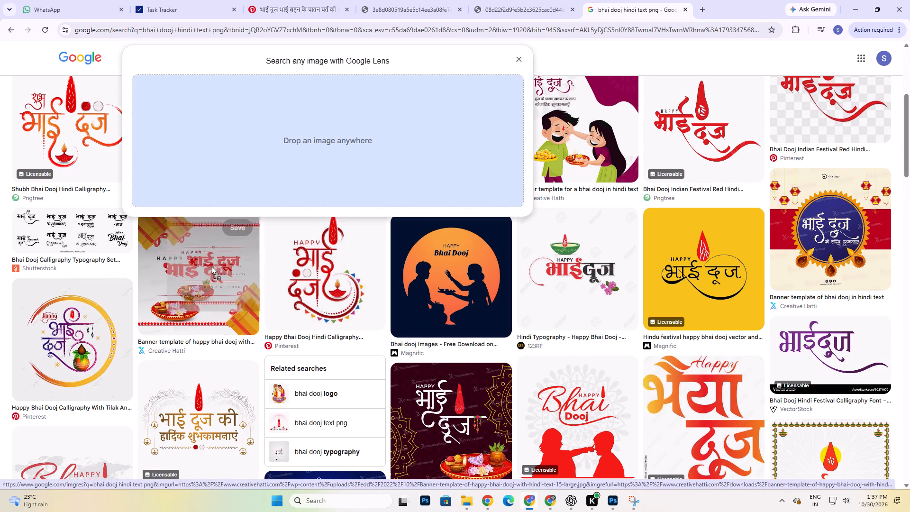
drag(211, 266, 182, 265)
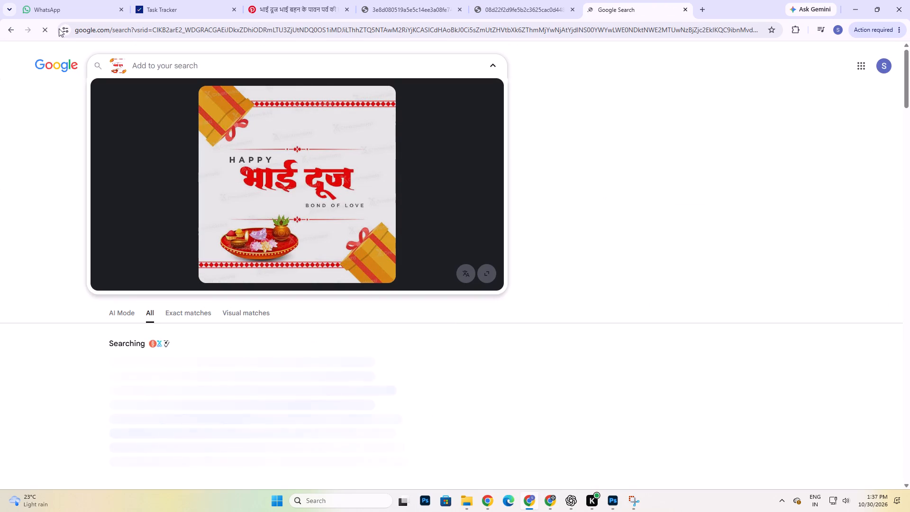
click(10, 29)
Open the Dreamstime result with red "Happy Bhai Dooj" lettering above brother and sister silhouettes and copy its image.
scroll(650, 413, down, 3)
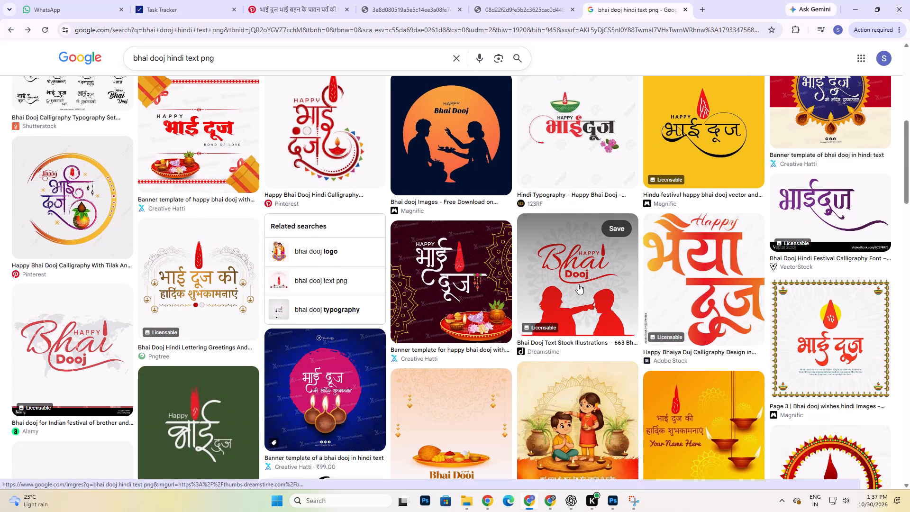
click(578, 284)
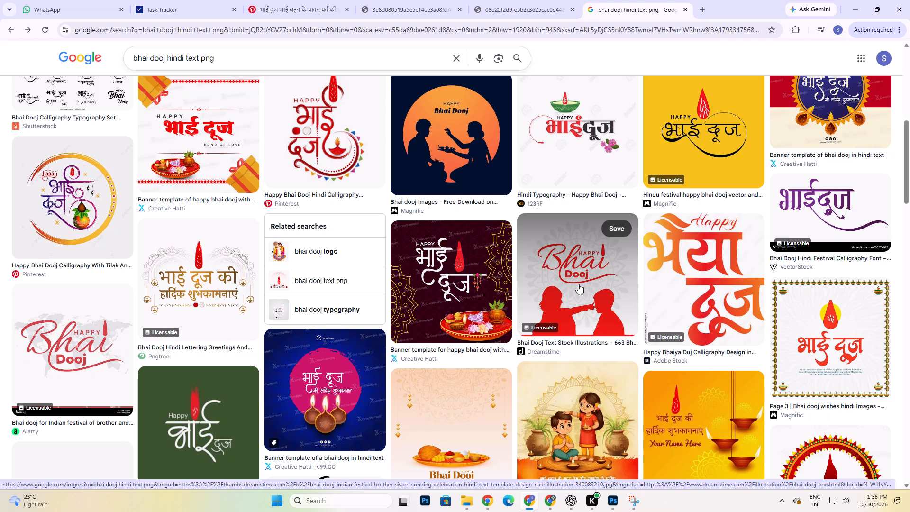
right_click(733, 222)
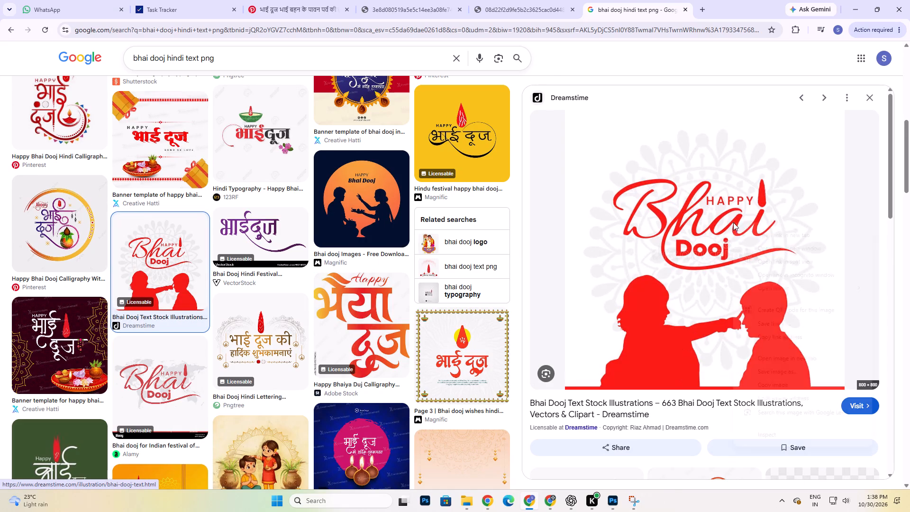
click(779, 390)
scroll(769, 384, down, 1)
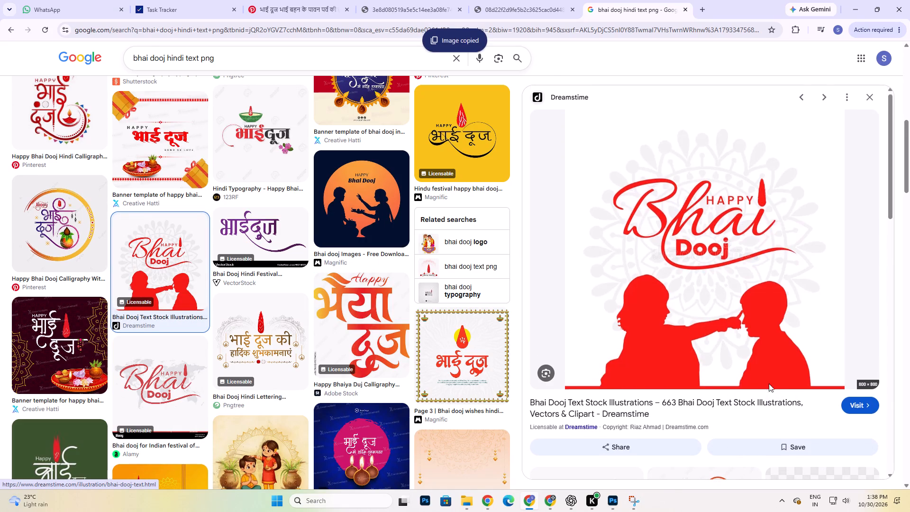
scroll(769, 384, down, 1)
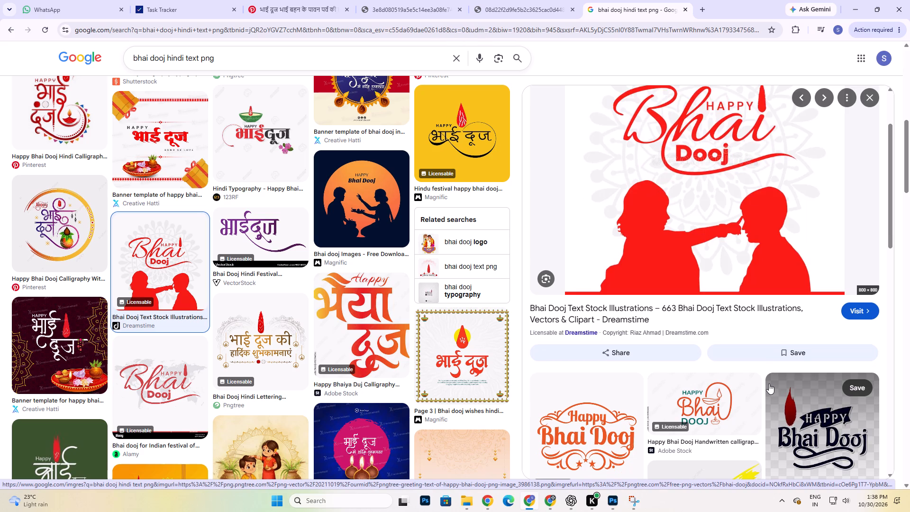
scroll(769, 384, down, 5)
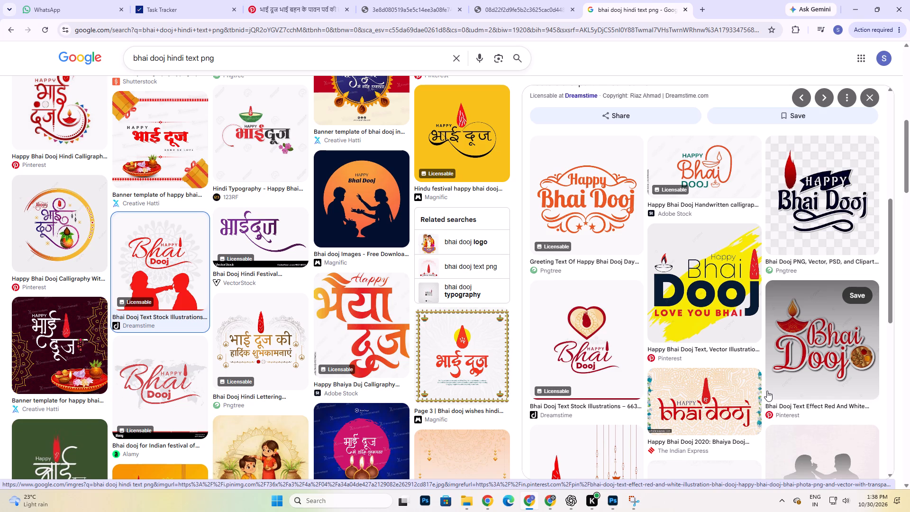
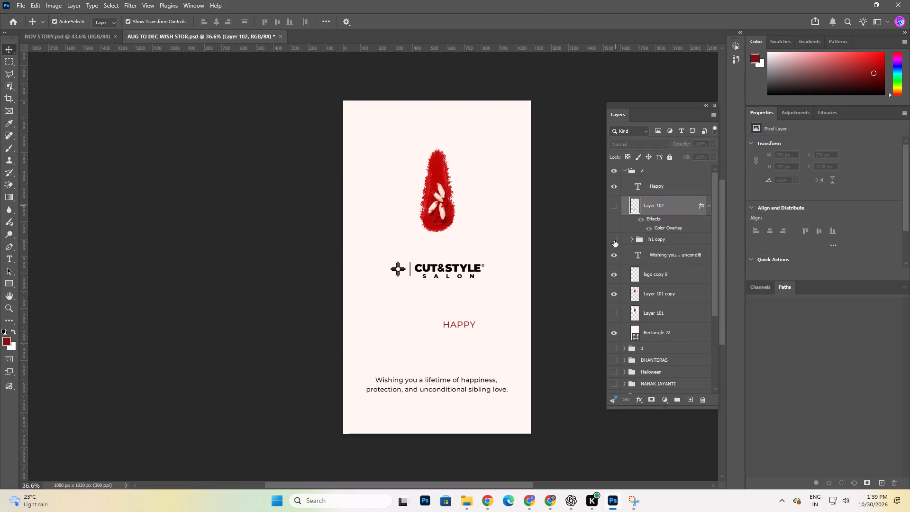
click(614, 190)
Paste the copied lettering above the Happy layer and scale it down to about 872 px square within the canvas.
click(666, 190)
key(ctrl+v)
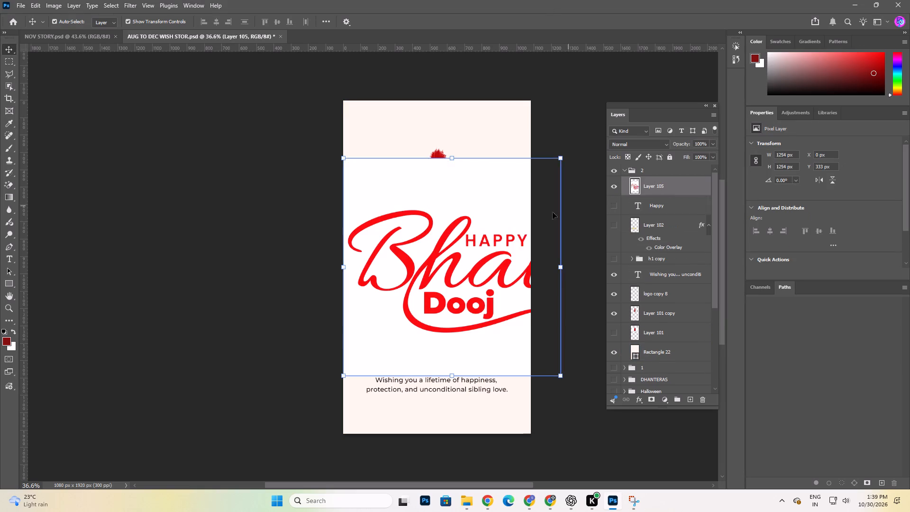
drag(511, 247, 487, 247)
alt+drag(535, 164, 519, 172)
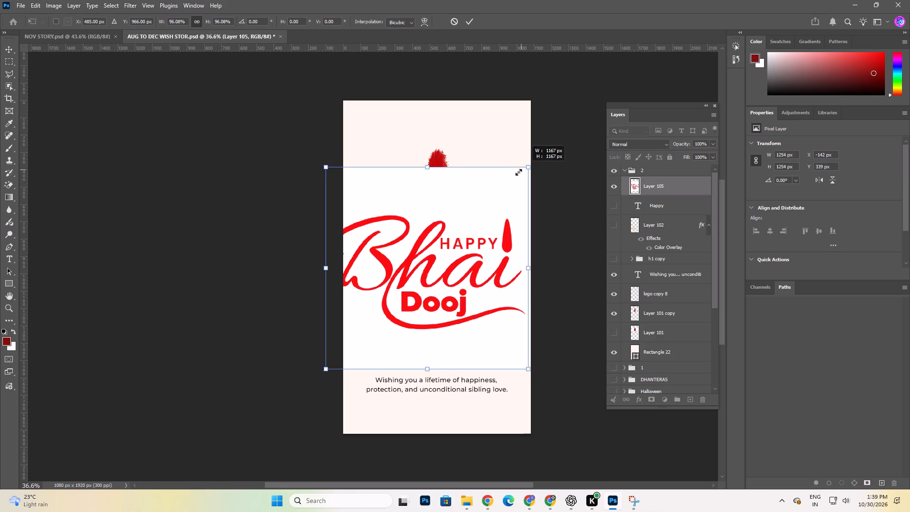
alt+drag(519, 172, 500, 195)
click(468, 21)
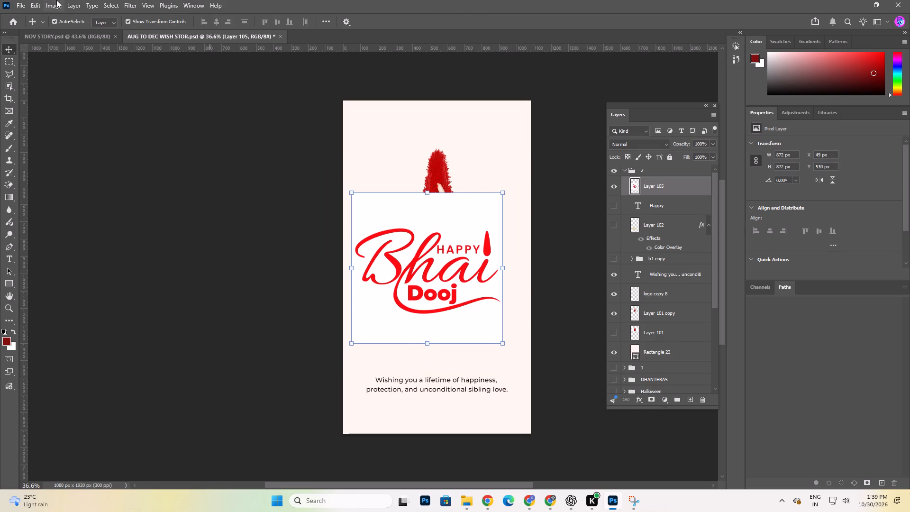
Remove the white background from the pasted lettering using a Color Range selection sampled from its white area, and deselect.
click(113, 0)
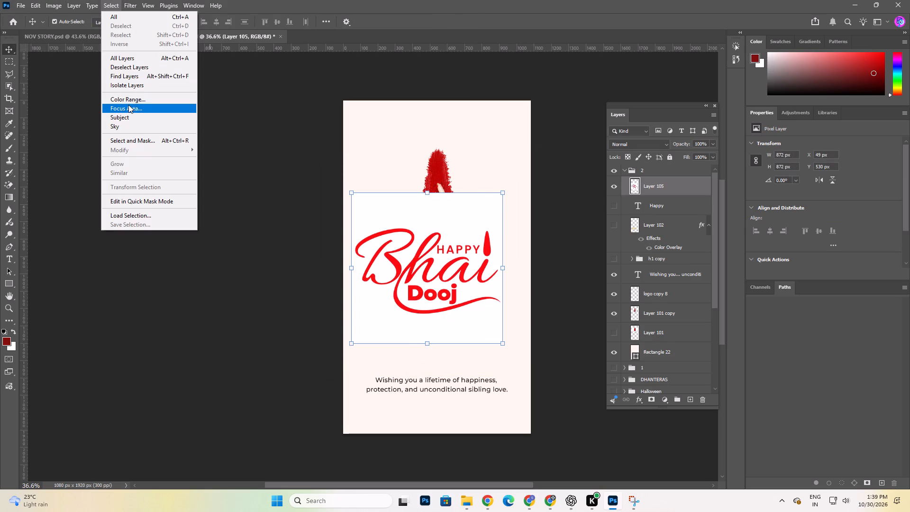
click(128, 102)
drag(376, 57, 432, 78)
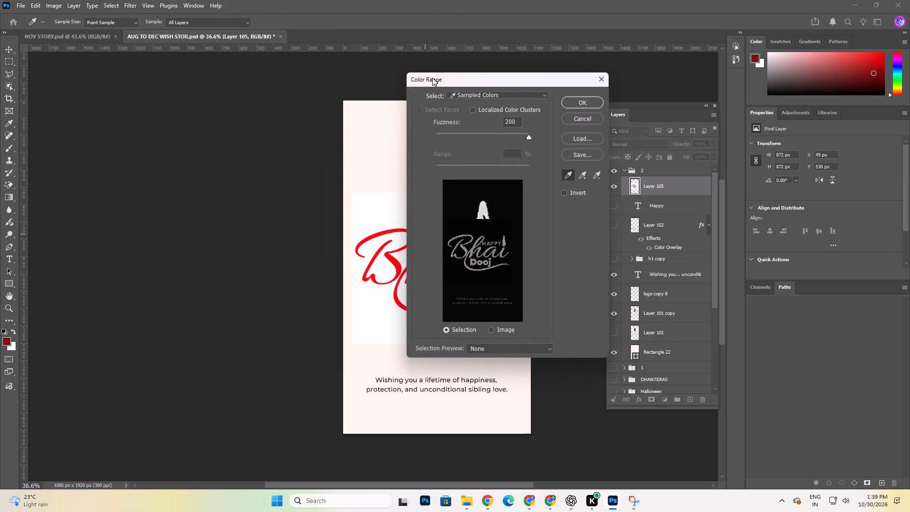
drag(432, 78, 433, 78)
click(359, 224)
click(596, 97)
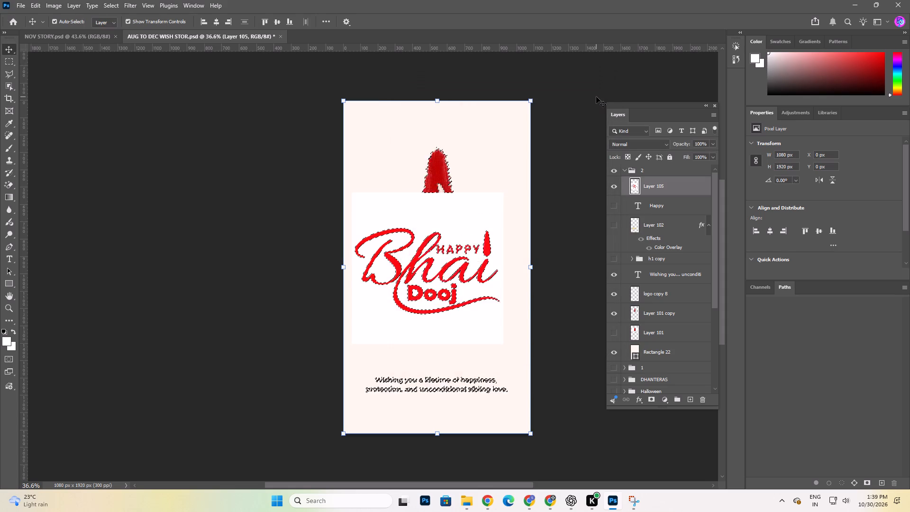
key(Delete)
key(ctrl+d)
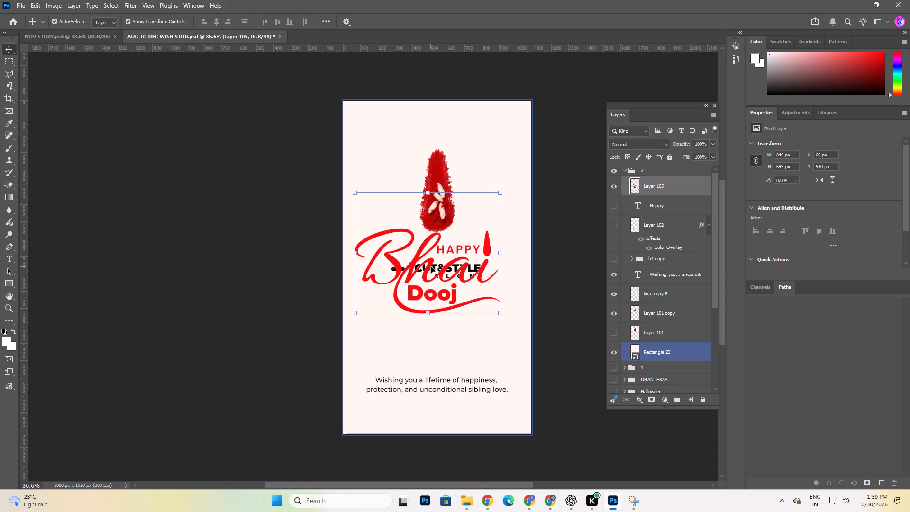
Move the Bhai Dooj lettering between the salon logo and the wish text and scale its layer to about 535 × 445 px.
drag(430, 266, 441, 319)
alt+scroll(491, 360, up, 6)
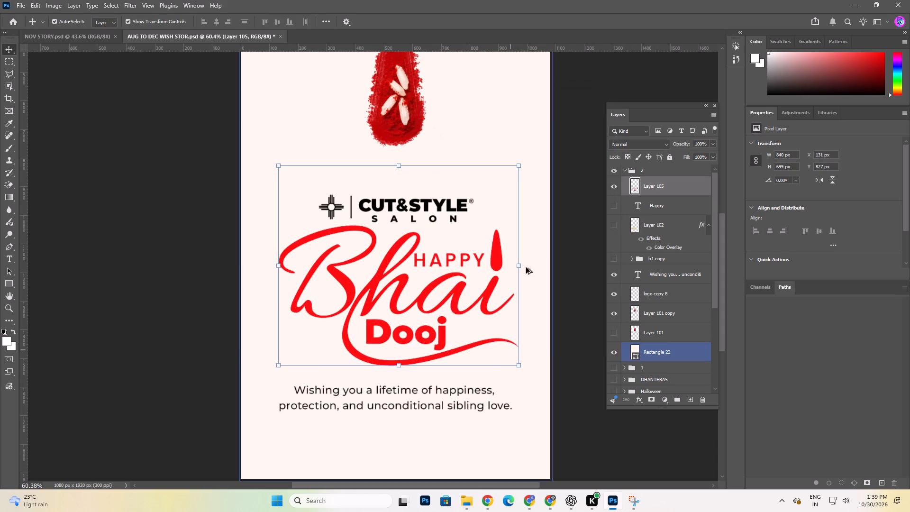
alt+drag(519, 166, 510, 174)
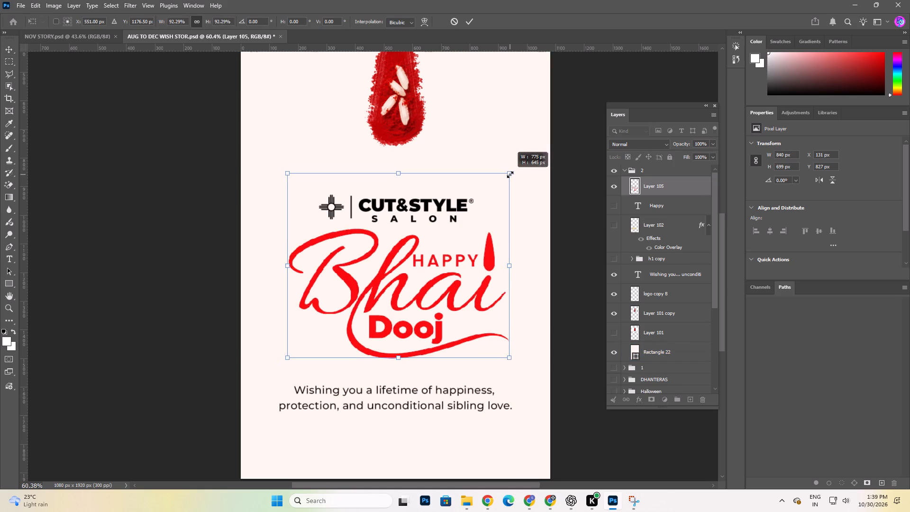
alt+drag(510, 174, 476, 203)
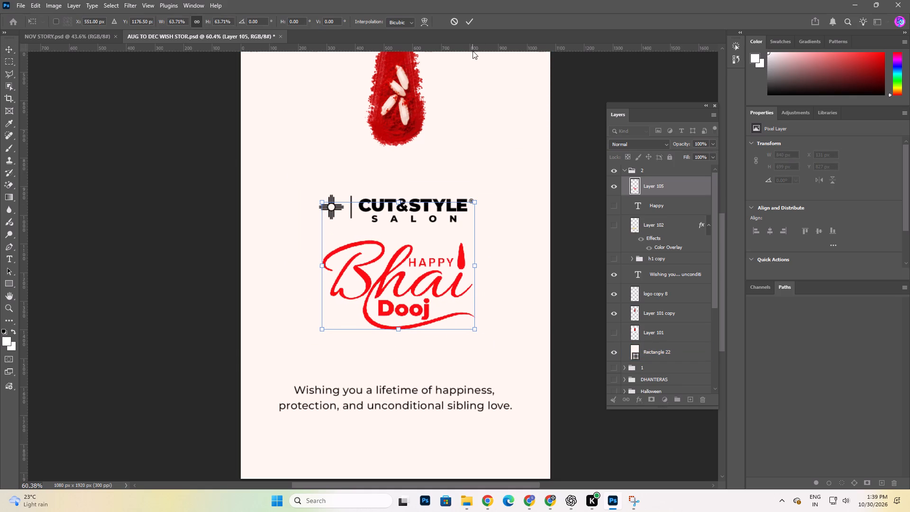
click(471, 16)
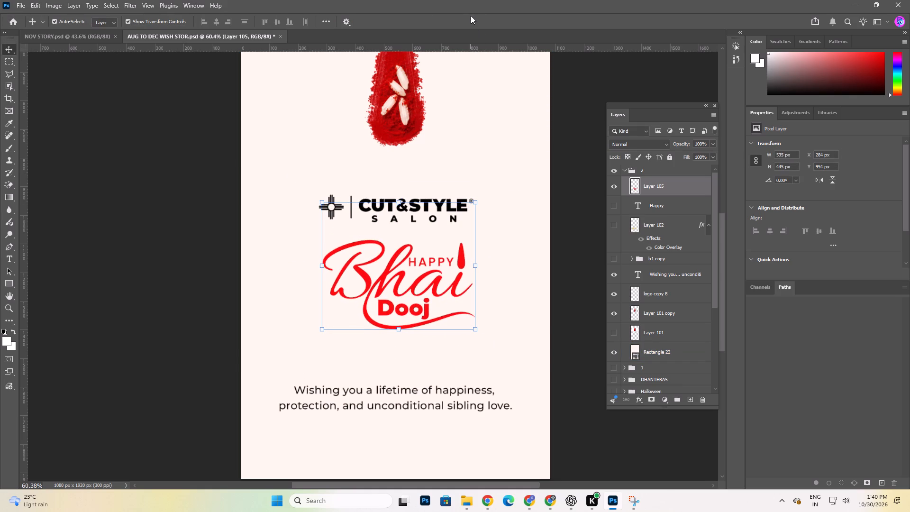